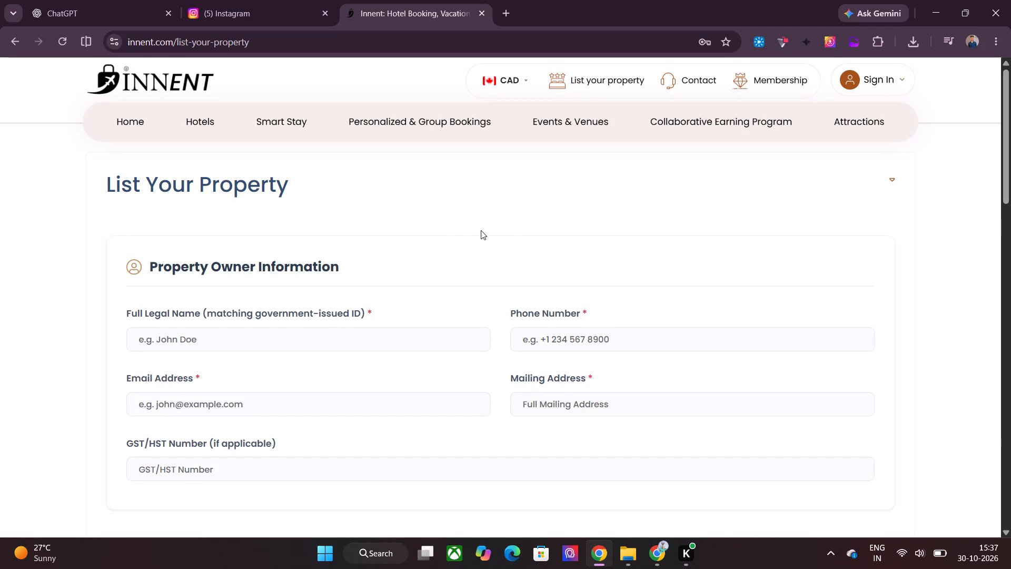
pyautogui.scroll(-2, 458, 230)
pyautogui.scroll(2, 418, 229)
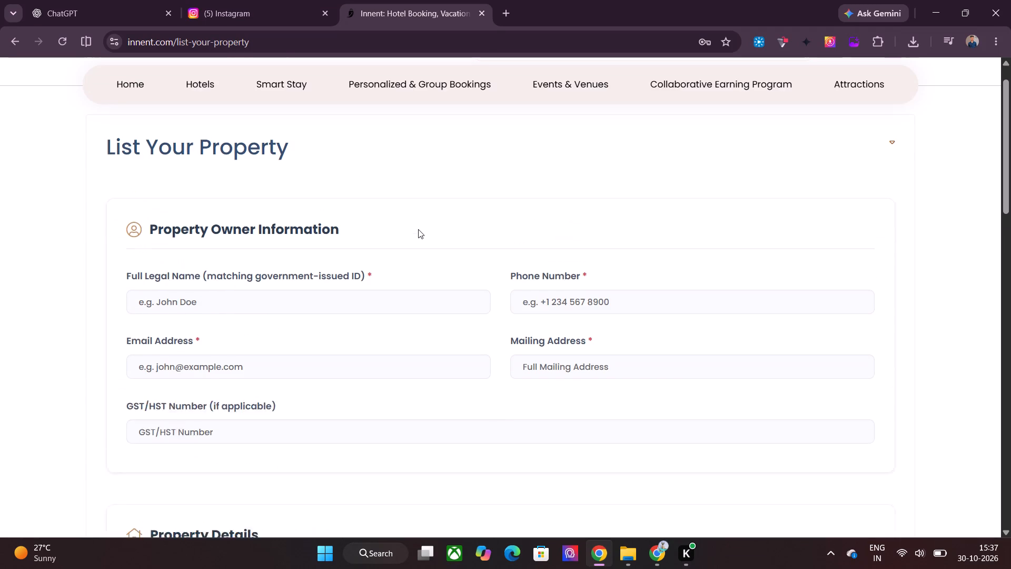
pyautogui.keyDown('alt'); pyautogui.scroll(-3, 418, 229); pyautogui.keyUp('alt')
pyautogui.keyDown('ctrl'); pyautogui.scroll(-2, 418, 229); pyautogui.keyUp('ctrl')
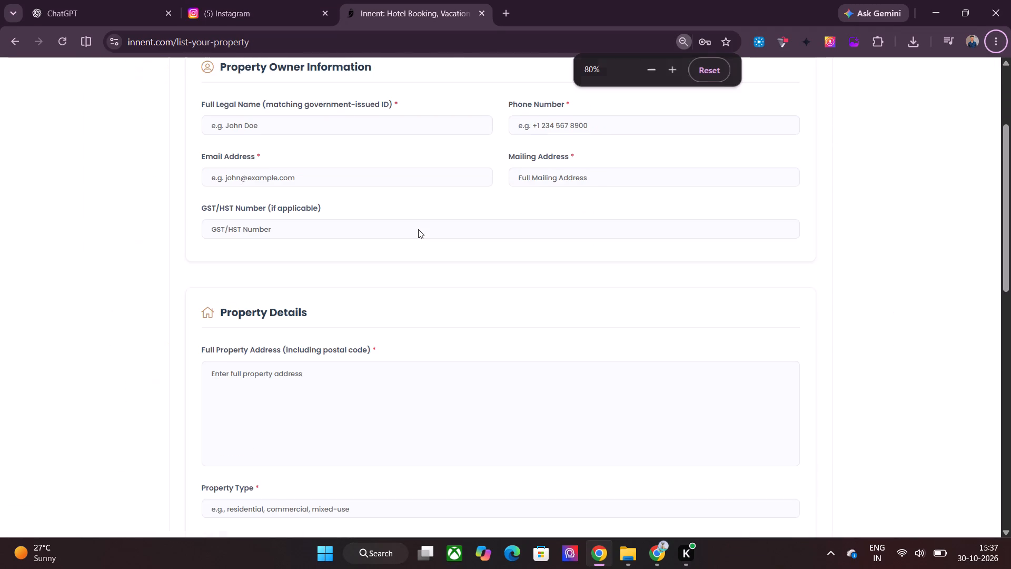
pyautogui.keyDown('ctrl'); pyautogui.scroll(-3, 418, 229); pyautogui.keyUp('ctrl')
pyautogui.scroll(5, 418, 229)
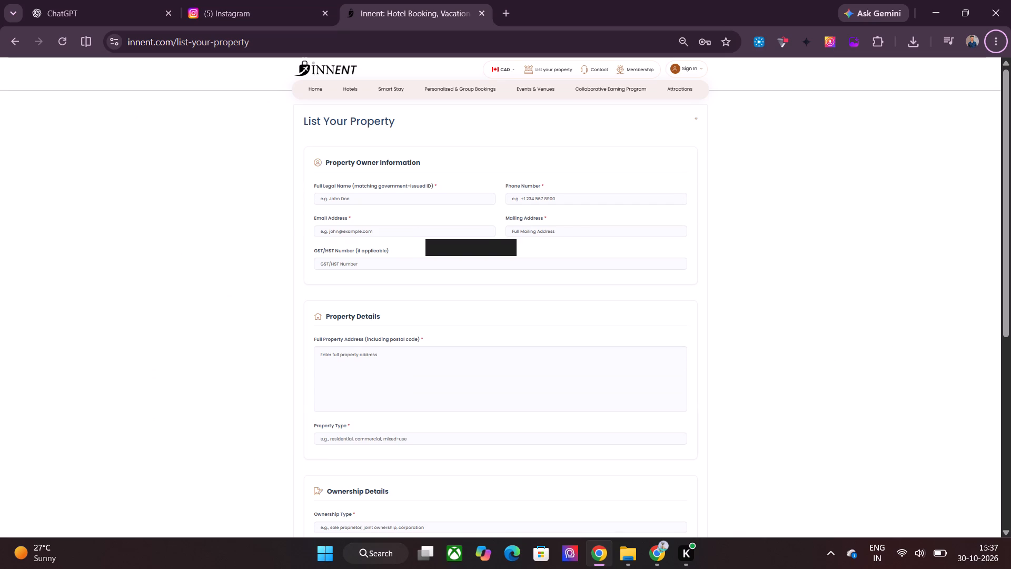
pyautogui.hotkey('shift', 's')
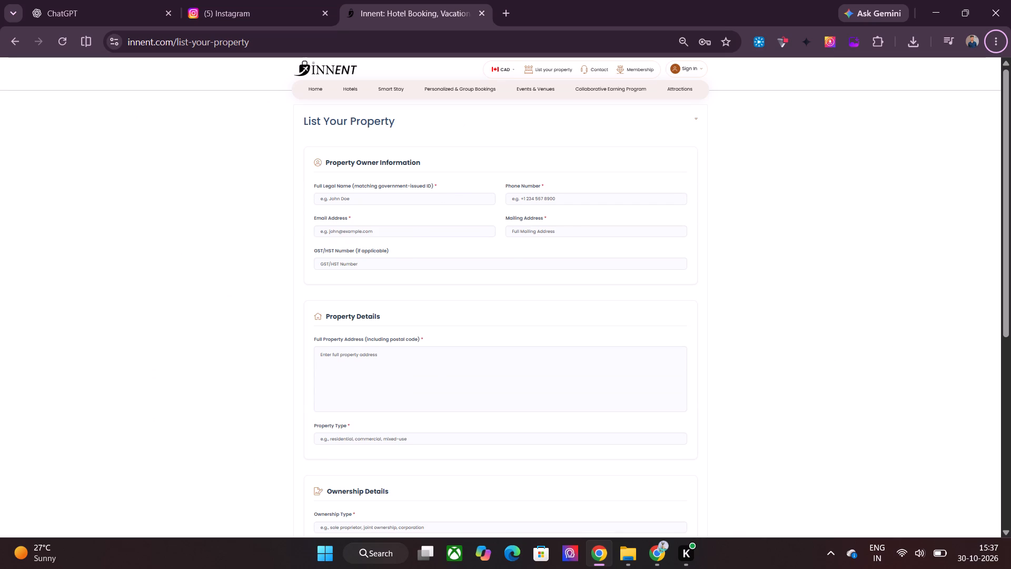
pyautogui.hotkey('shift', 's')
pyautogui.click(538, 168)
pyautogui.hotkey('shift', 's')
pyautogui.click(928, 213)
pyautogui.hotkey('shift', 's')
pyautogui.press('shift+super+s')
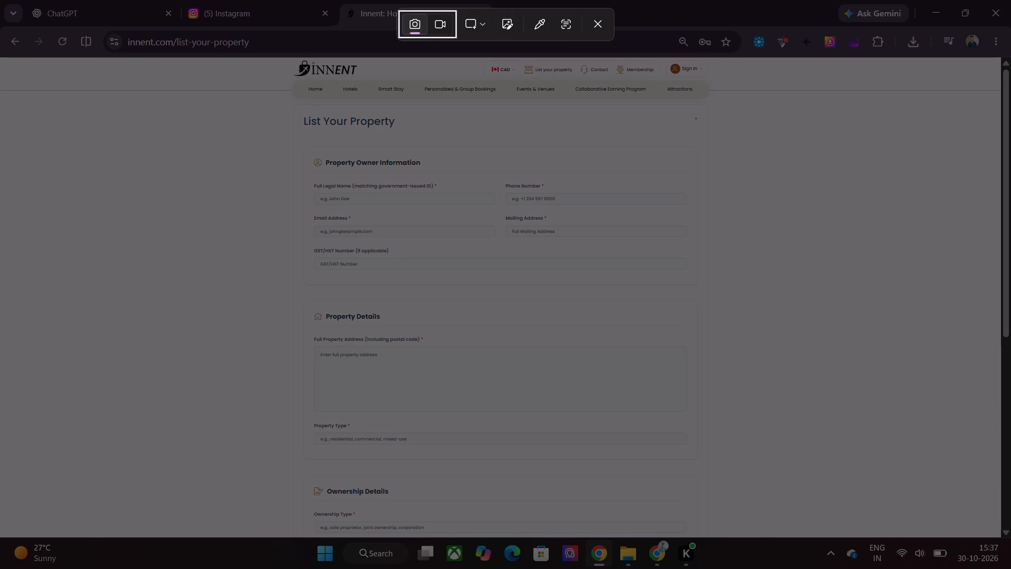
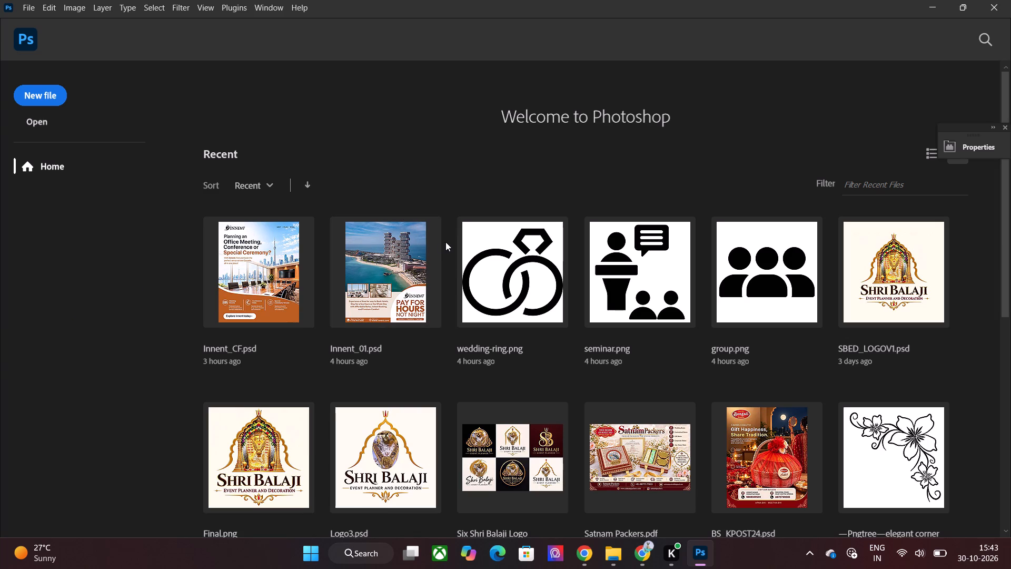
# In Photoshop, create a new document from the recent custom 1080 x 1350 px, 72 ppi preset.
pyautogui.click(24, 89)
pyautogui.doubleClick(333, 164)
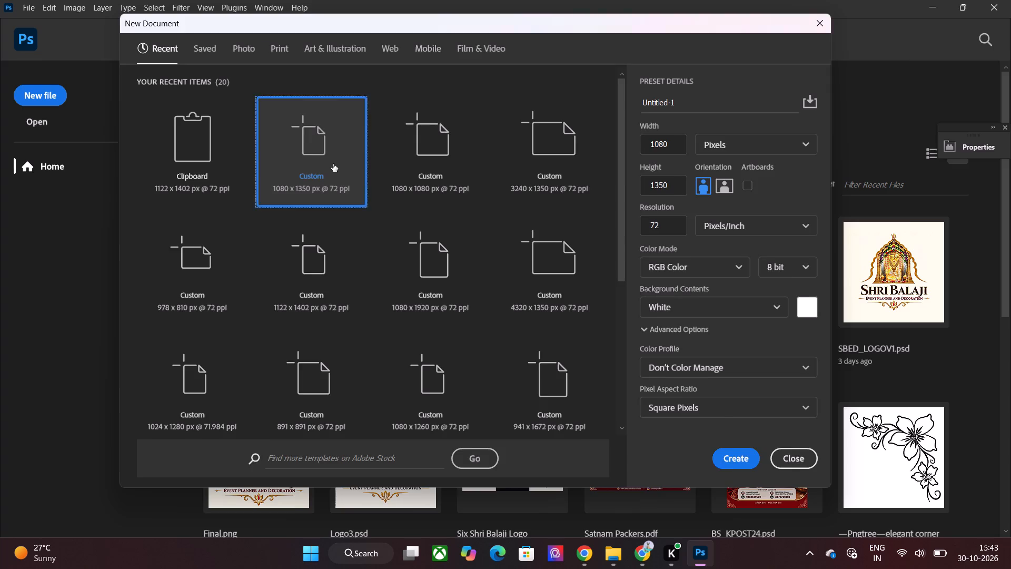
# Paste the copied post image and scale it proportionally to about 96.5% so it fits the canvas.
pyautogui.hotkey('ctrl', 'v')
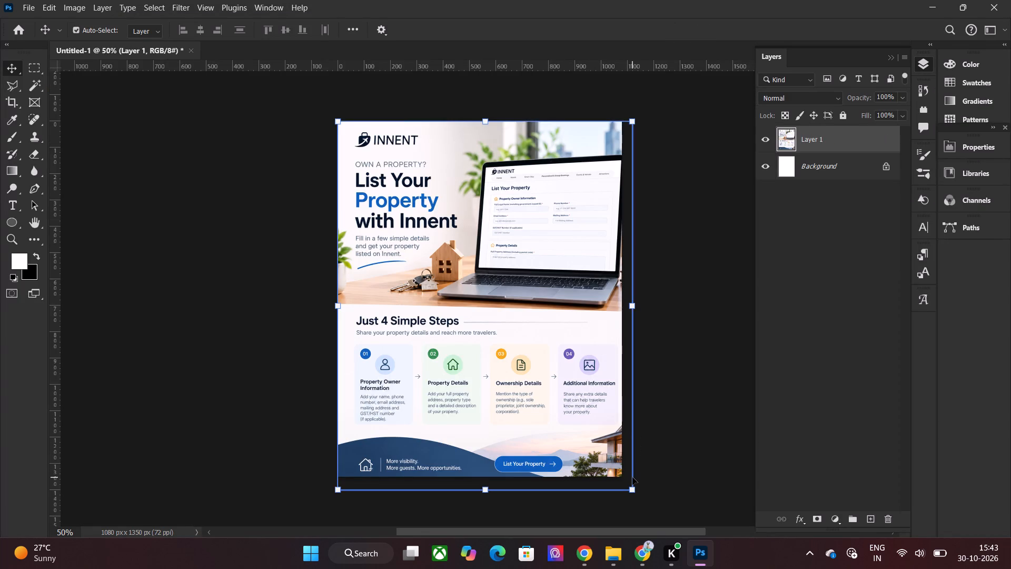
pyautogui.keyDown('shift'); pyautogui.moveTo(633, 488); pyautogui.dragTo(631, 487); pyautogui.keyUp('shift')
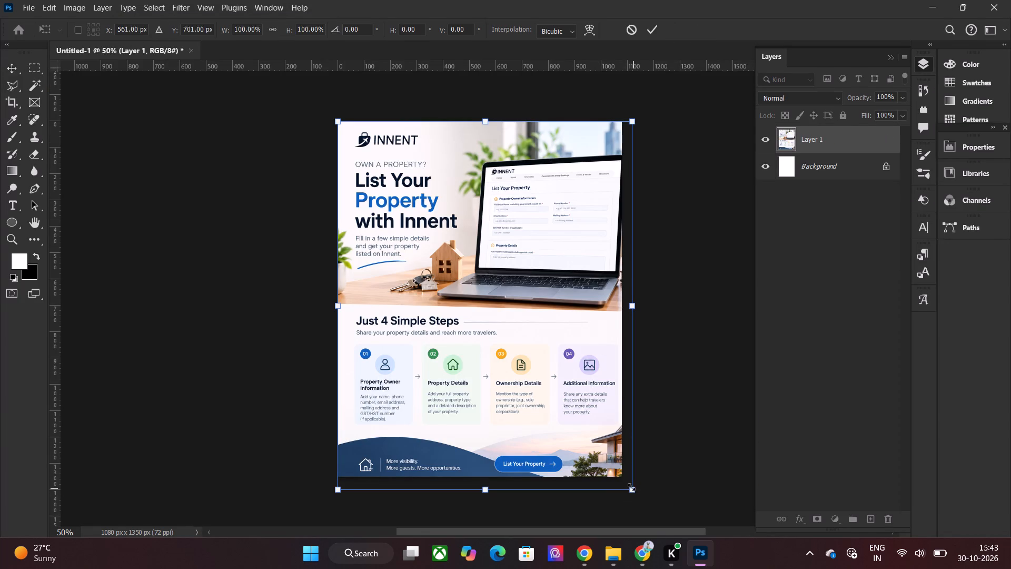
pyautogui.keyDown('shift'); pyautogui.moveTo(631, 487); pyautogui.dragTo(619, 479); pyautogui.keyUp('shift')
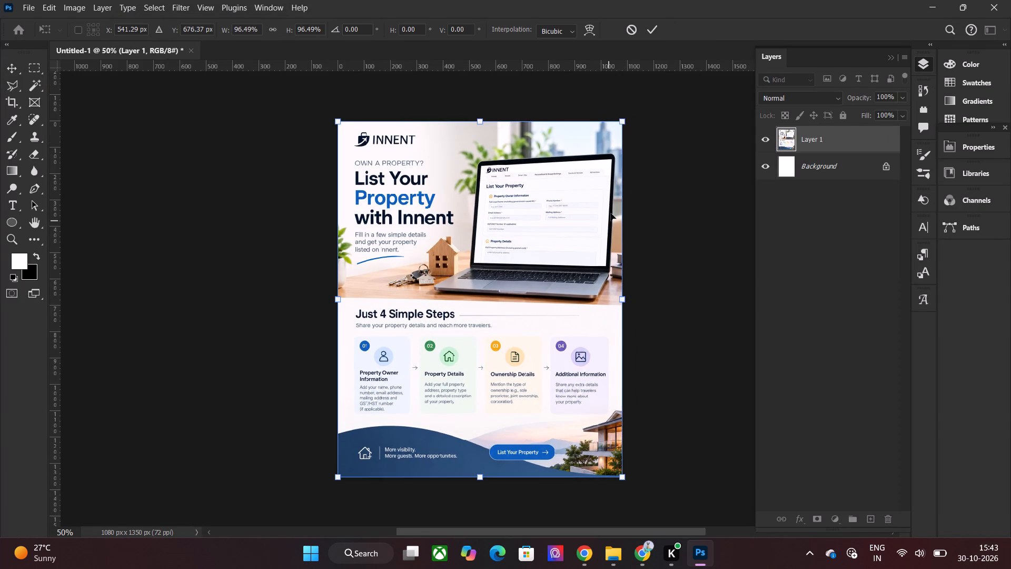
pyautogui.click(657, 24)
# Examine the pasted post up close, focusing on the four step cards and the footer banner.
pyautogui.keyDown('alt'); pyautogui.scroll(2, 504, 303); pyautogui.keyUp('alt')
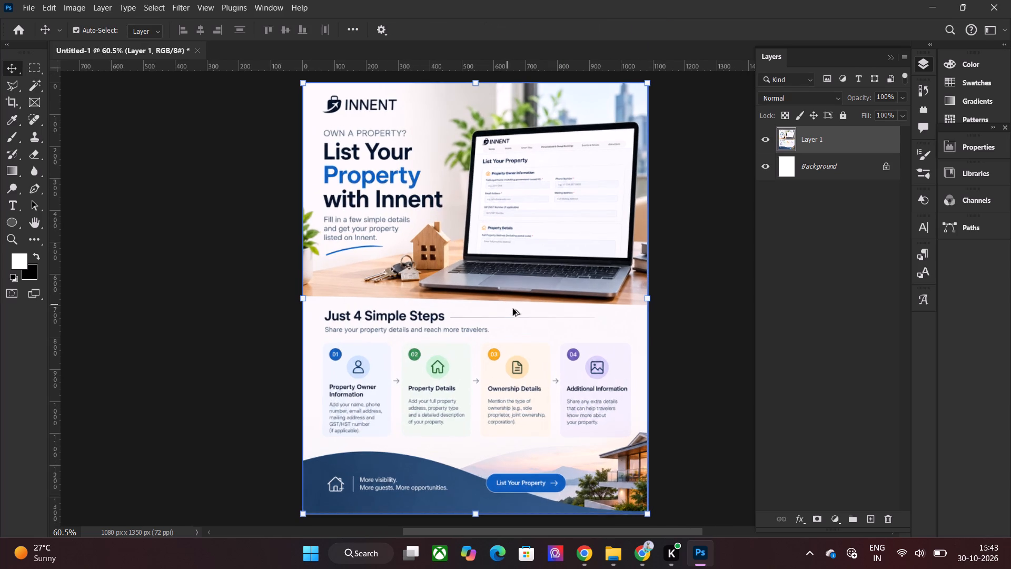
pyautogui.keyDown('alt'); pyautogui.scroll(3, 495, 405); pyautogui.keyUp('alt')
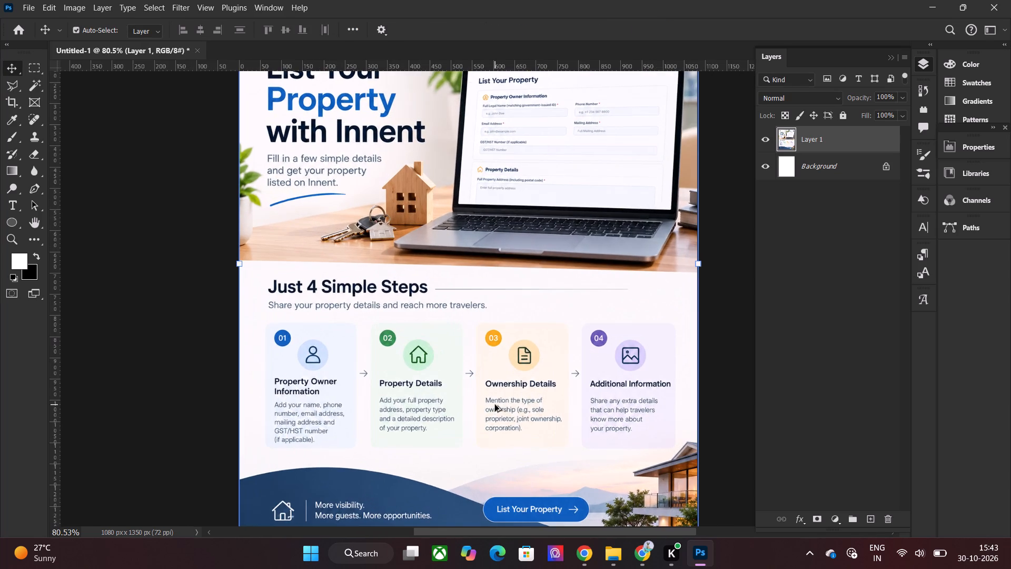
pyautogui.scroll(-2, 495, 405)
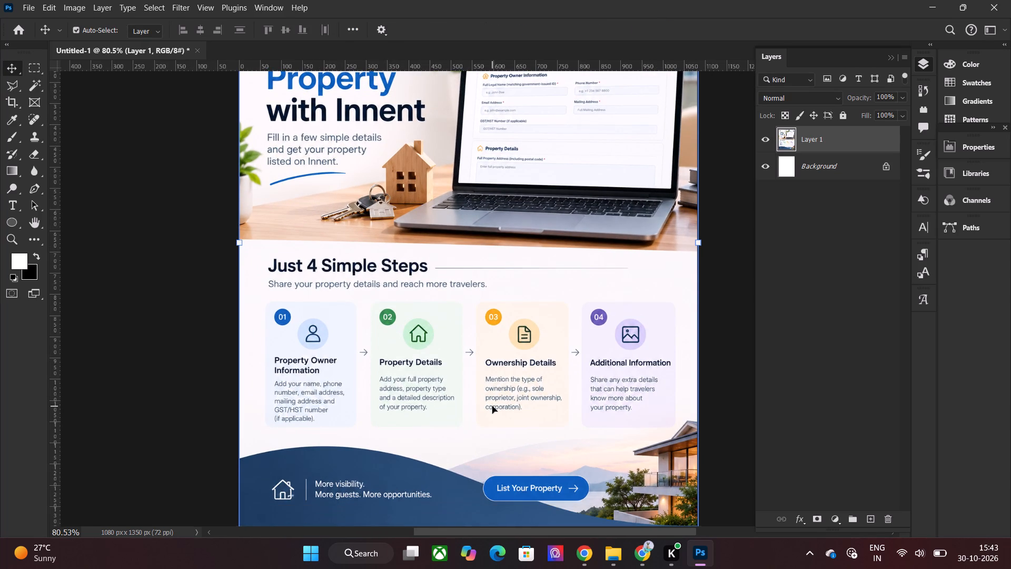
pyautogui.keyDown('alt'); pyautogui.scroll(3, 508, 426); pyautogui.keyUp('alt')
pyautogui.keyDown('alt'); pyautogui.scroll(-2, 508, 426); pyautogui.keyUp('alt')
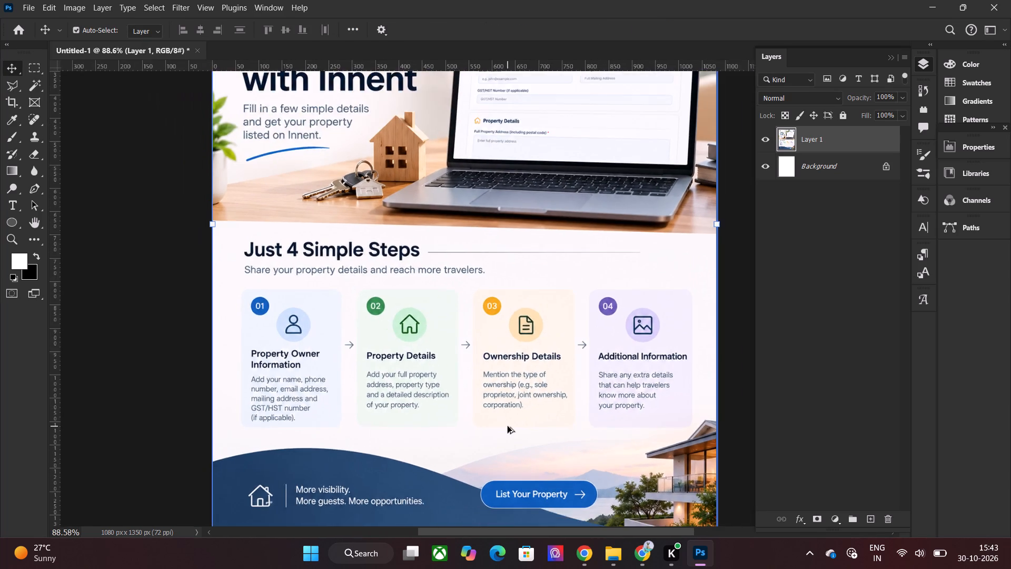
pyautogui.keyDown('alt'); pyautogui.scroll(-5, 508, 426); pyautogui.keyUp('alt')
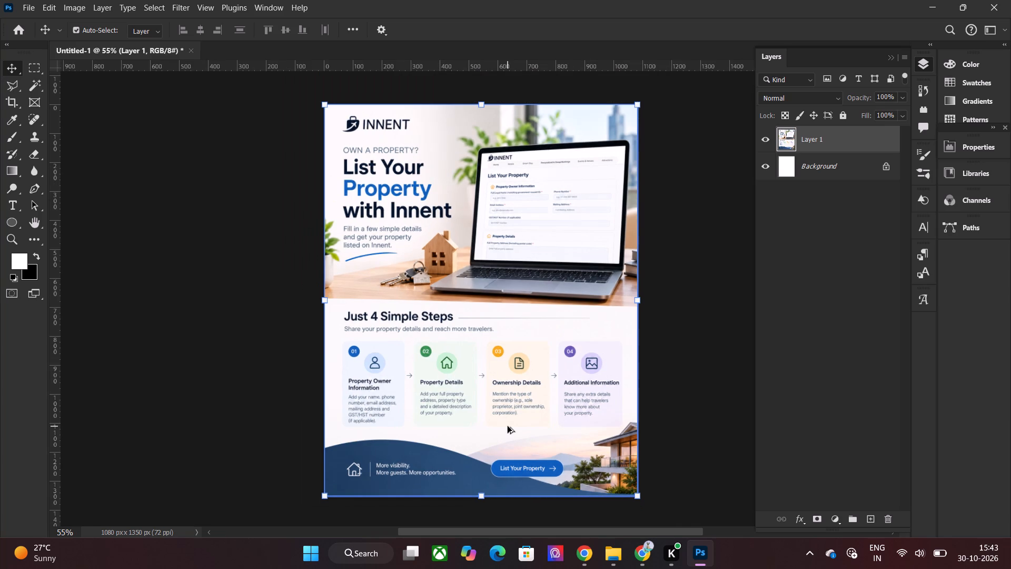
pyautogui.keyDown('alt'); pyautogui.scroll(3, 508, 426); pyautogui.keyUp('alt')
pyautogui.keyDown('alt'); pyautogui.scroll(2, 309, 384); pyautogui.keyUp('alt')
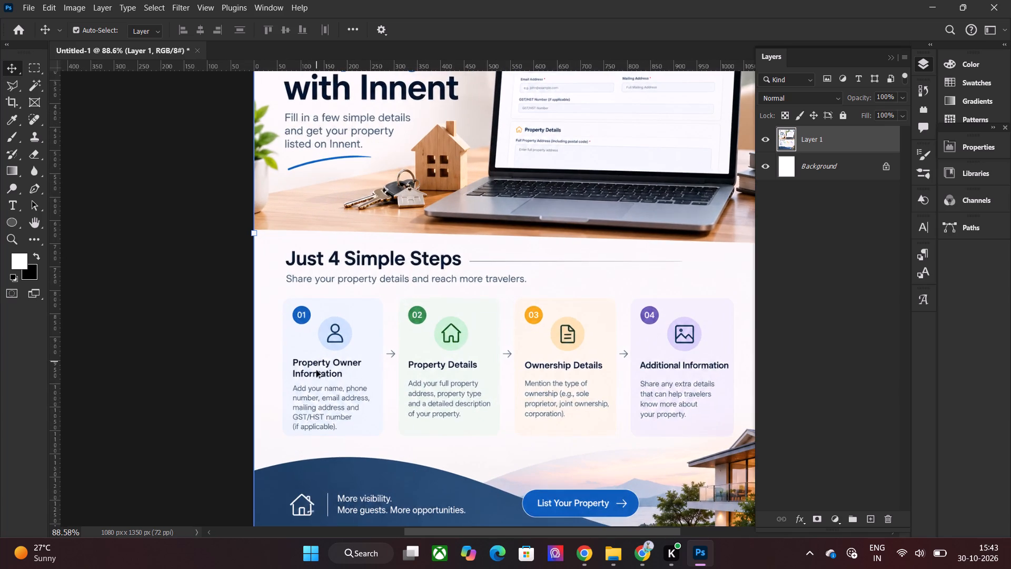
pyautogui.keyDown('alt'); pyautogui.scroll(2, 318, 384); pyautogui.keyUp('alt')
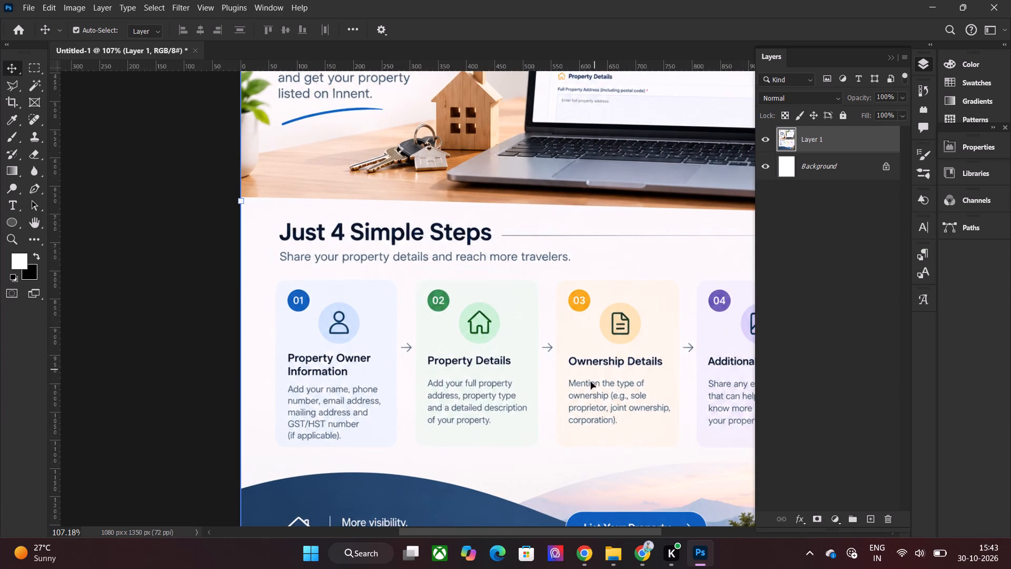
pyautogui.moveTo(572, 532); pyautogui.dragTo(588, 532)
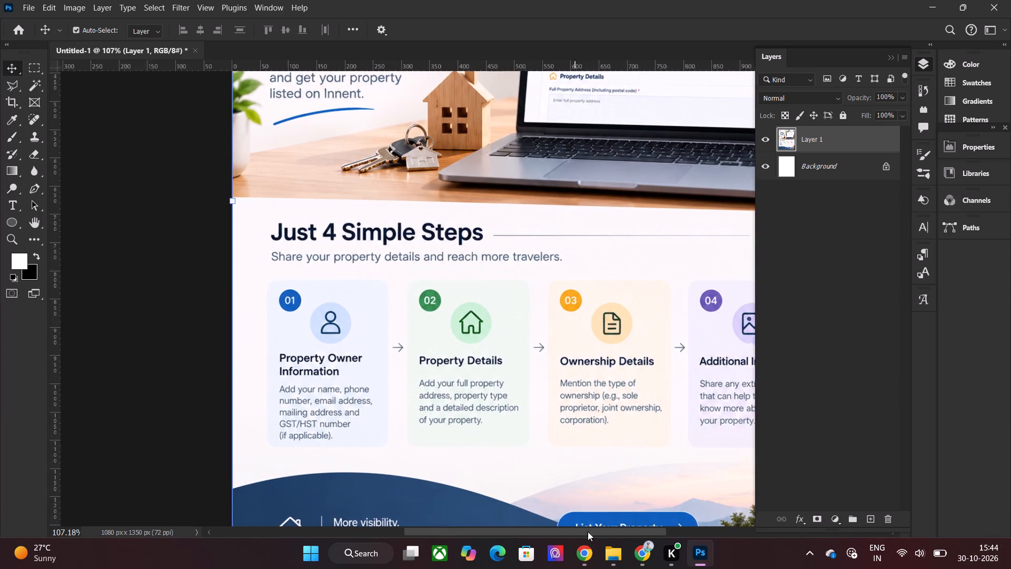
pyautogui.moveTo(588, 532); pyautogui.dragTo(647, 534)
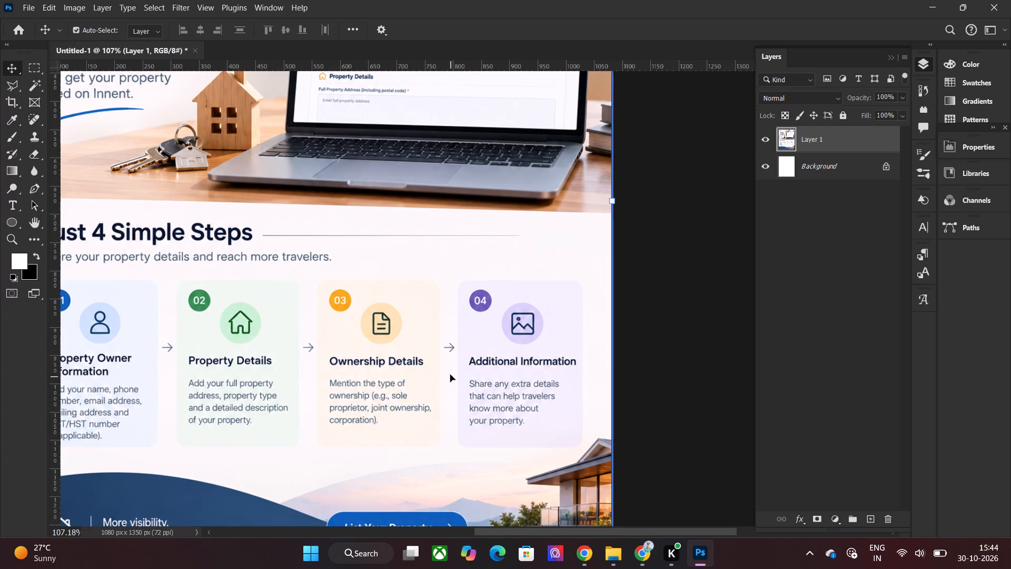
pyautogui.keyDown('alt'); pyautogui.scroll(-1, 450, 375); pyautogui.keyUp('alt')
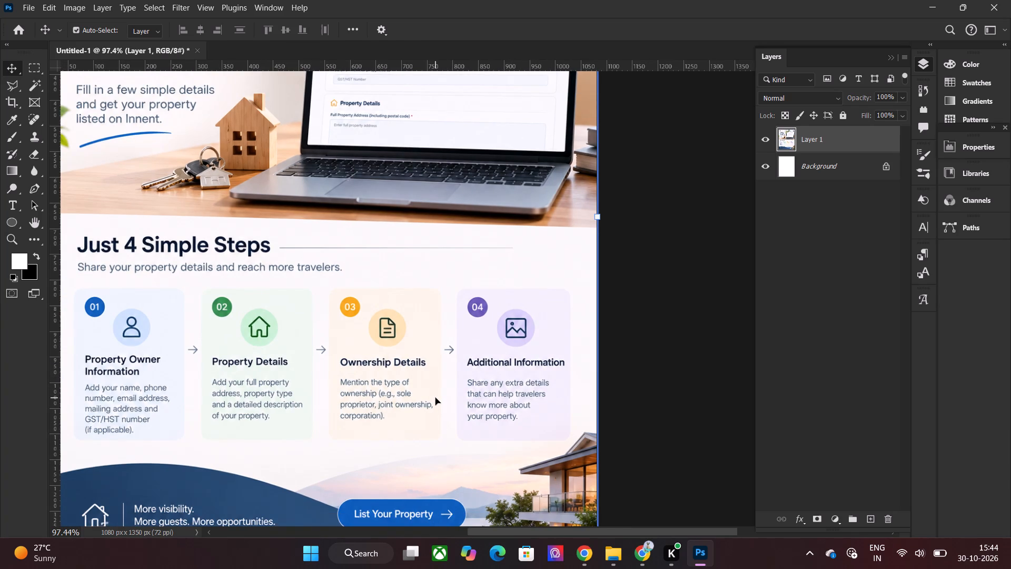
pyautogui.keyDown('ctrl'); pyautogui.scroll(-3, 466, 409); pyautogui.keyUp('ctrl')
pyautogui.keyDown('alt'); pyautogui.scroll(-2, 490, 393); pyautogui.keyUp('alt')
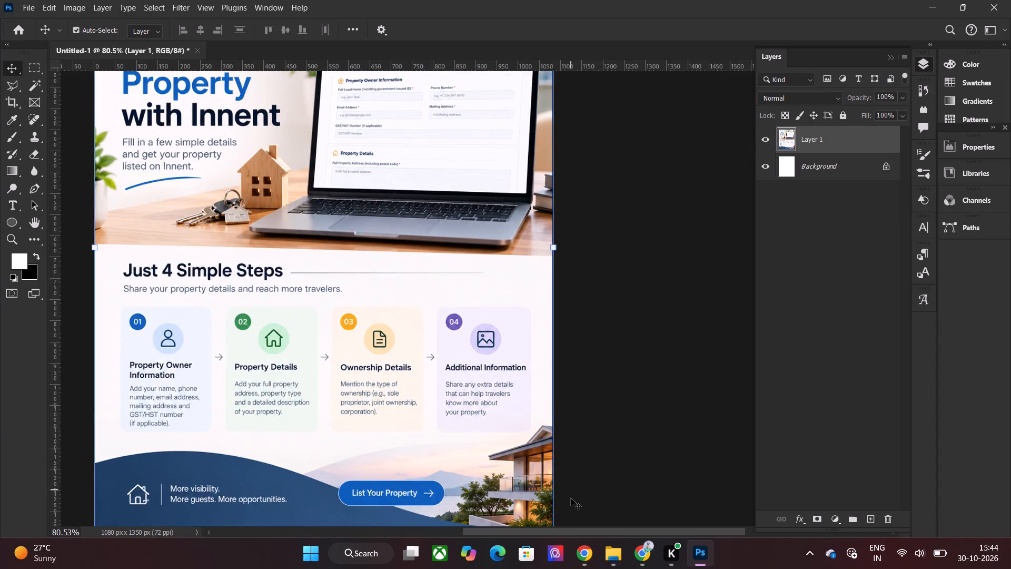
pyautogui.keyDown('alt'); pyautogui.scroll(-1, 536, 376); pyautogui.keyUp('alt')
# Switch to the Innent List Your Property page in Chrome at 100% zoom and autofill the owner information from the first saved profile.
pyautogui.click(589, 557)
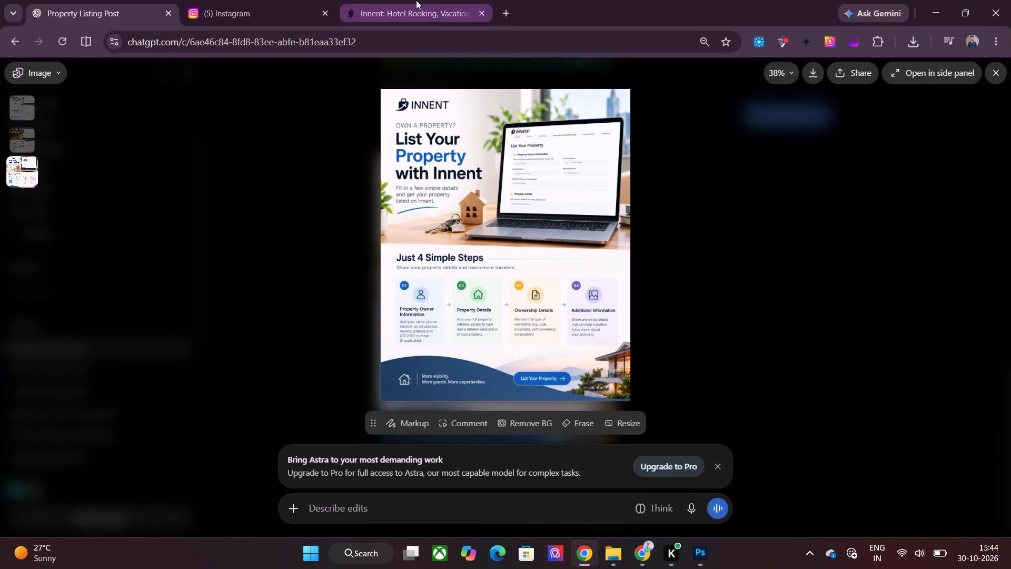
pyautogui.click(416, 0)
pyautogui.hotkey('ctrl', '0')
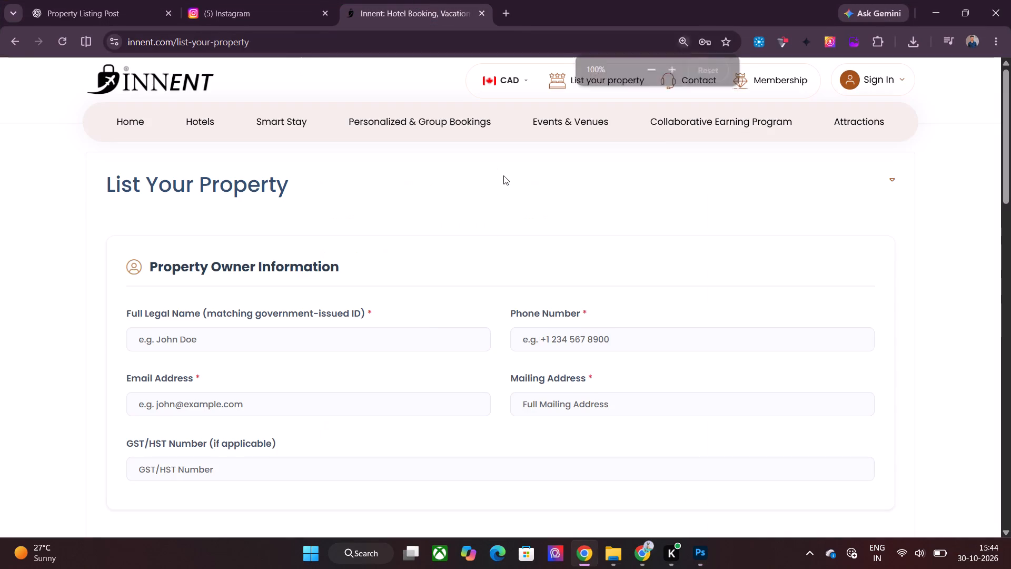
pyautogui.click(428, 343)
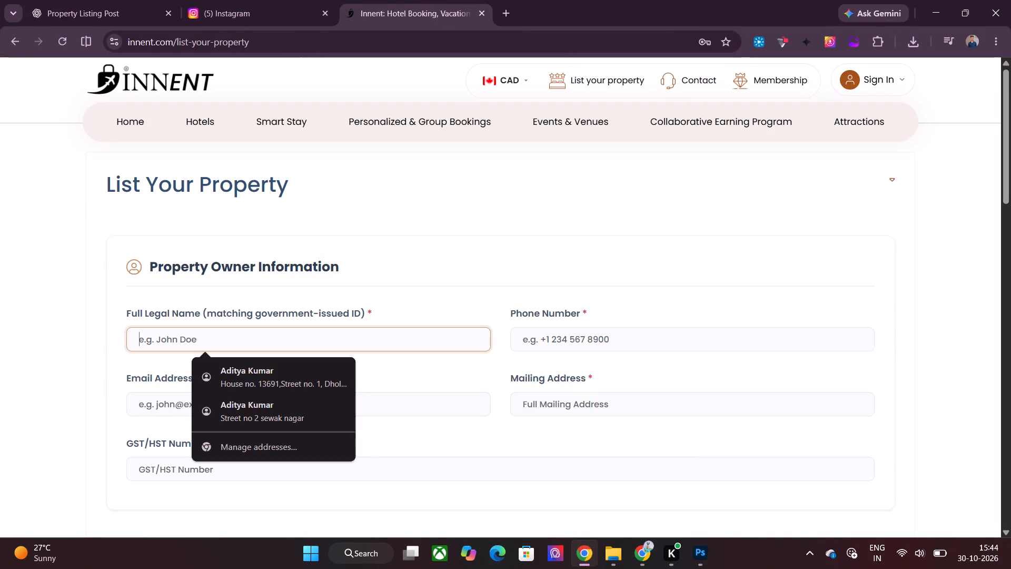
pyautogui.click(321, 380)
# Review the remaining listing form sections, from the GST/HST number through property, ownership and operational information.
pyautogui.scroll(-3, 441, 276)
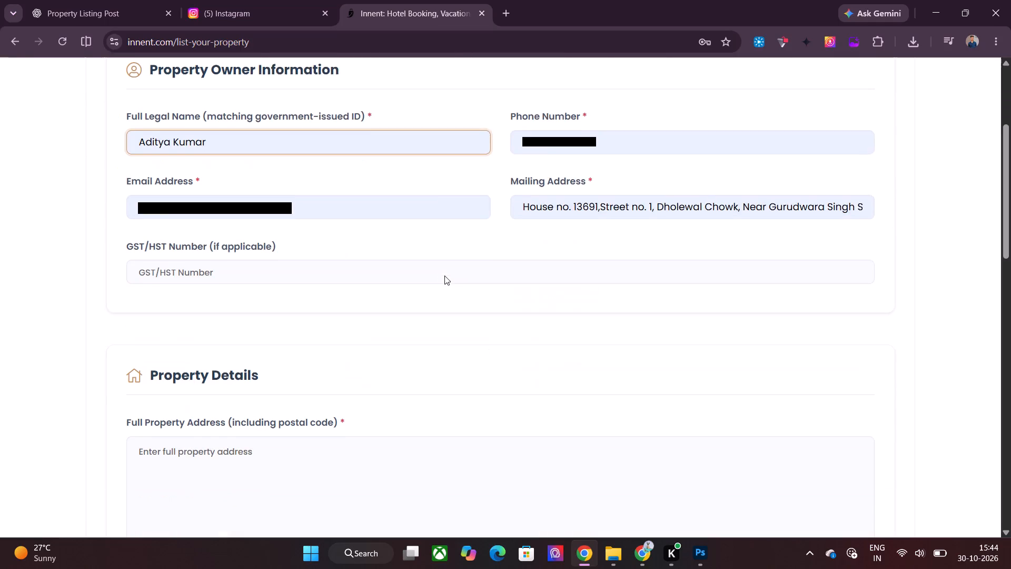
pyautogui.click(406, 281)
pyautogui.scroll(-3, 405, 281)
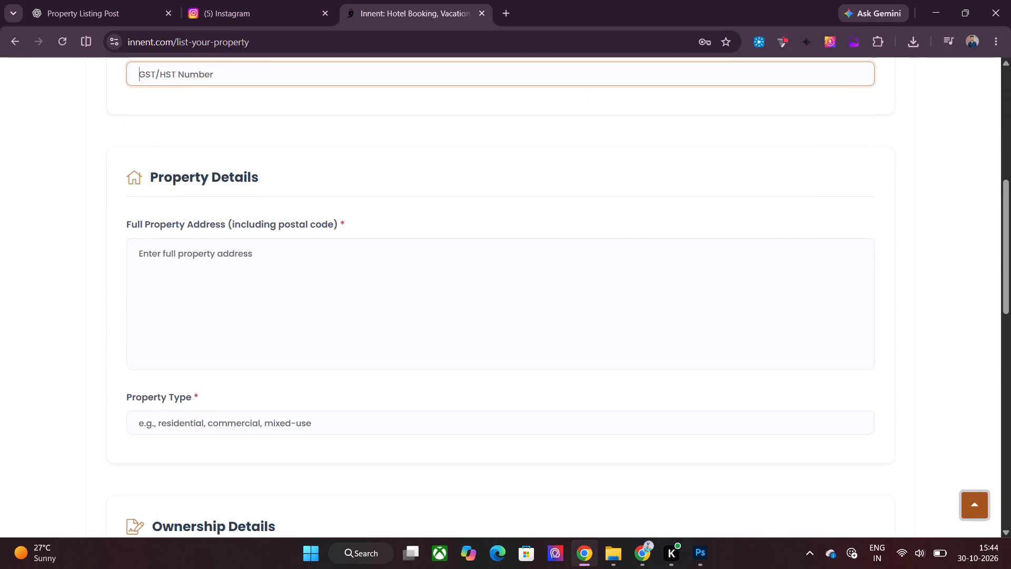
pyautogui.scroll(-7, 409, 286)
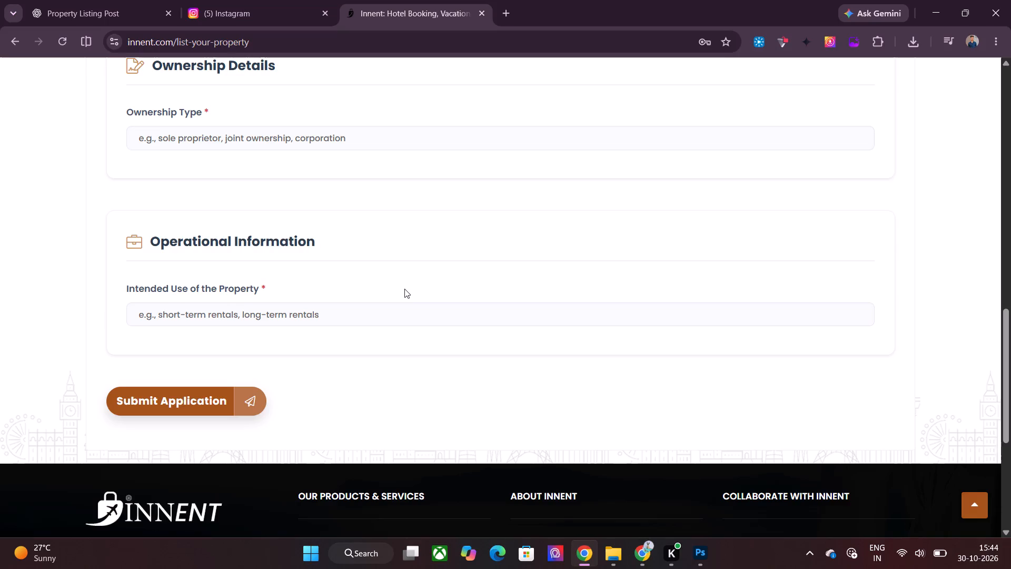
pyautogui.scroll(2, 404, 289)
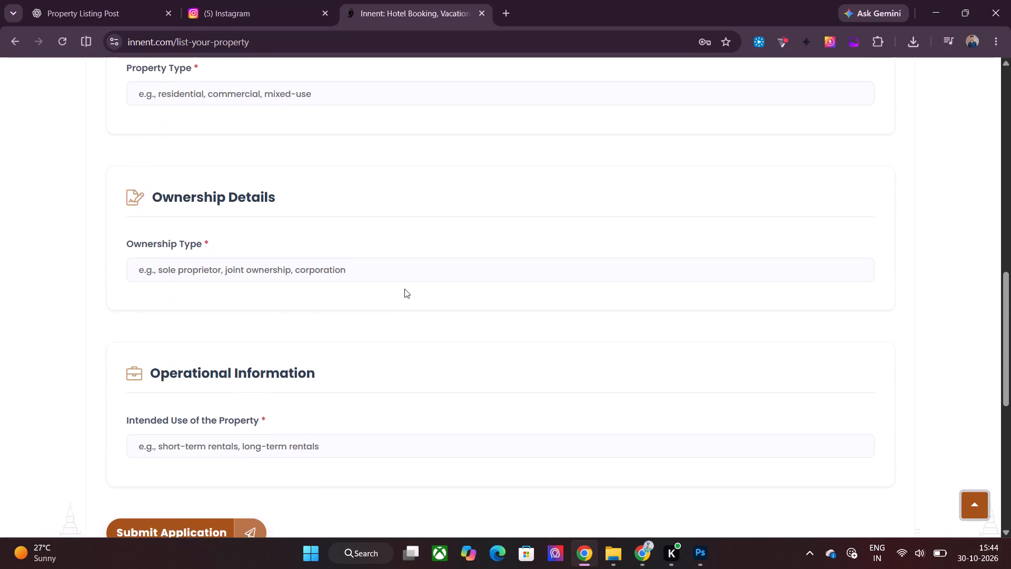
pyautogui.scroll(-2, 404, 289)
pyautogui.scroll(7, 404, 289)
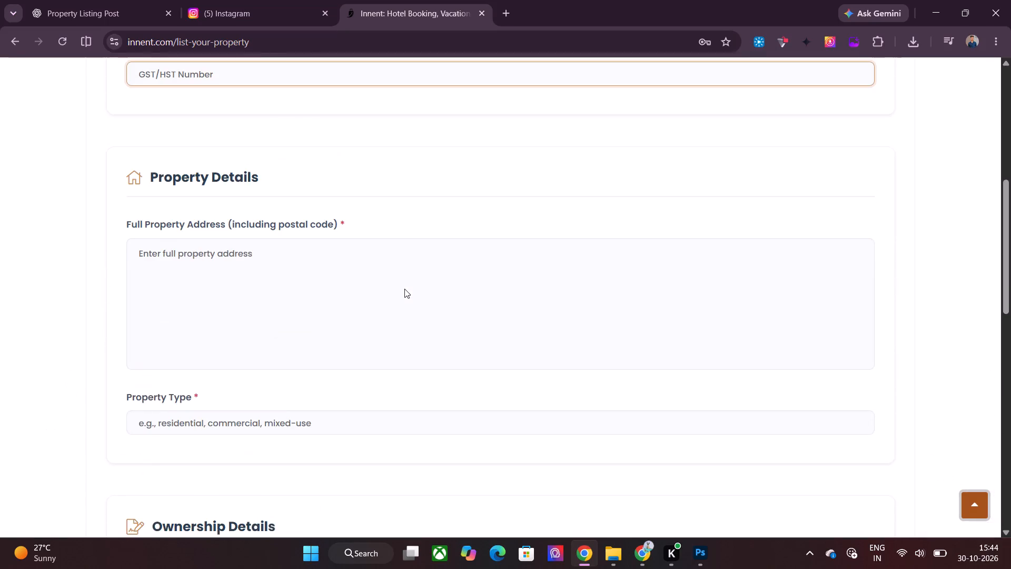
pyautogui.scroll(3, 404, 289)
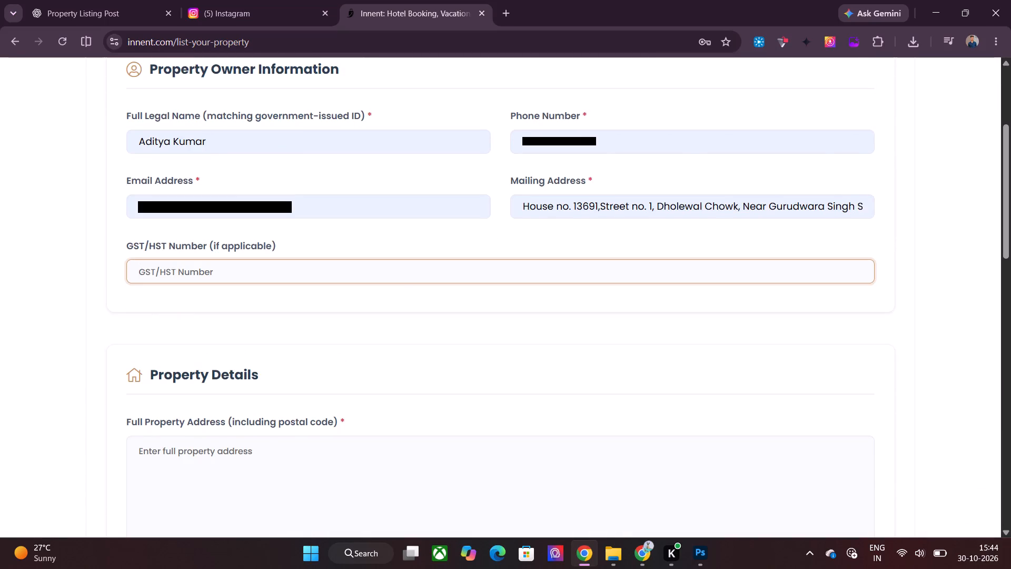
# Replace the autofilled mailing address with the plaza office address, including floor, cabin number, locality, landmark, city, state and postal code.
pyautogui.click(544, 209)
pyautogui.moveTo(544, 209); pyautogui.dragTo(565, 213)
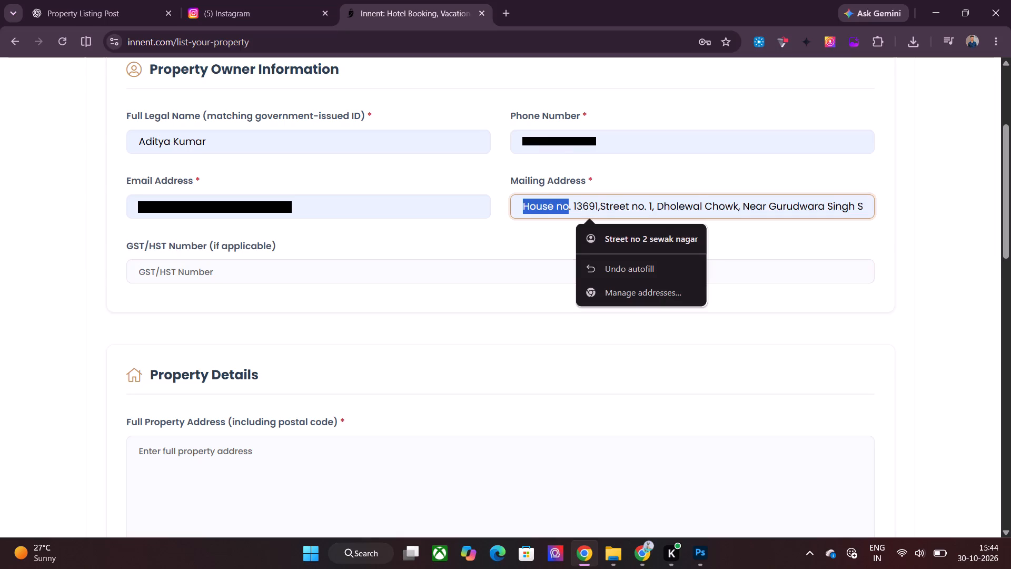
pyautogui.moveTo(565, 213); pyautogui.dragTo(662, 215)
pyautogui.hotkey('ctrl', 'a')
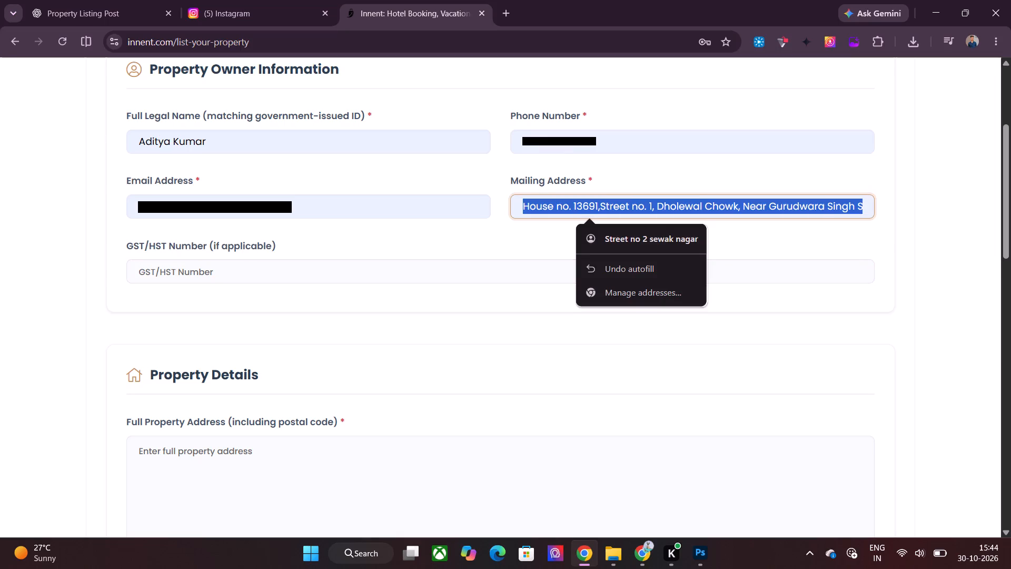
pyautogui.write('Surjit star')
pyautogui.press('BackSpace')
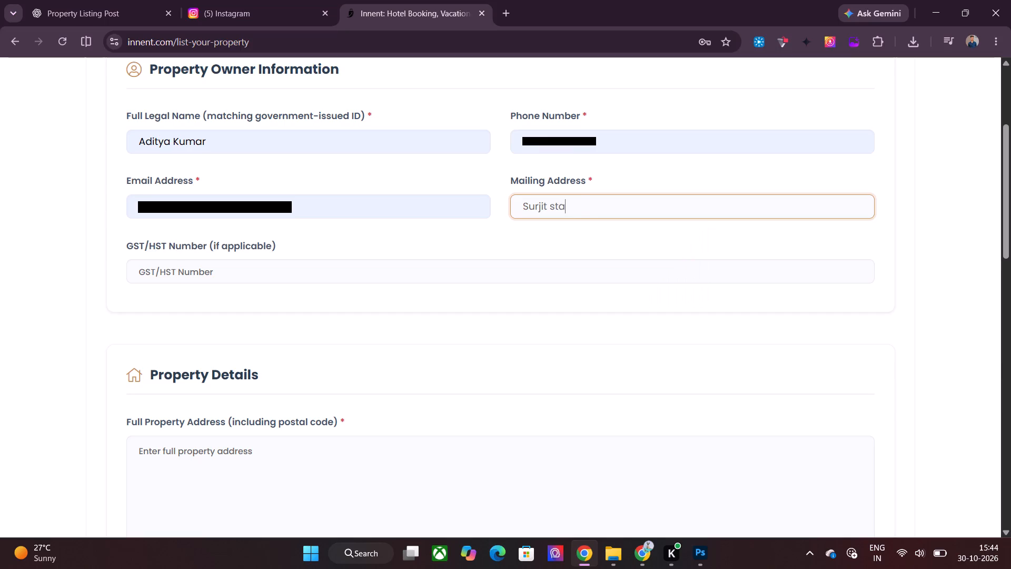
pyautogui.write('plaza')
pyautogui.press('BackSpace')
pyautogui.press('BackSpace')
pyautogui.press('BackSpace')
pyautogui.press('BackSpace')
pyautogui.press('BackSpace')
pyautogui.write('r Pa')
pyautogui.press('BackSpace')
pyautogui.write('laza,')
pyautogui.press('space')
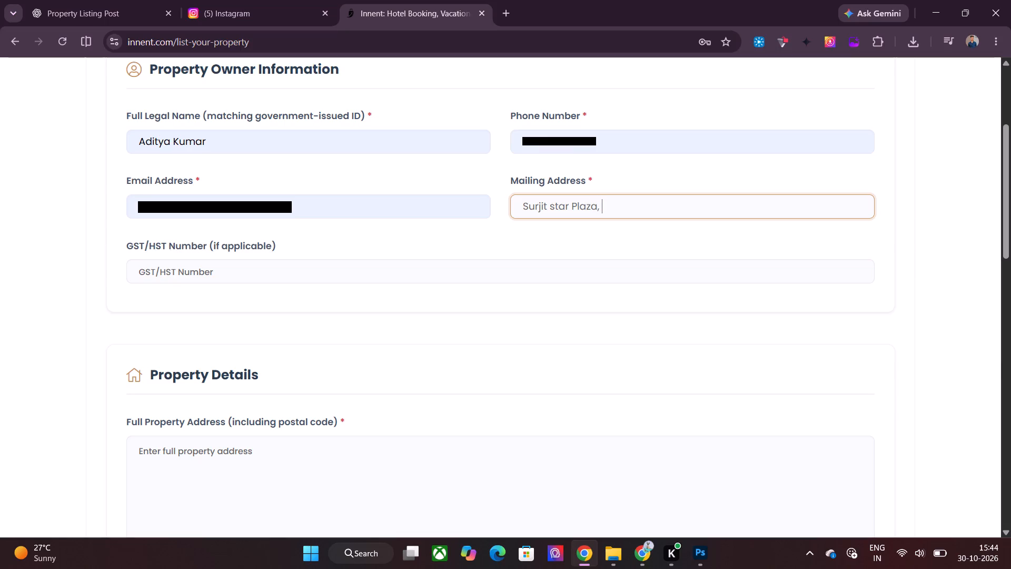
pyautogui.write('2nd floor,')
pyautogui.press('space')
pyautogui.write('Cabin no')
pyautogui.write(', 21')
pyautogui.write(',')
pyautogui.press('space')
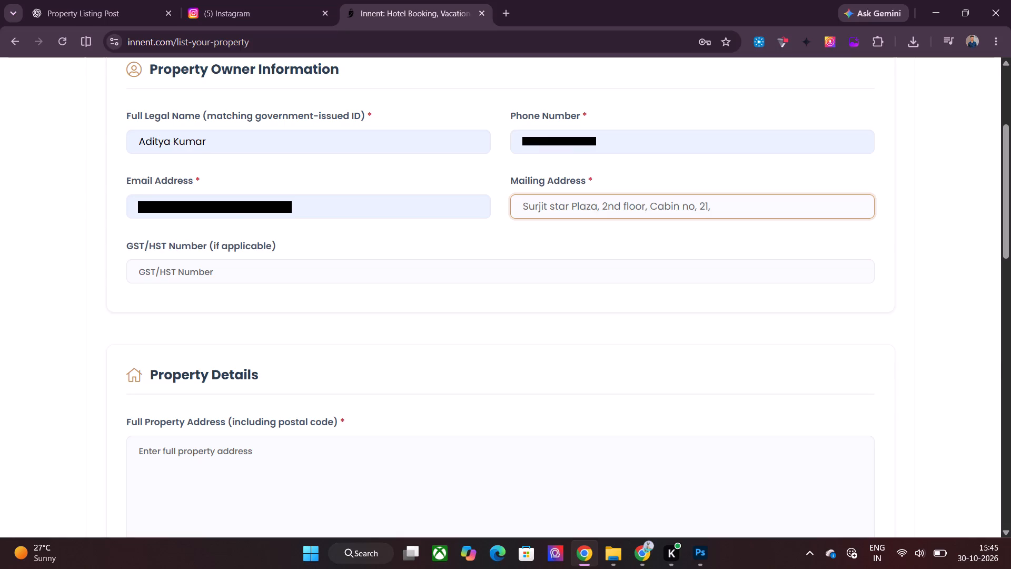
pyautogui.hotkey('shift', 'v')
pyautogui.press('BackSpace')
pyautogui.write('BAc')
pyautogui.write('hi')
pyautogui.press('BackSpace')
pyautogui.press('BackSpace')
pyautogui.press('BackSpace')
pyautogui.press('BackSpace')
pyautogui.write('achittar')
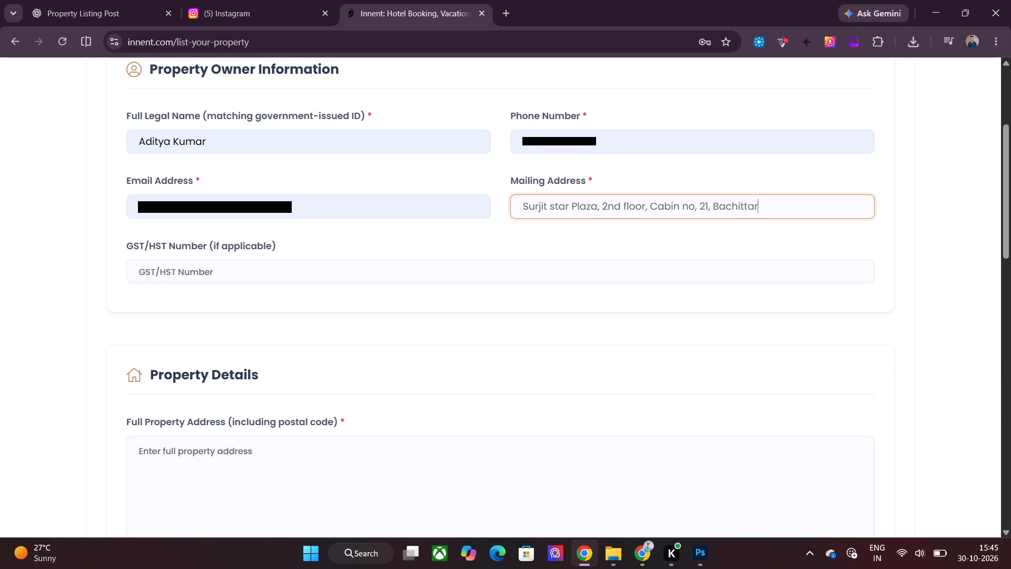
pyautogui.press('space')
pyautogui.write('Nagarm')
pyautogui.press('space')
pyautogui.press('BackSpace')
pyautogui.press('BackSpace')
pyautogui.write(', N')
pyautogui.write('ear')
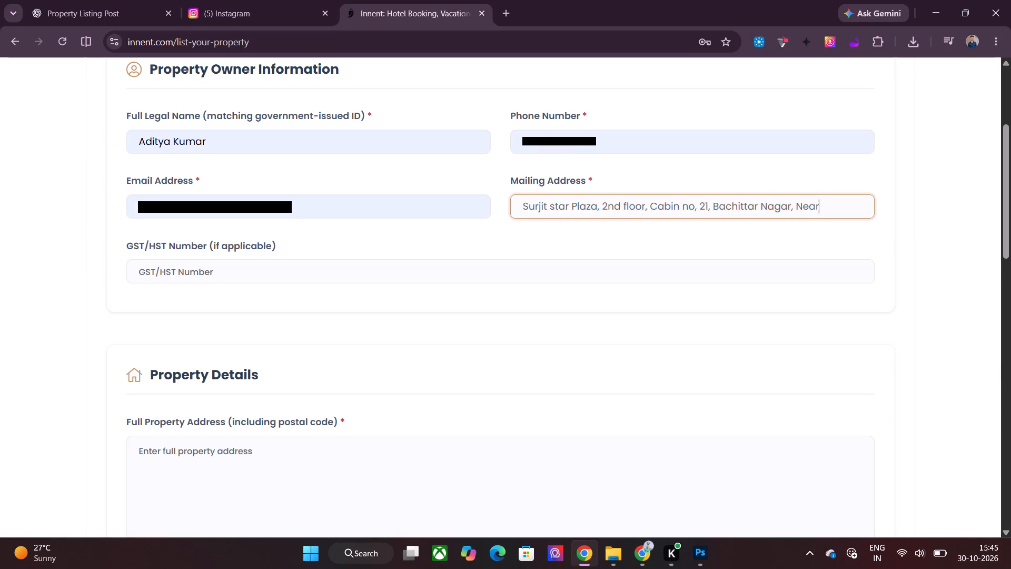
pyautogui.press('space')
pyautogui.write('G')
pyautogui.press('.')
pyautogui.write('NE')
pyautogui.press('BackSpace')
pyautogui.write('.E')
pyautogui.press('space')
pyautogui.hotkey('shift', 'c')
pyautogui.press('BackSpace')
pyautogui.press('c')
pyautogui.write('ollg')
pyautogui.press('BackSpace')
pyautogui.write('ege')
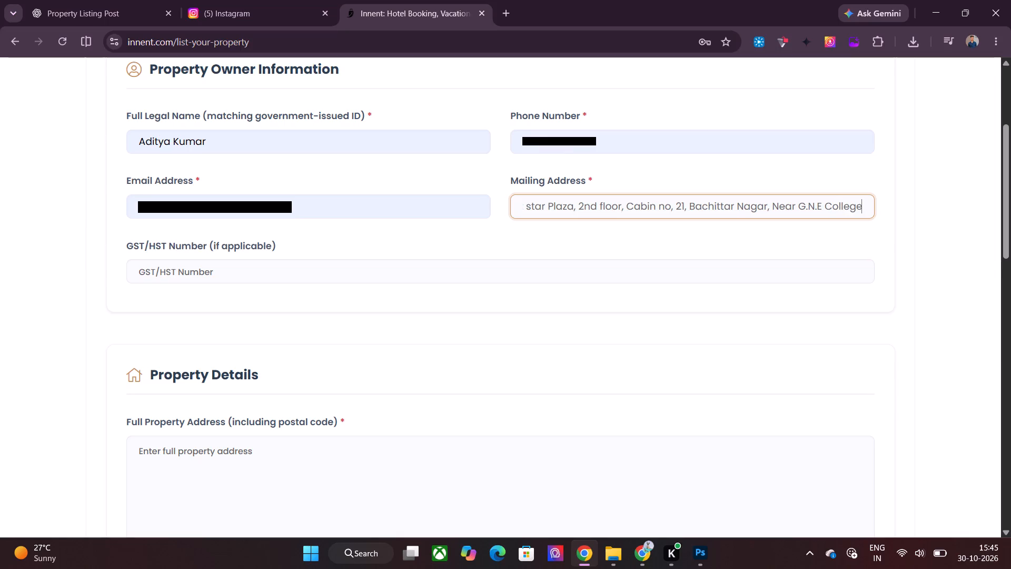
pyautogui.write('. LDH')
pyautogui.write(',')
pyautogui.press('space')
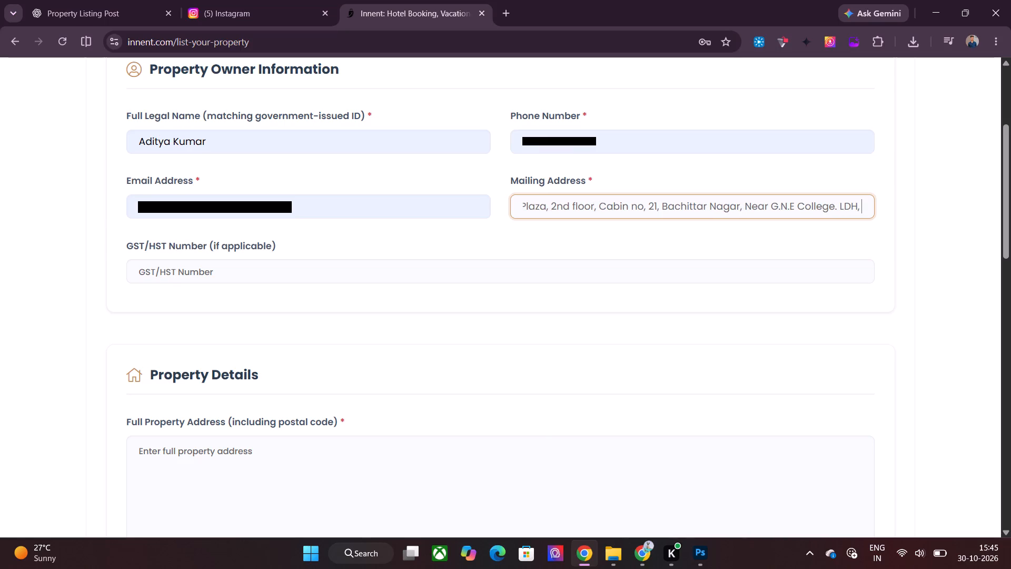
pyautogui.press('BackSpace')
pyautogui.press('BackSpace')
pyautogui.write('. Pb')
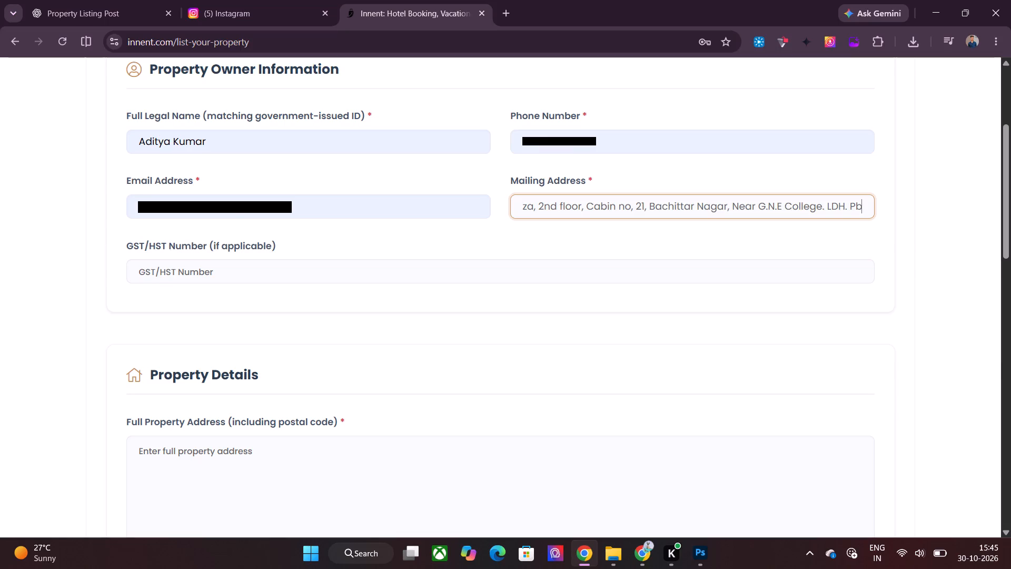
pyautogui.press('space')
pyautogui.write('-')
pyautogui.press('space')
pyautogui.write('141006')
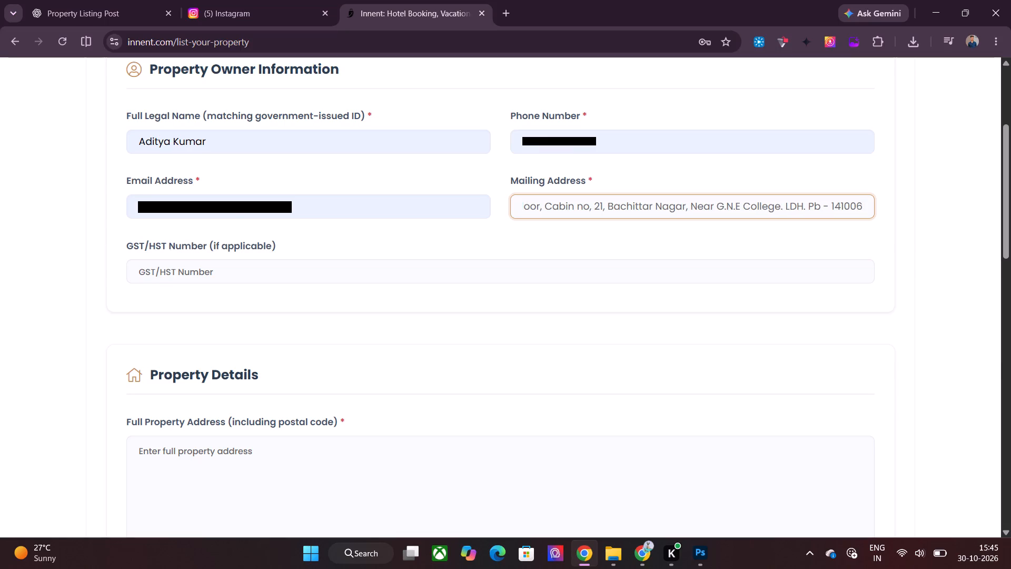
# Copy the complete mailing address into the Full Property Address field under Property Details.
pyautogui.scroll(-2, 378, 263)
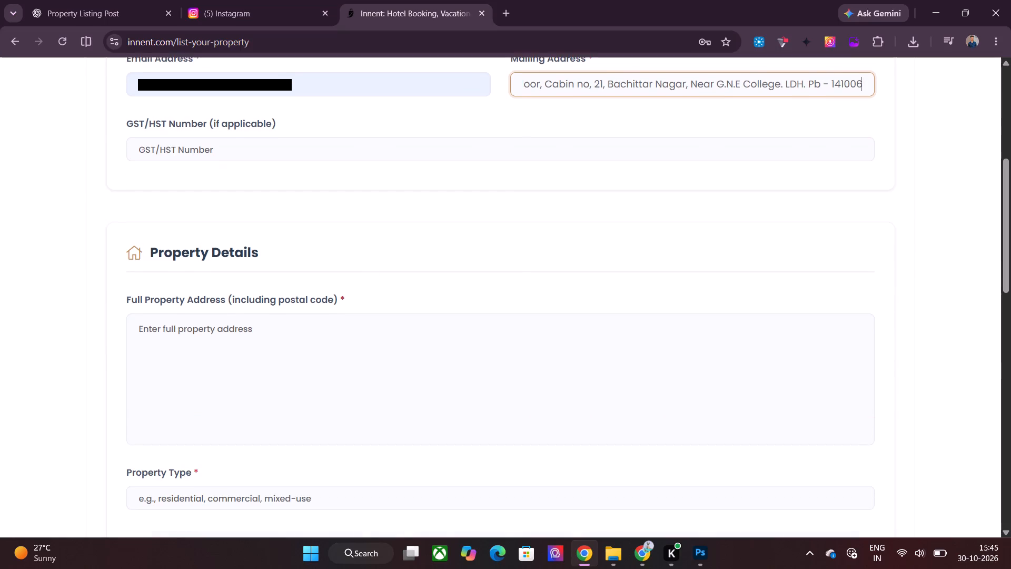
pyautogui.click(316, 310)
pyautogui.scroll(-3, 316, 310)
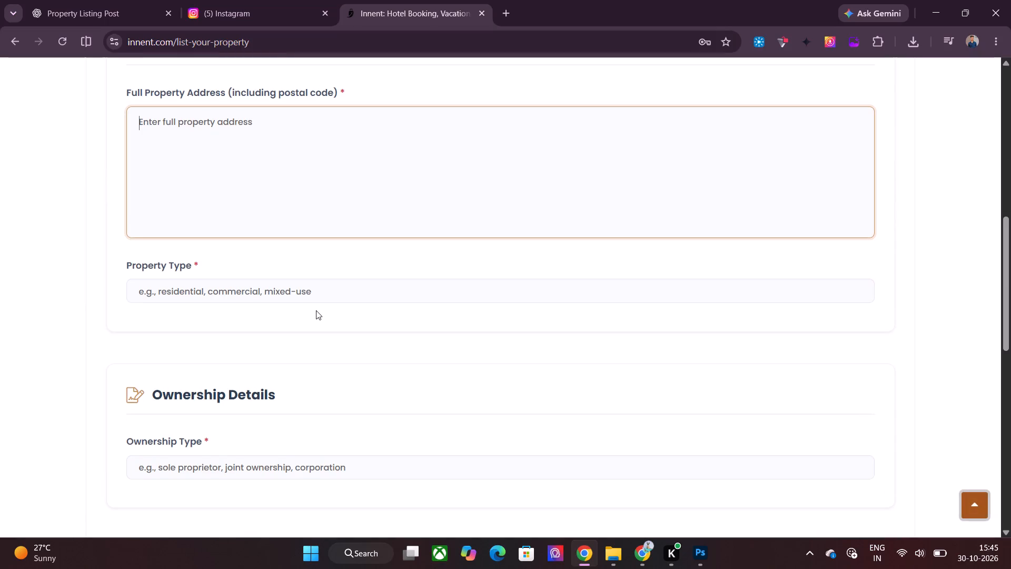
pyautogui.scroll(2, 316, 310)
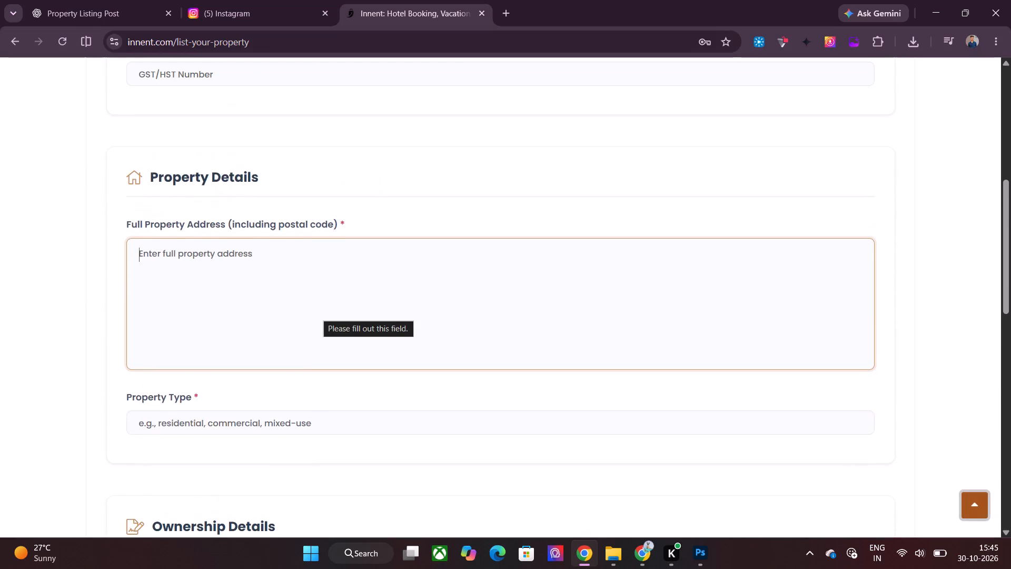
pyautogui.scroll(1, 316, 310)
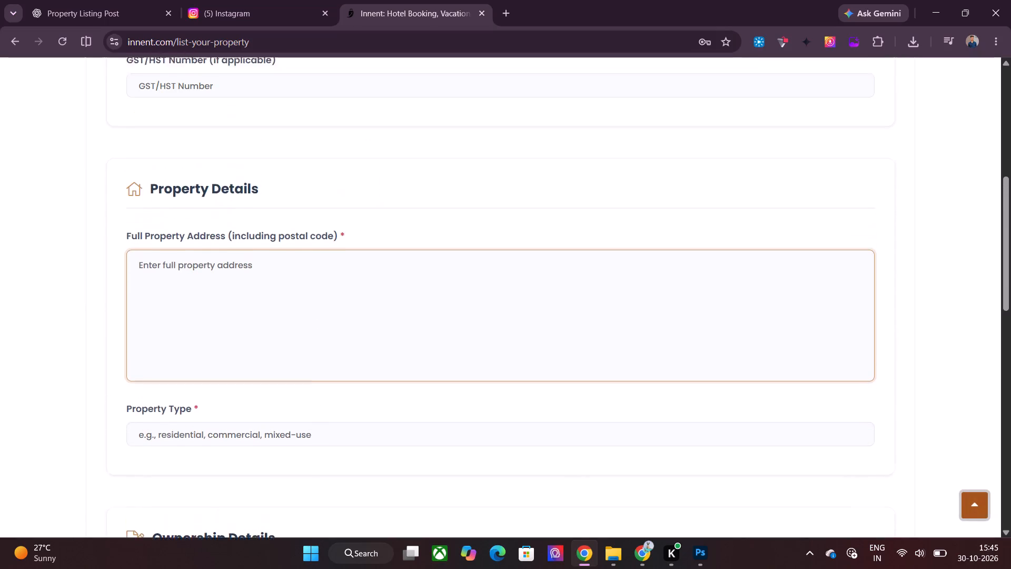
pyautogui.scroll(1, 512, 209)
pyautogui.tripleClick(551, 138)
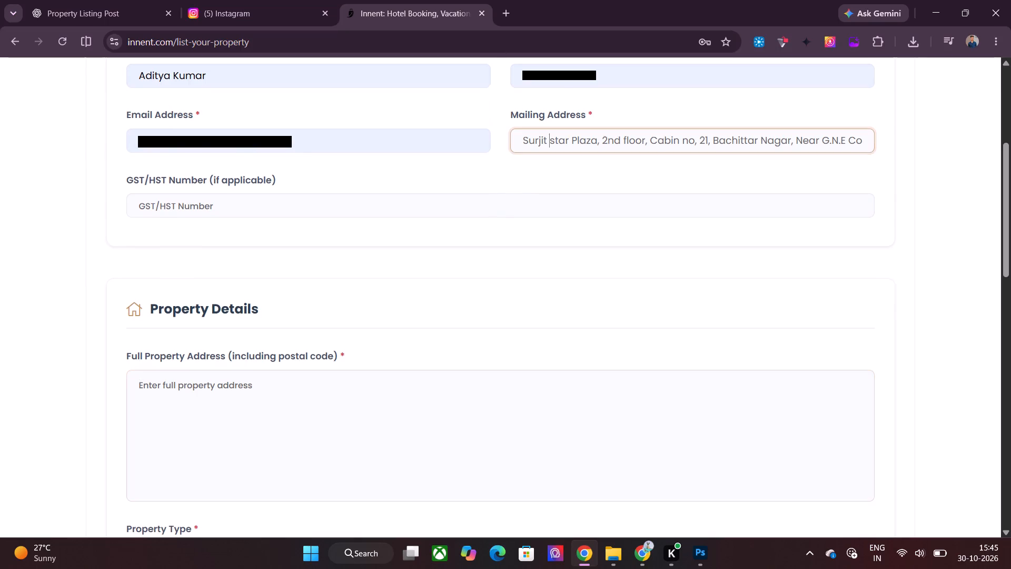
pyautogui.hotkey('ctrl', 'c')
pyautogui.click(356, 419)
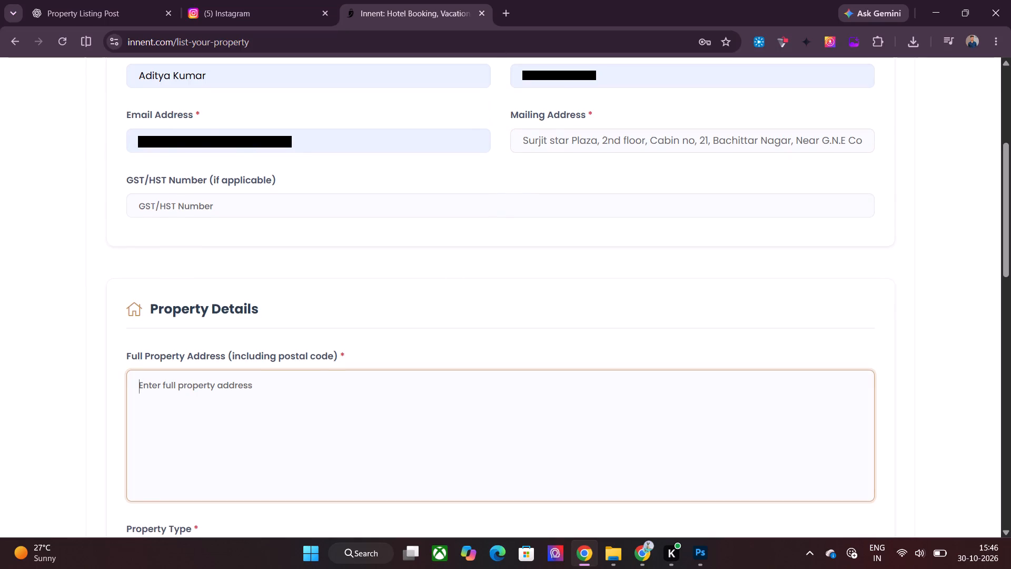
pyautogui.hotkey('ctrl', 'v')
# Enter Complex as the property type.
pyautogui.scroll(-6, 469, 267)
pyautogui.click(302, 158)
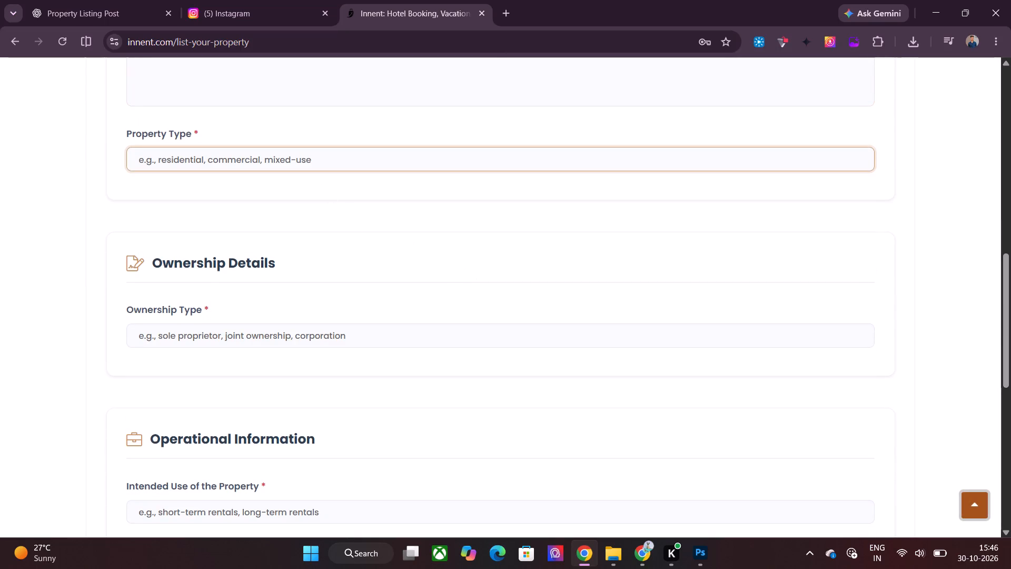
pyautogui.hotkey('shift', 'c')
pyautogui.press('BackSpace')
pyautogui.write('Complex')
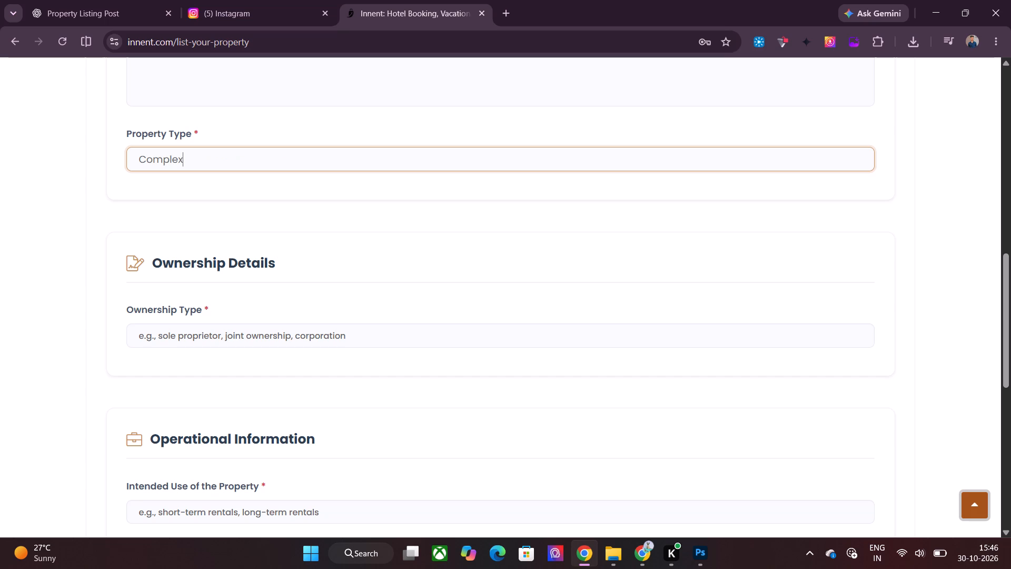
# Enter Corporation as the ownership type and Short terms Rental as the intended use of the property.
pyautogui.scroll(-3, 299, 212)
pyautogui.scroll(1, 180, 183)
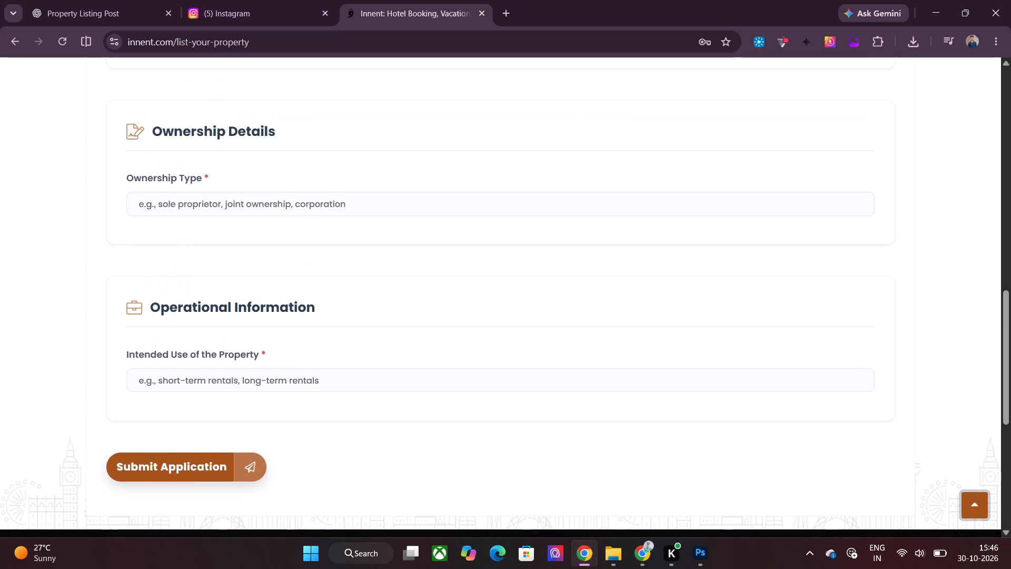
pyautogui.click(189, 200)
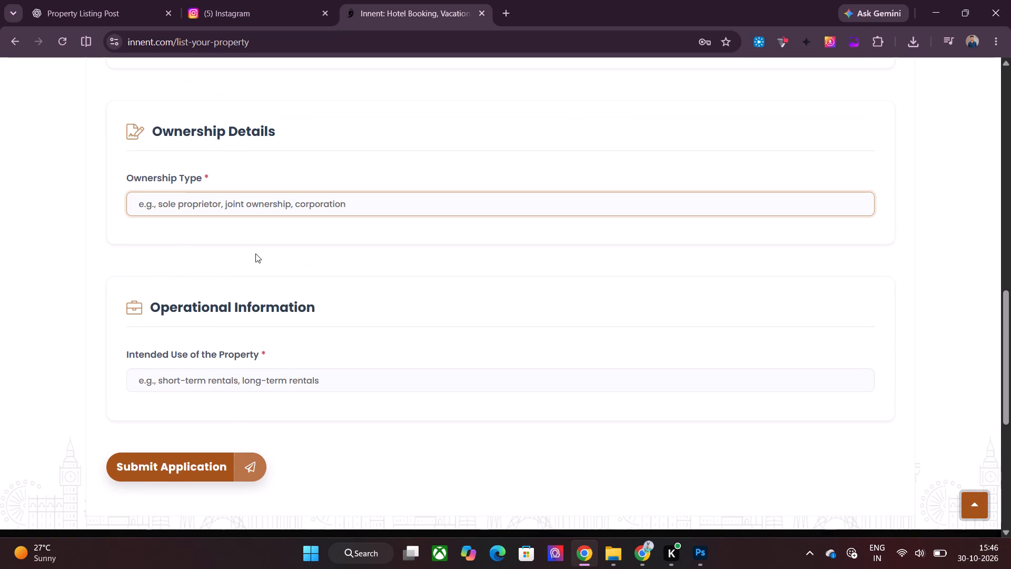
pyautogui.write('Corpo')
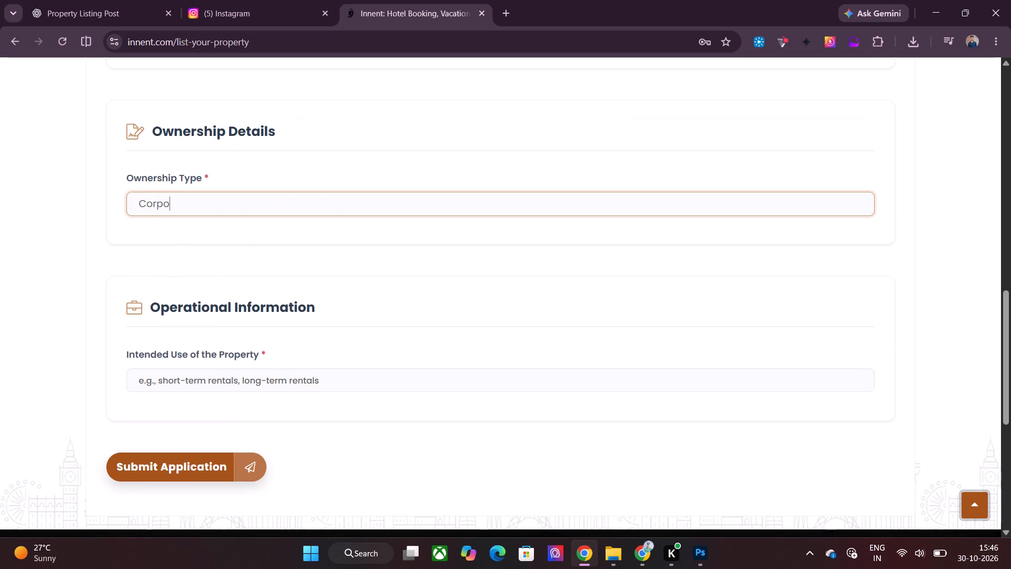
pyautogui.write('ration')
pyautogui.click(165, 378)
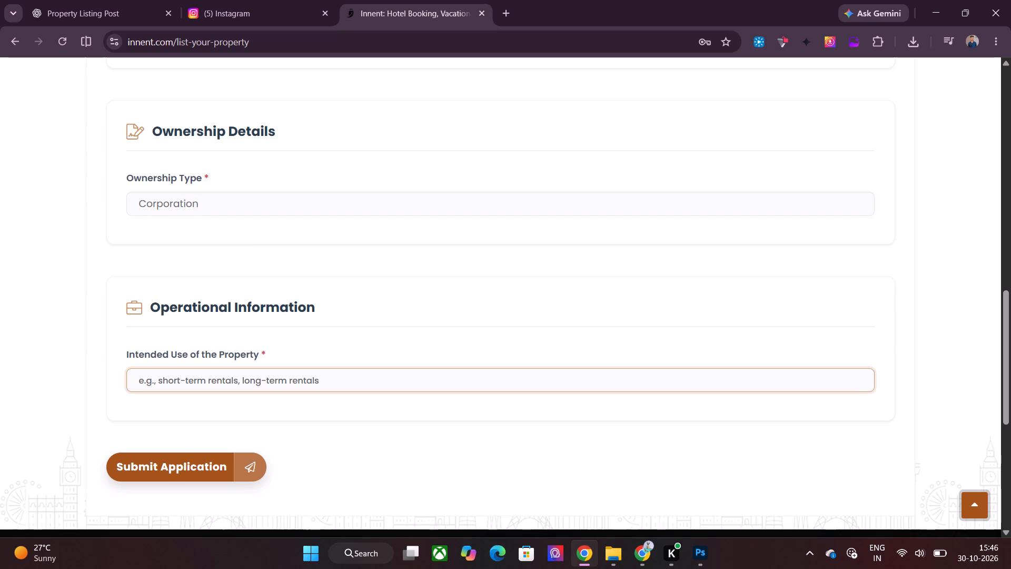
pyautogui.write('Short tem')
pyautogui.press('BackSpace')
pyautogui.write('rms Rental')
# Submit the completed property listing application.
pyautogui.click(146, 480)
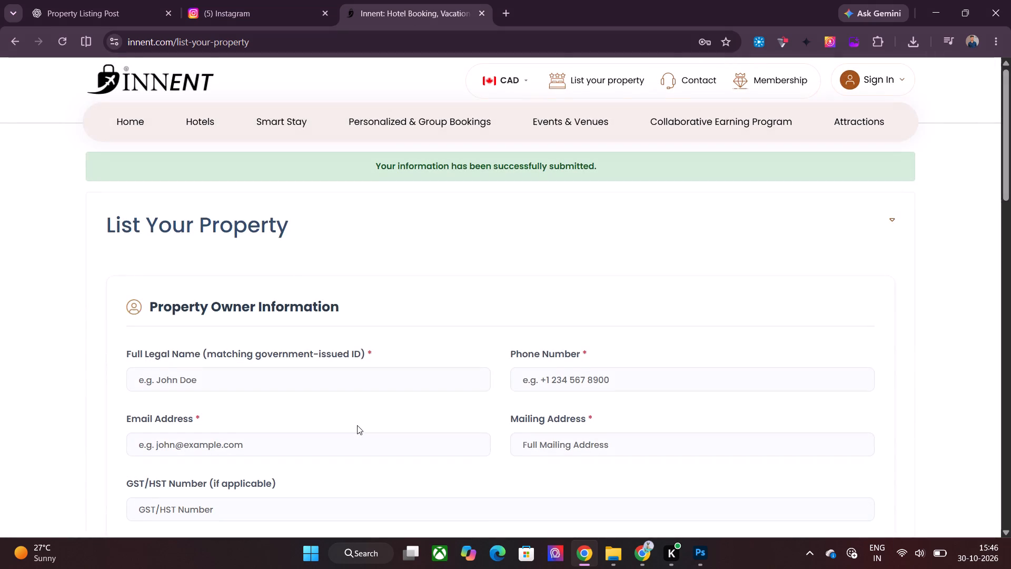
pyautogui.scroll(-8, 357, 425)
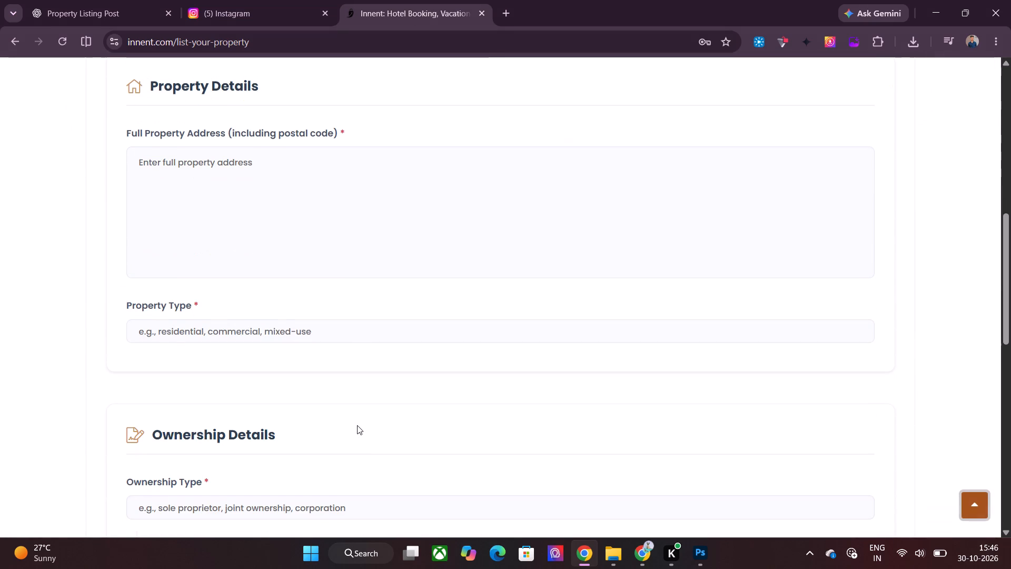
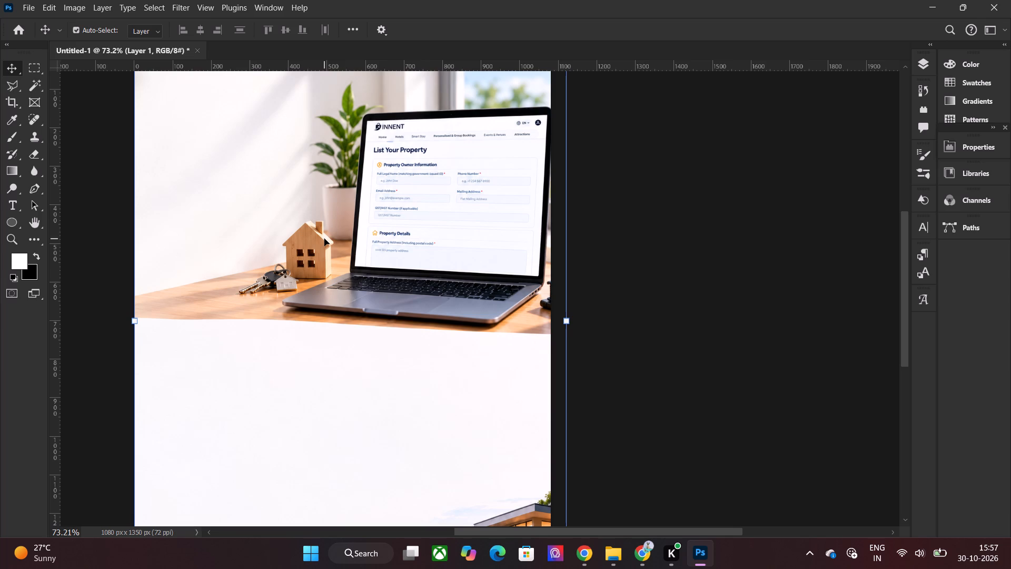
# Scale the pasted background down proportionally to about 97.2%, so it just covers the canvas.
pyautogui.scroll(-9, 302, 322)
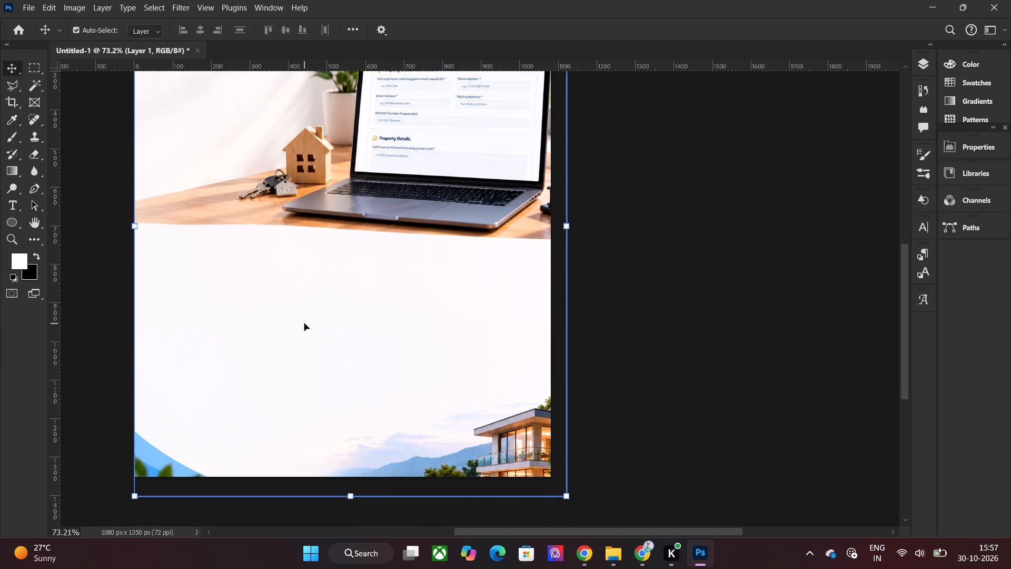
pyautogui.scroll(-3, 304, 323)
pyautogui.scroll(20, 350, 337)
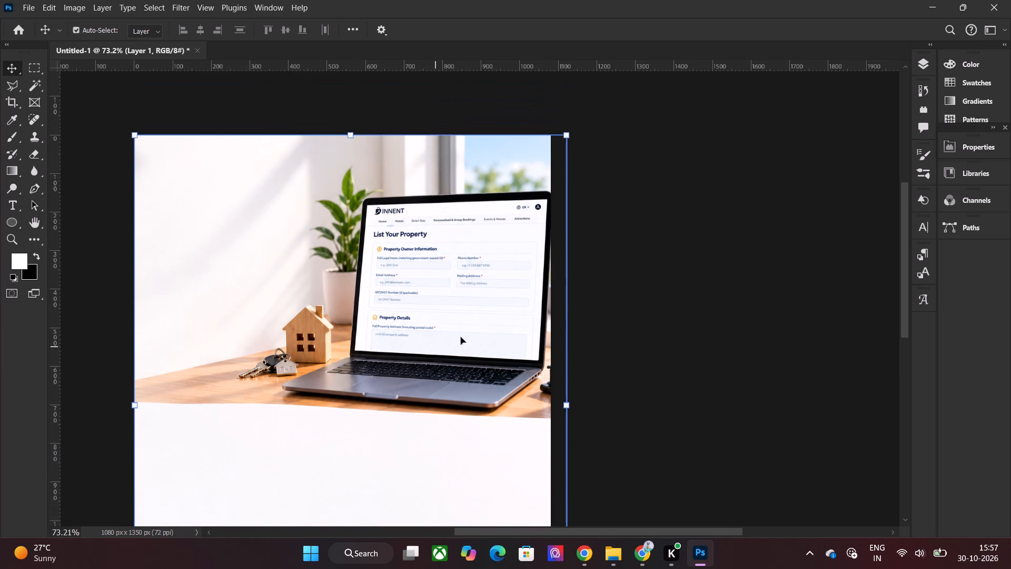
pyautogui.scroll(-18, 534, 282)
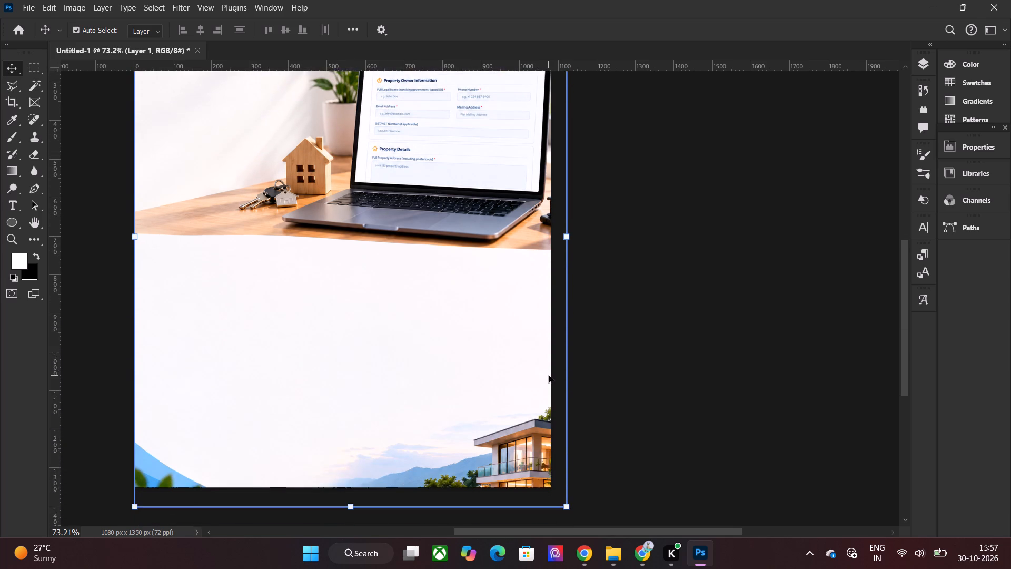
pyautogui.scroll(-9, 549, 376)
pyautogui.scroll(4, 552, 354)
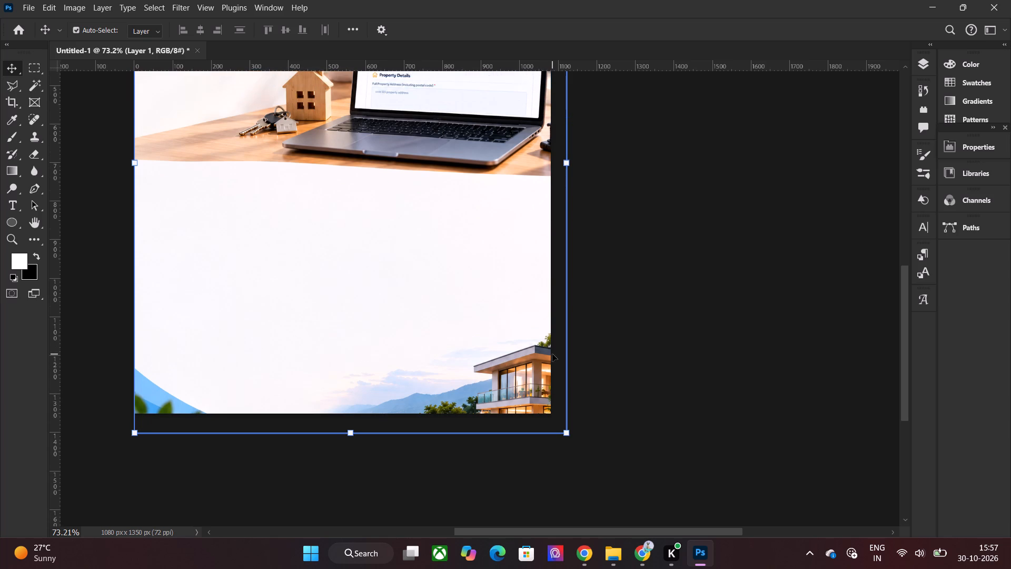
pyautogui.scroll(12, 552, 354)
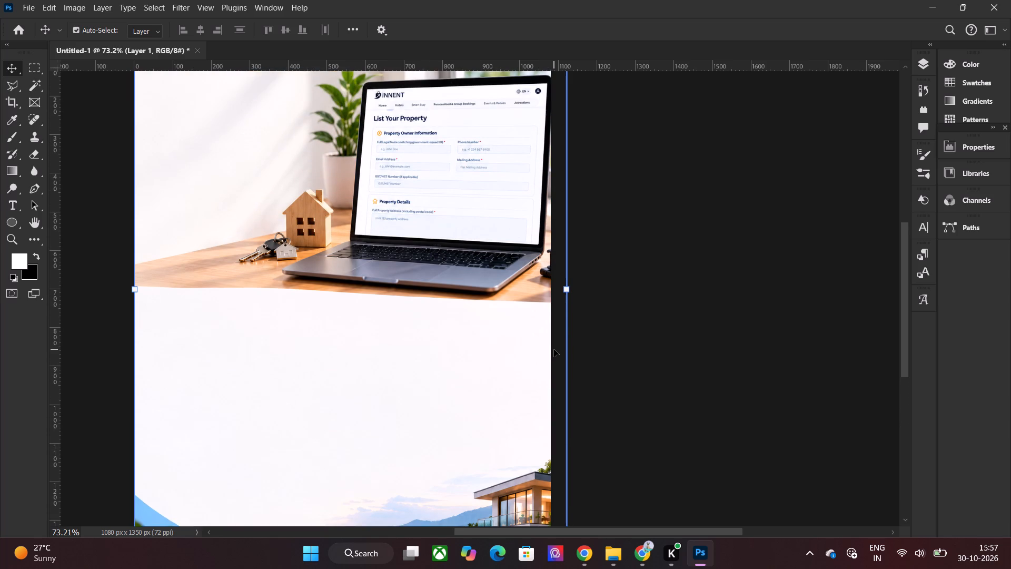
pyautogui.scroll(-10, 549, 352)
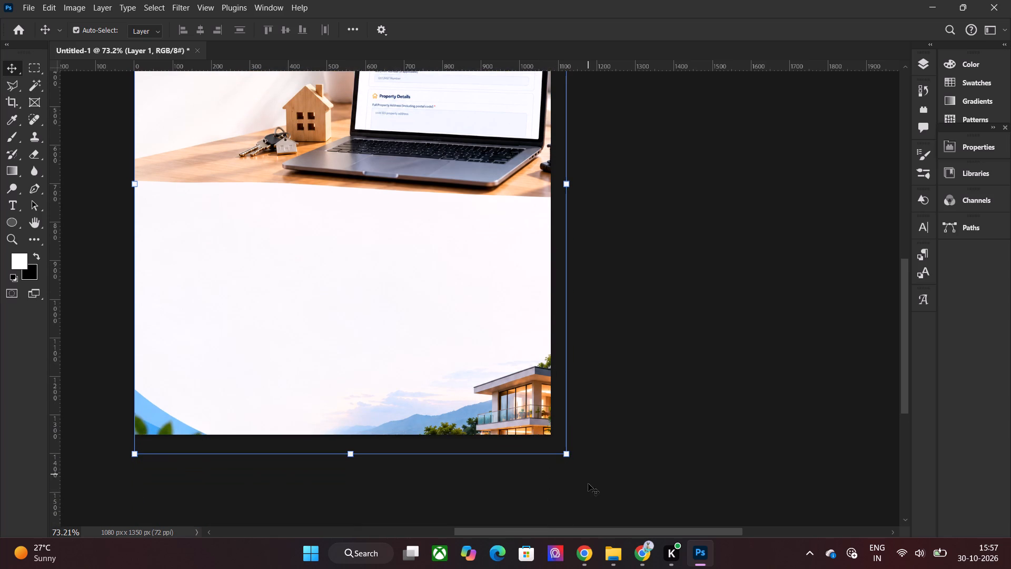
pyautogui.keyDown('shift'); pyautogui.moveTo(570, 455); pyautogui.dragTo(553, 447); pyautogui.keyUp('shift')
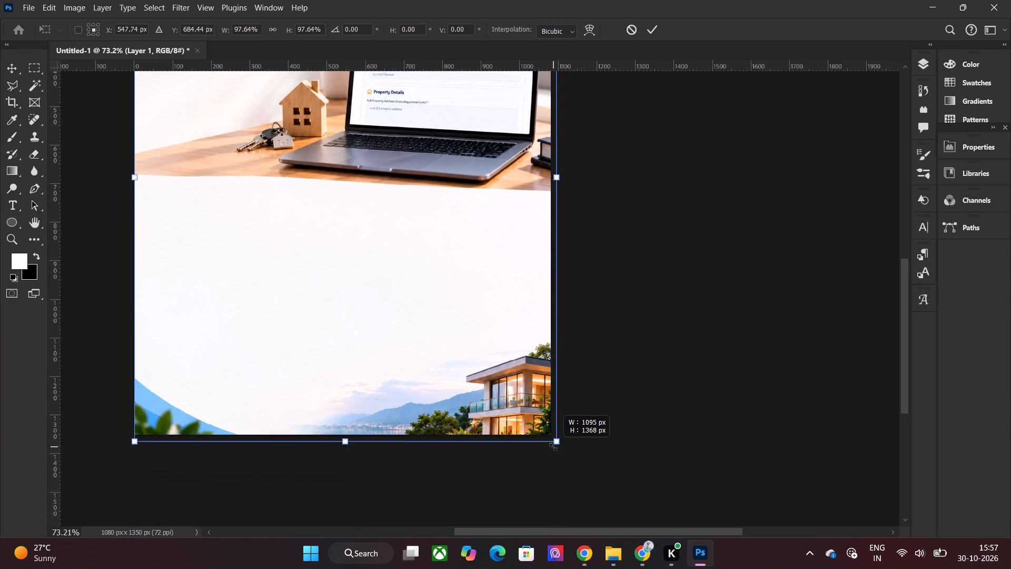
pyautogui.keyDown('shift'); pyautogui.moveTo(553, 447); pyautogui.dragTo(550, 446); pyautogui.keyUp('shift')
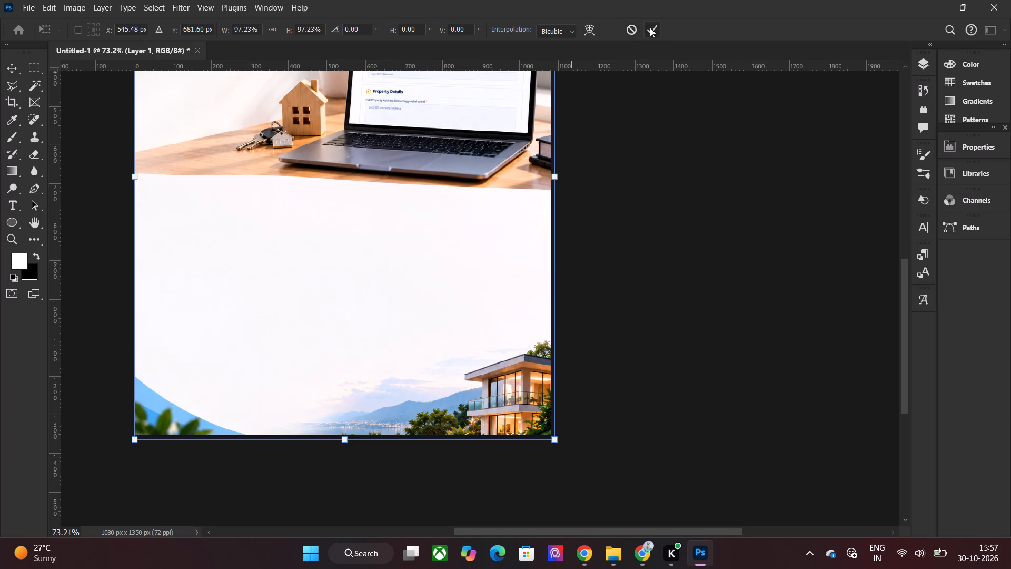
pyautogui.click(650, 27)
# Align the background to the canvas, centring it both horizontally and vertically.
pyautogui.click(350, 27)
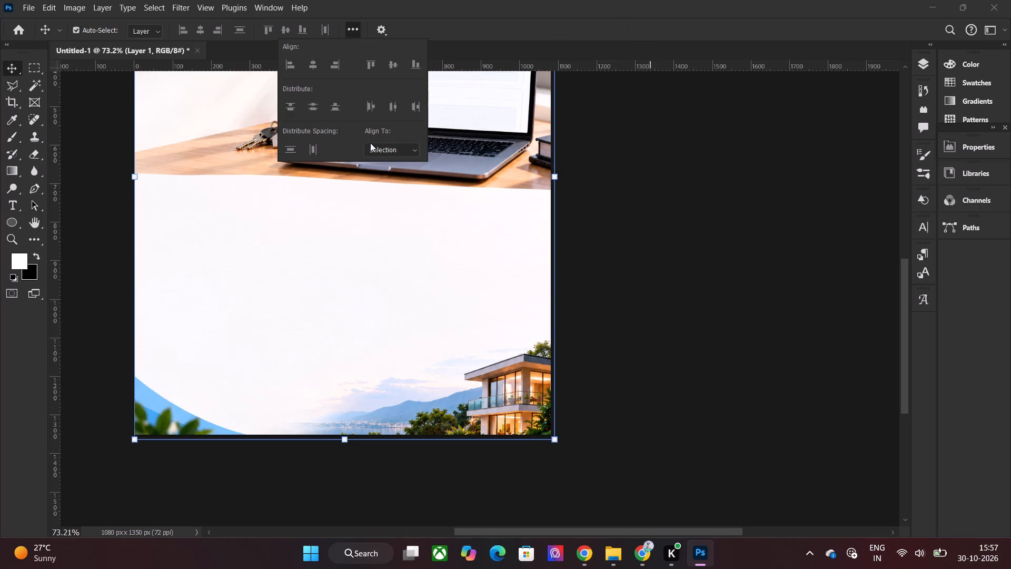
pyautogui.click(388, 149)
pyautogui.click(388, 171)
pyautogui.click(317, 67)
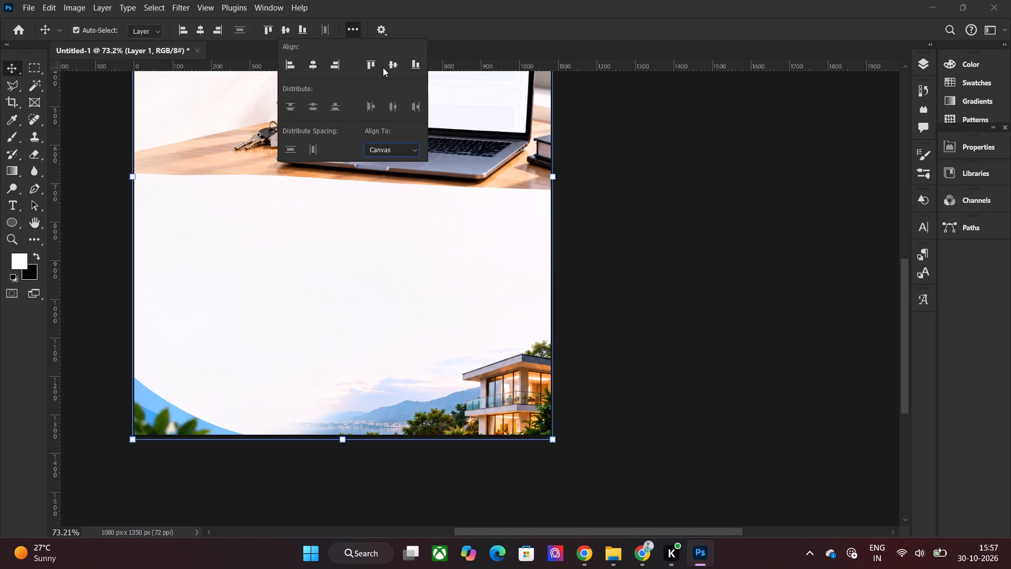
pyautogui.click(383, 67)
pyautogui.click(390, 67)
pyautogui.click(623, 184)
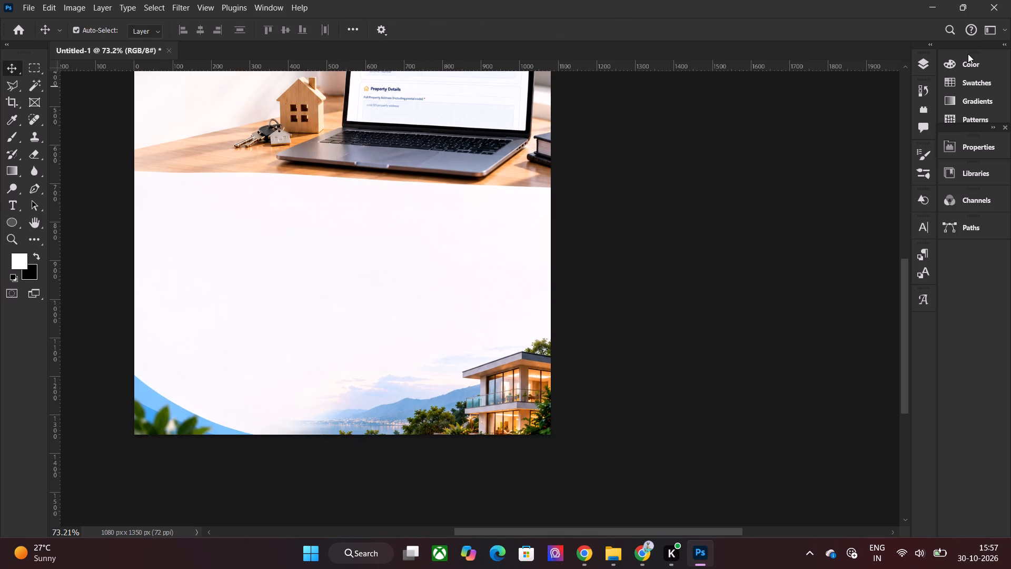
# Fully lock Layer 1, which holds the laptop background.
pyautogui.click(923, 60)
pyautogui.click(881, 135)
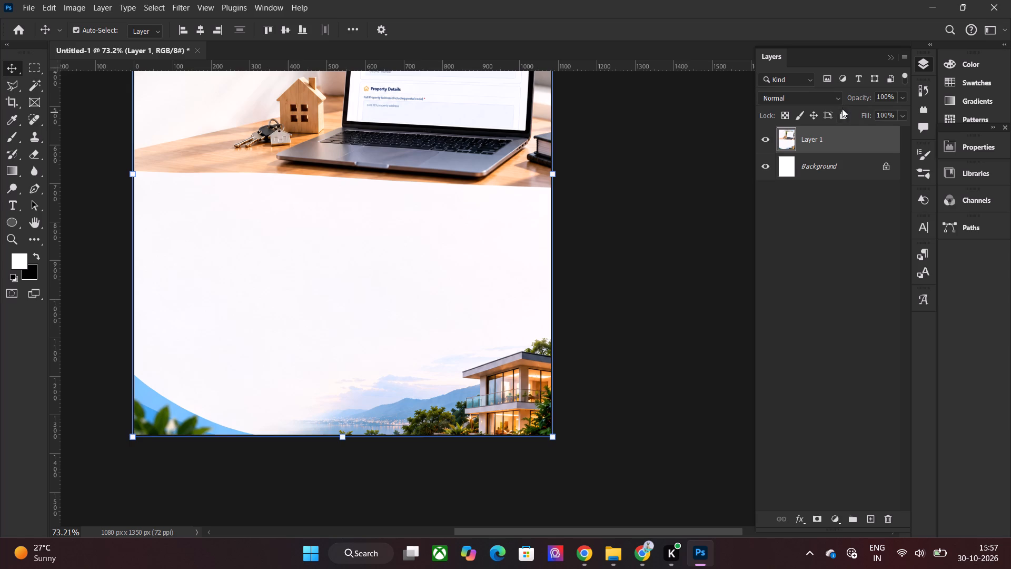
pyautogui.click(842, 112)
pyautogui.click(693, 222)
# Examine the upper background up close, checking the laptop screen content and the empty wall area beside it.
pyautogui.scroll(4, 589, 341)
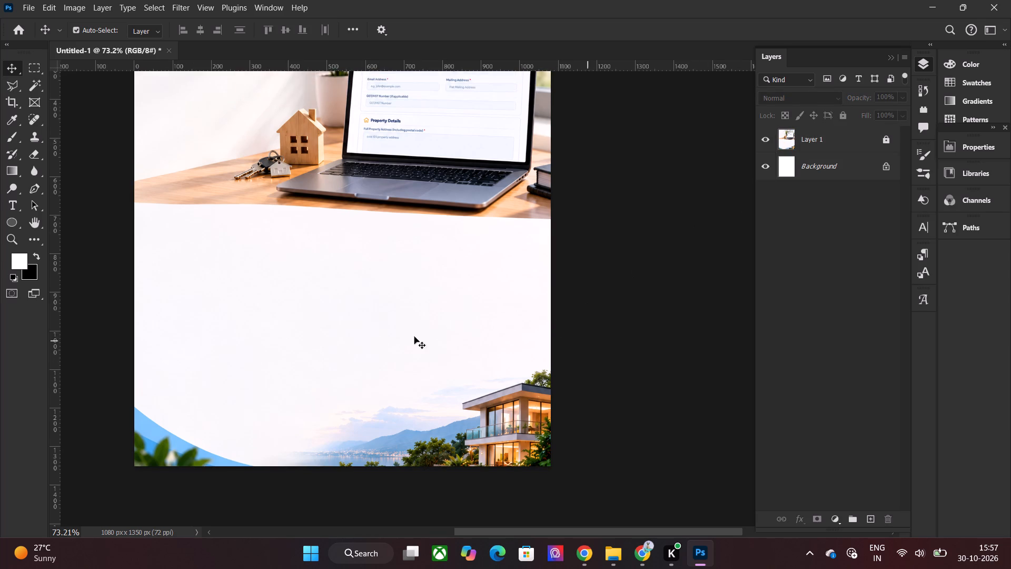
pyautogui.scroll(11, 414, 337)
pyautogui.scroll(7, 350, 321)
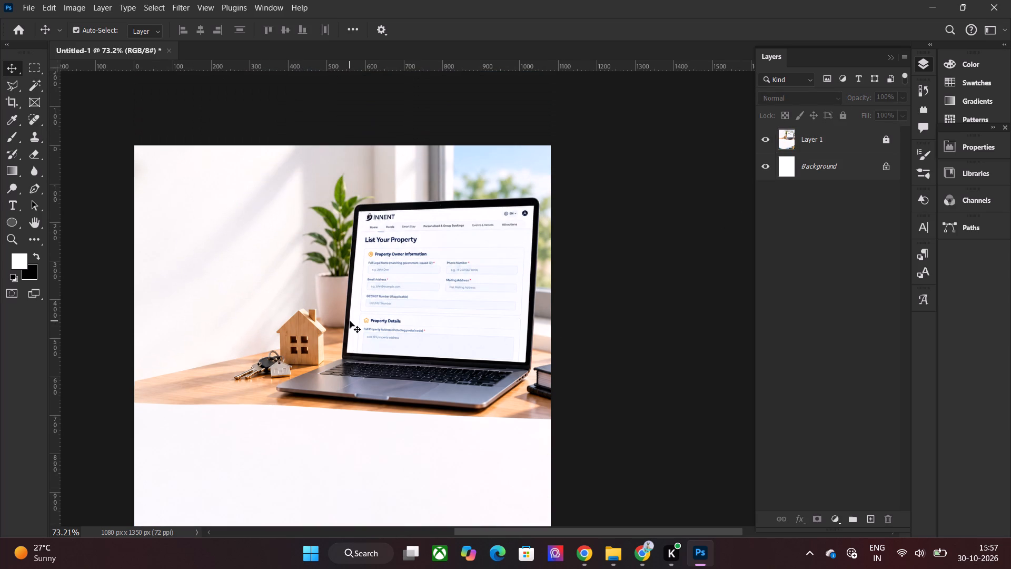
pyautogui.keyDown('alt'); pyautogui.scroll(6, 355, 320); pyautogui.keyUp('alt')
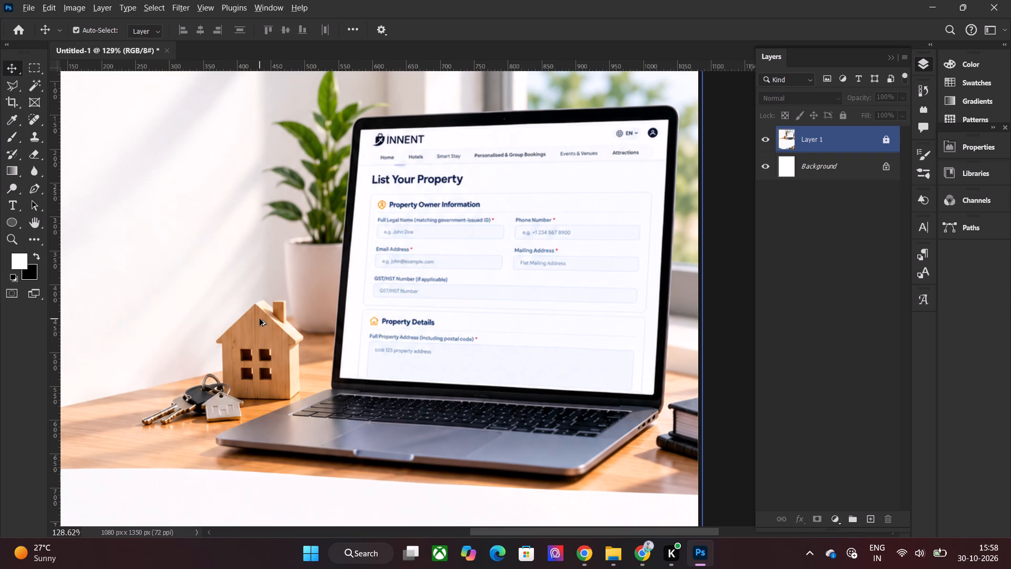
pyautogui.keyDown('alt'); pyautogui.scroll(-5, 260, 319); pyautogui.keyUp('alt')
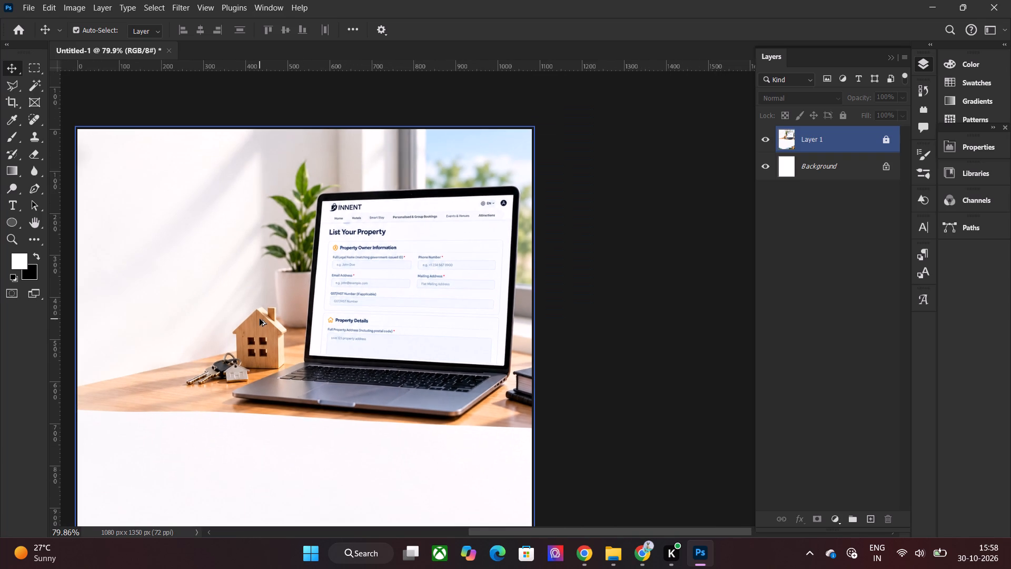
pyautogui.moveTo(532, 533); pyautogui.dragTo(468, 533)
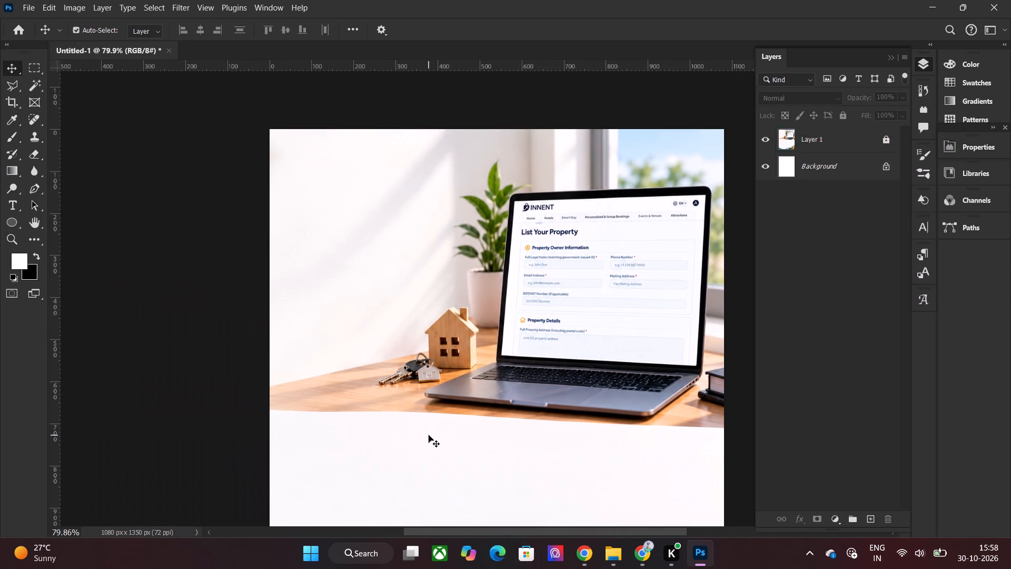
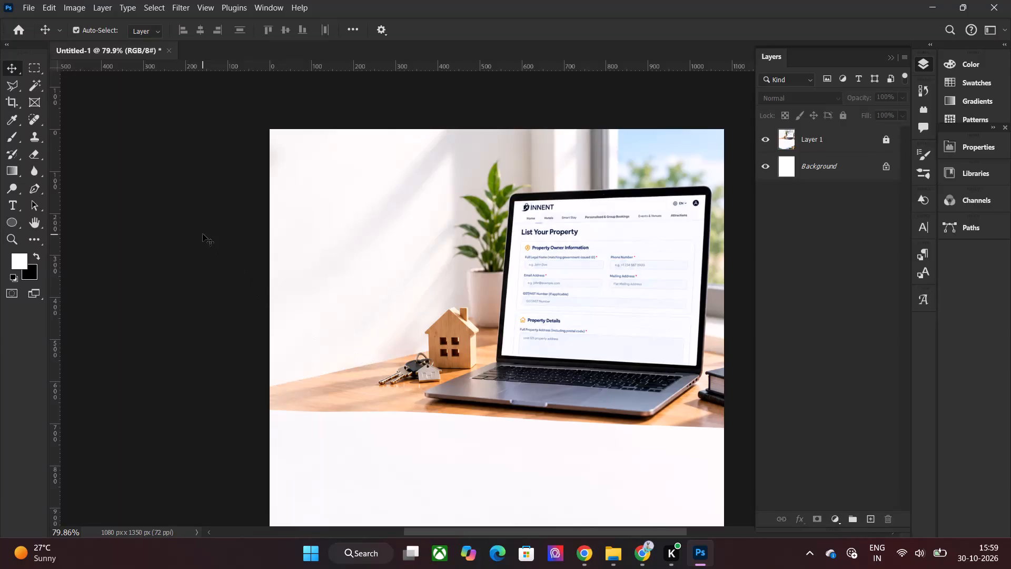
# Copy the finished Innent poster from the Property Listing Post chat in ChatGPT and paste it into the Photoshop document above Layer 1.
pyautogui.click(203, 234)
pyautogui.scroll(-5, 204, 234)
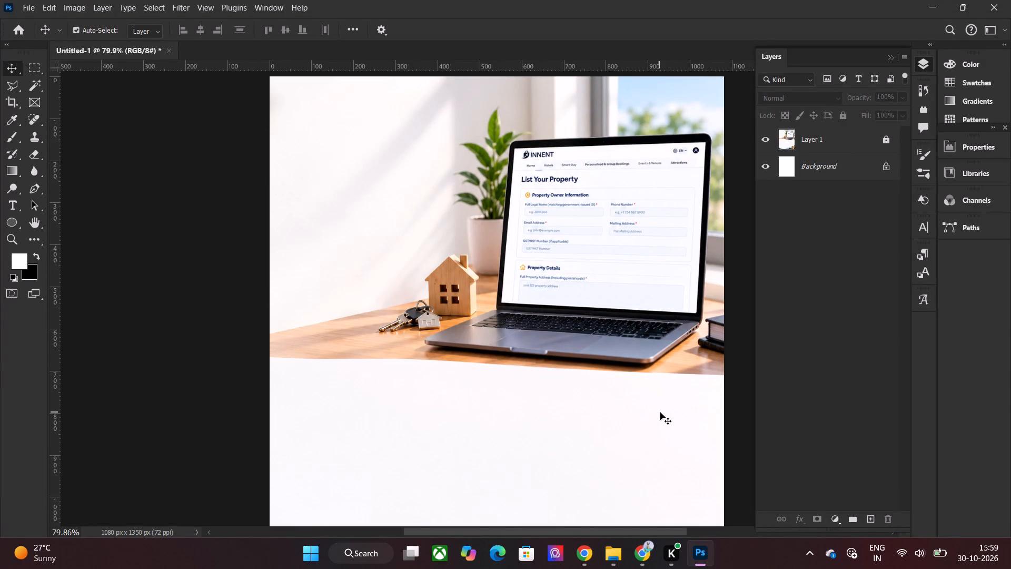
pyautogui.click(635, 545)
pyautogui.scroll(3, 729, 251)
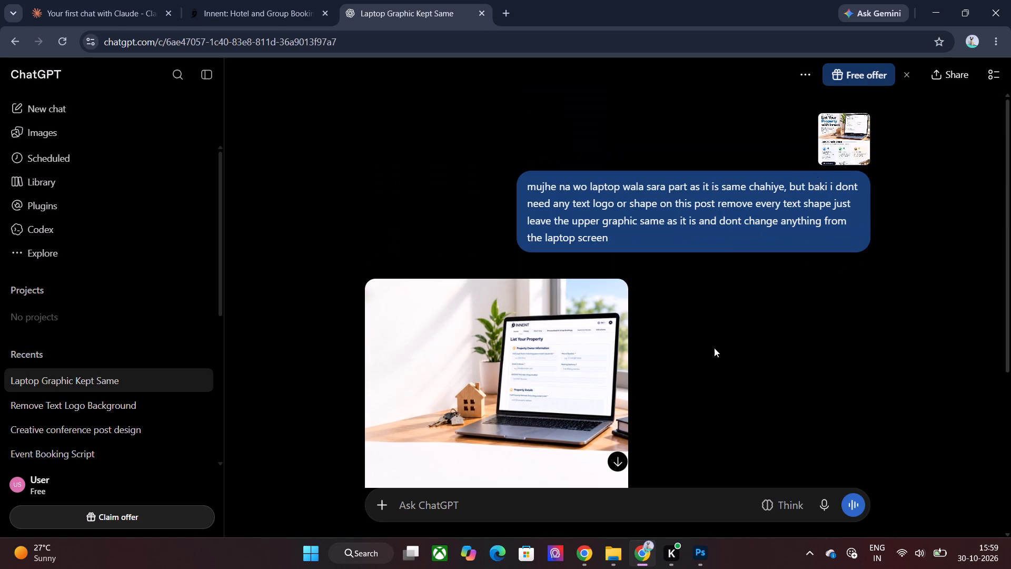
pyautogui.click(594, 550)
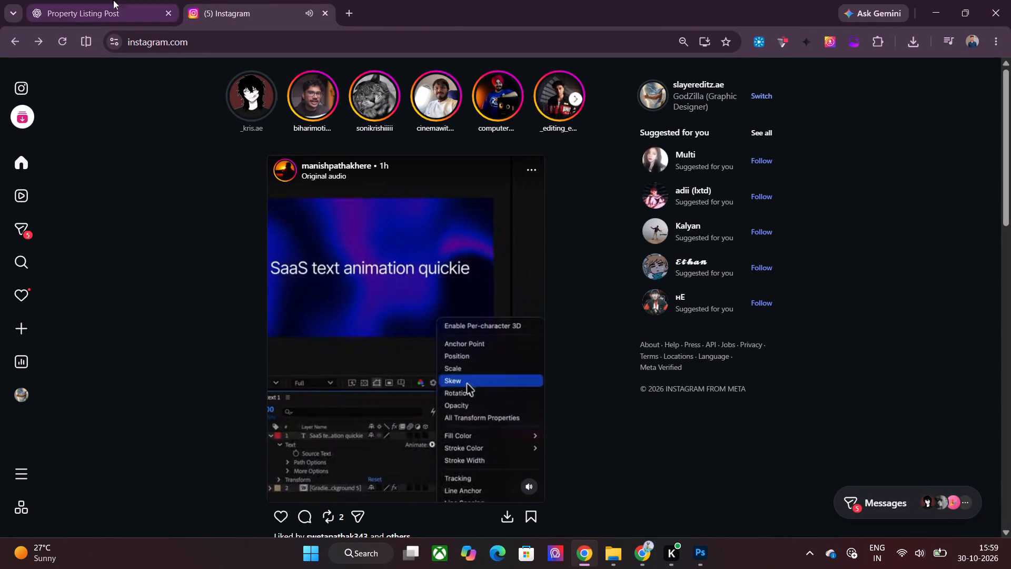
pyautogui.click(105, 0)
pyautogui.scroll(-6, 565, 237)
pyautogui.scroll(7, 567, 248)
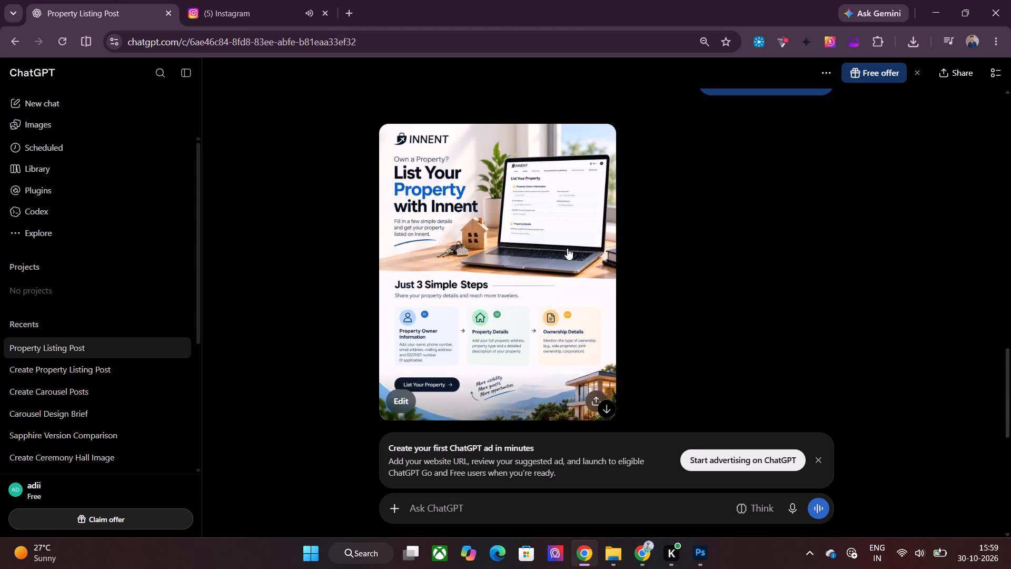
pyautogui.rightClick(567, 248)
pyautogui.click(611, 299)
pyautogui.click(705, 542)
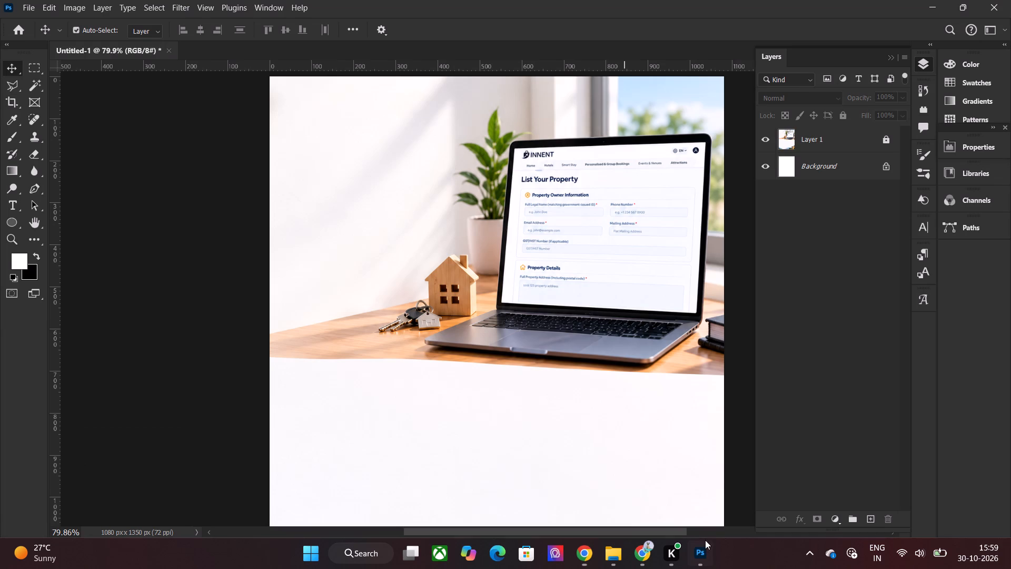
pyautogui.hotkey('ctrl', 'v')
# Scale the pasted poster down proportionally to about 97.3%, so it just covers the canvas.
pyautogui.scroll(-3, 561, 353)
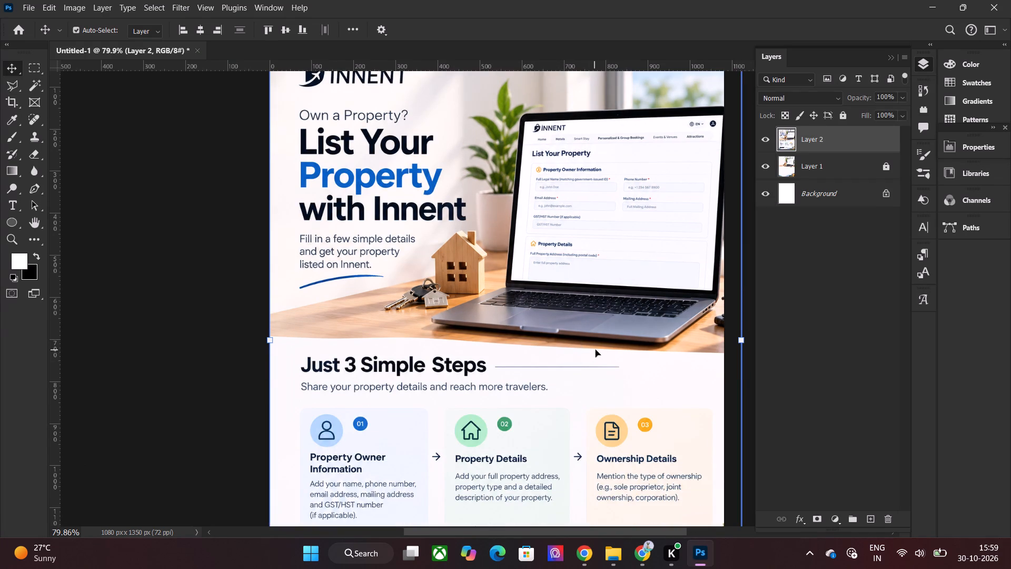
pyautogui.scroll(-13, 610, 357)
pyautogui.scroll(1, 657, 441)
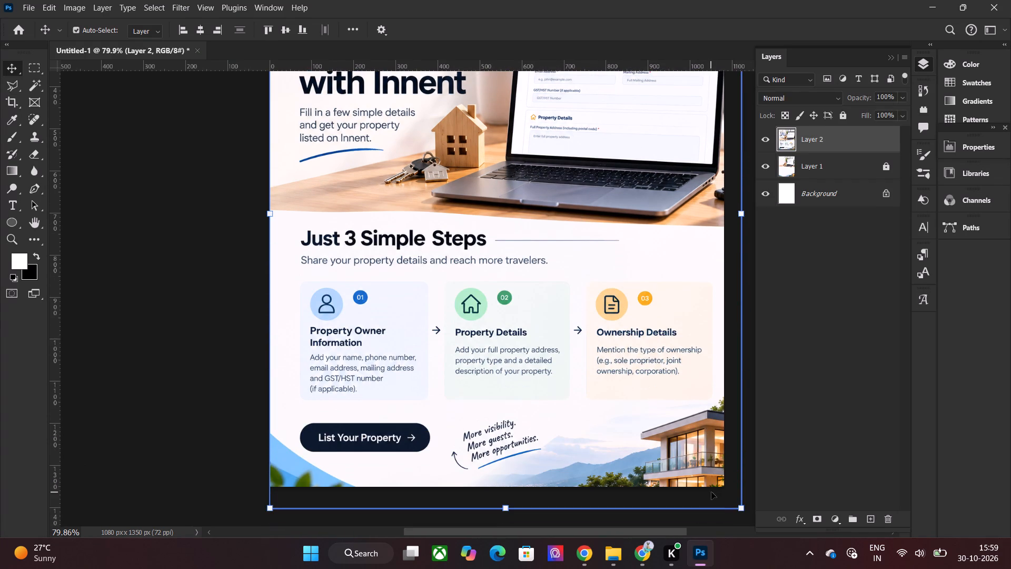
pyautogui.keyDown('shift'); pyautogui.moveTo(740, 506); pyautogui.dragTo(722, 496); pyautogui.keyUp('shift')
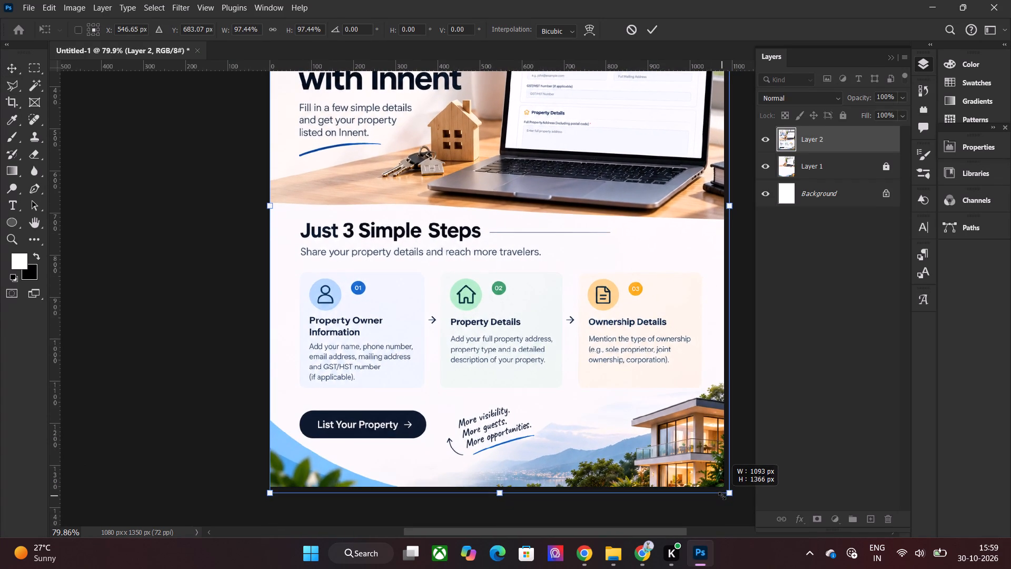
pyautogui.keyDown('shift'); pyautogui.moveTo(722, 496); pyautogui.dragTo(721, 495); pyautogui.keyUp('shift')
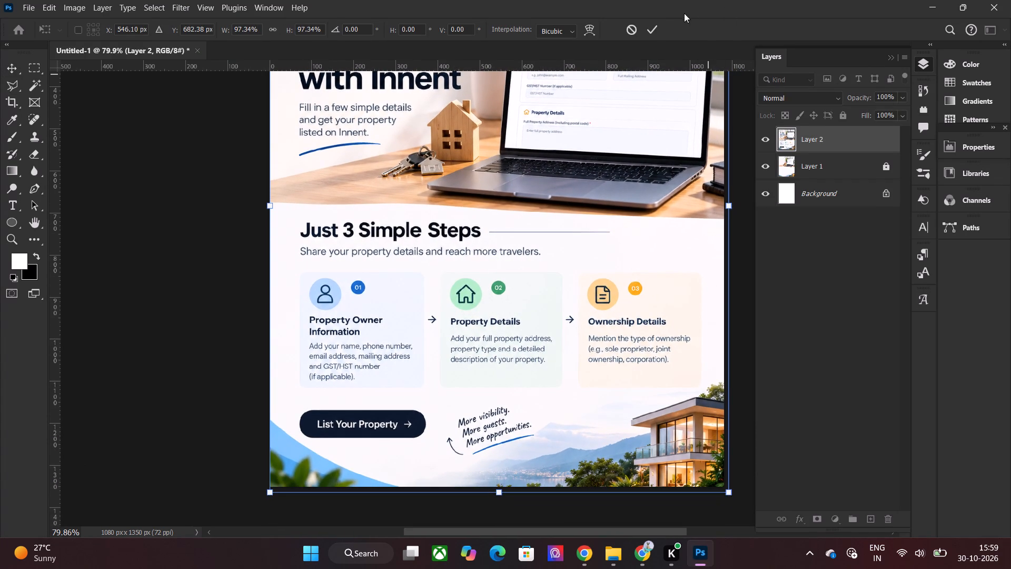
pyautogui.click(656, 21)
# Align the poster layer to the canvas, centring it both vertically and horizontally.
pyautogui.click(283, 31)
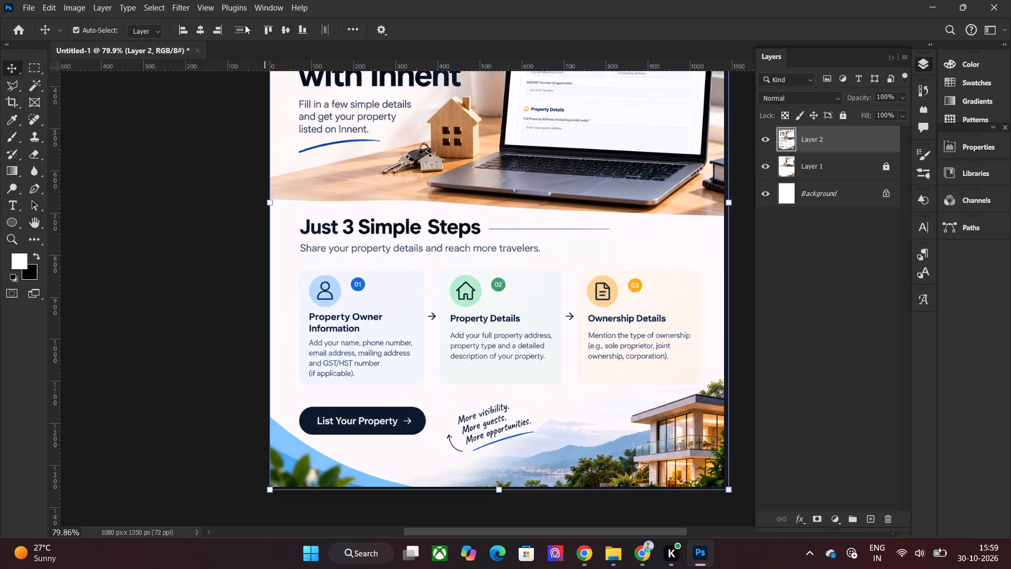
pyautogui.click(204, 26)
pyautogui.click(194, 223)
pyautogui.scroll(1, 925, 352)
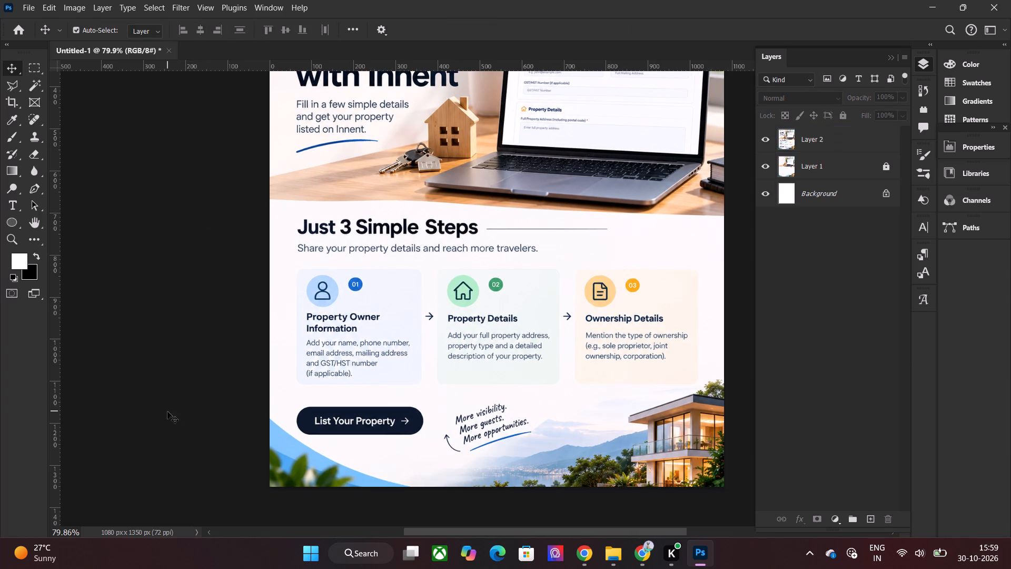
# Fully lock Layer 2, which holds the reference design.
pyautogui.scroll(10, 340, 381)
pyautogui.scroll(3, 214, 305)
pyautogui.scroll(3, 348, 262)
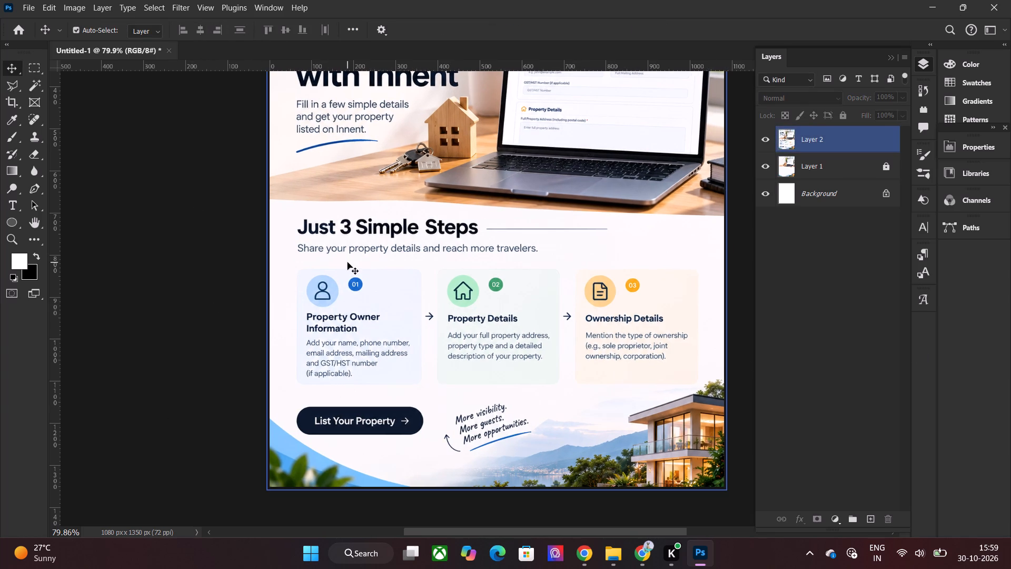
pyautogui.click(849, 130)
pyautogui.click(844, 117)
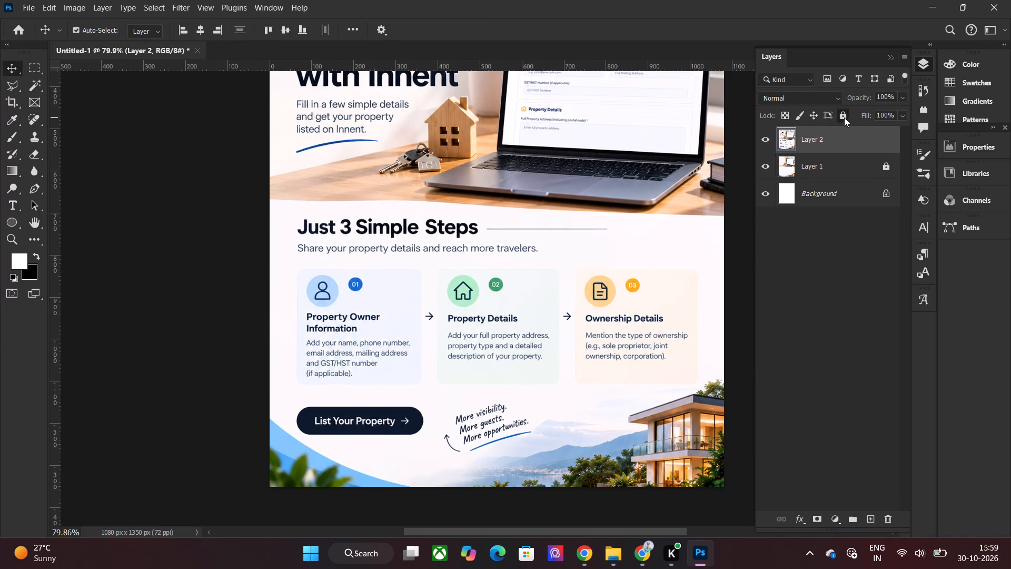
# Add a new text line reading "Own a Property?" over the laptop area of the design.
pyautogui.scroll(17, 253, 177)
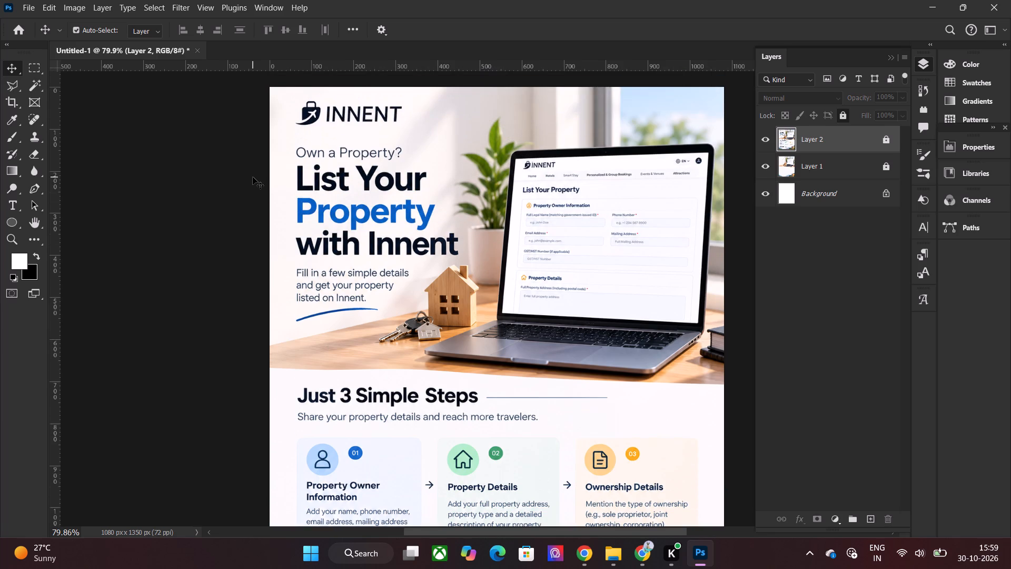
pyautogui.scroll(1, 253, 177)
pyautogui.click(8, 209)
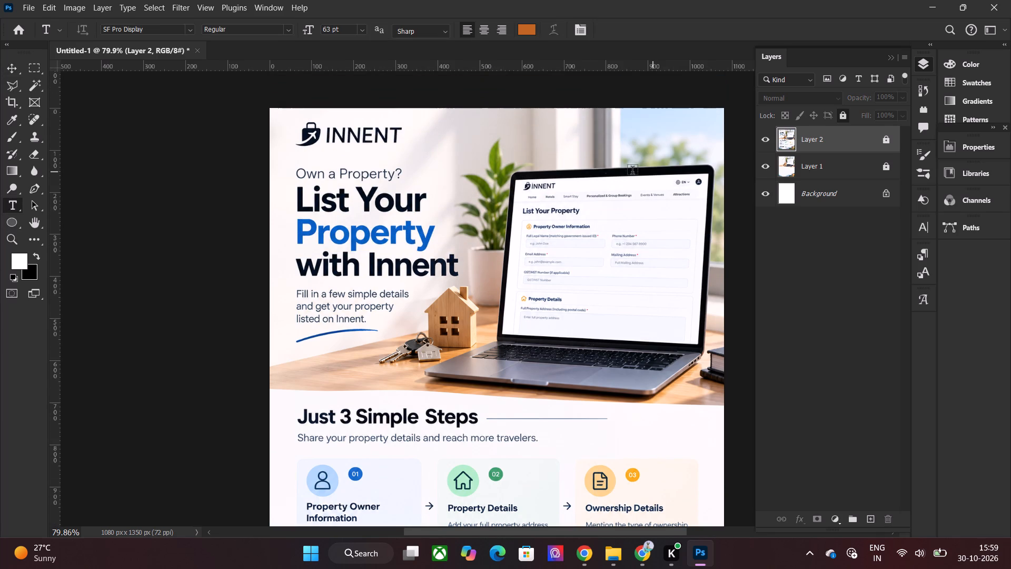
pyautogui.click(462, 321)
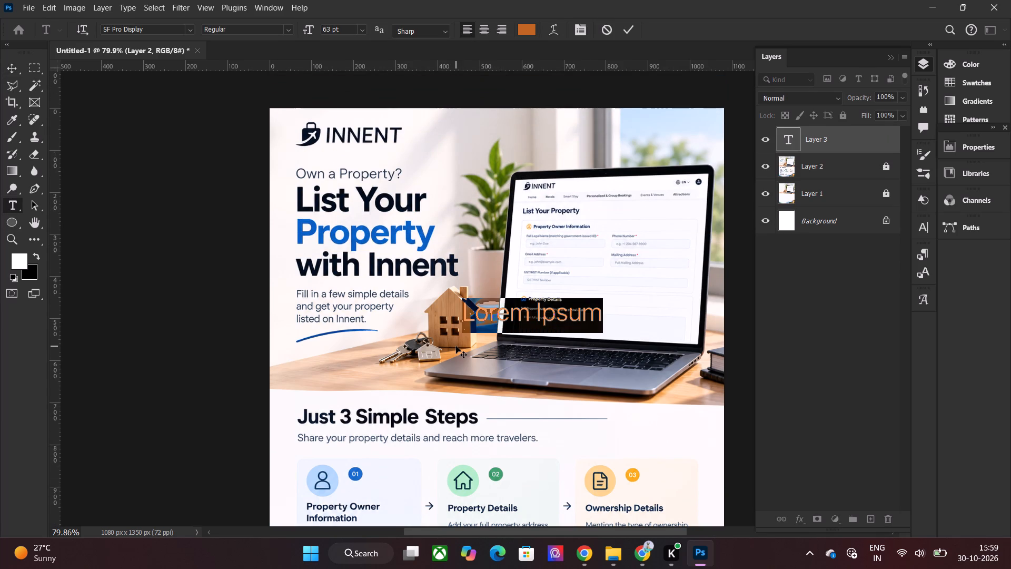
pyautogui.write('Own a')
pyautogui.press('space')
pyautogui.write('Property')
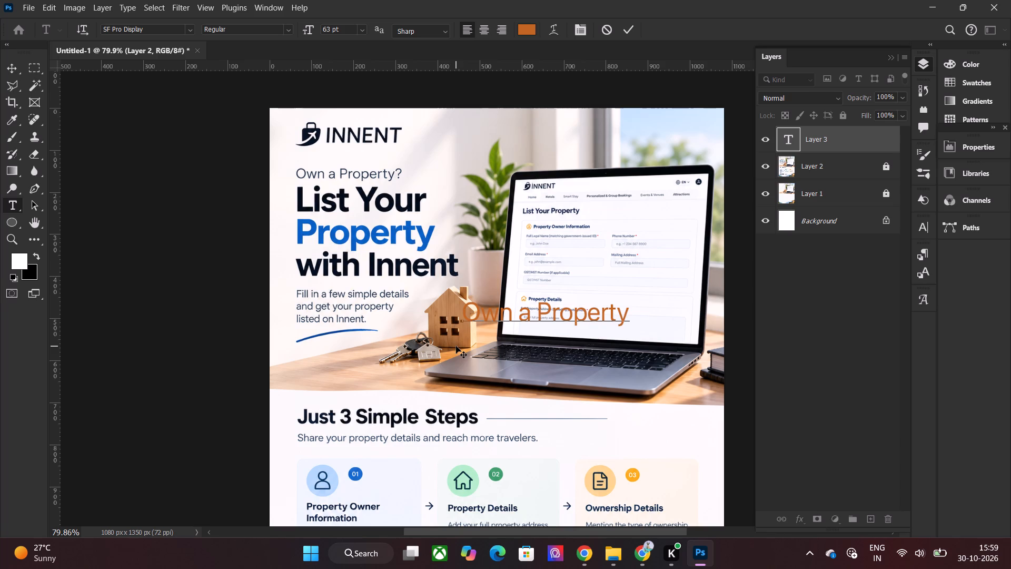
pyautogui.hotkey('shift', '?')
# Recolour the whole "Own a Property?" text to dark grey #2c2c2c.
pyautogui.moveTo(641, 317); pyautogui.dragTo(434, 317)
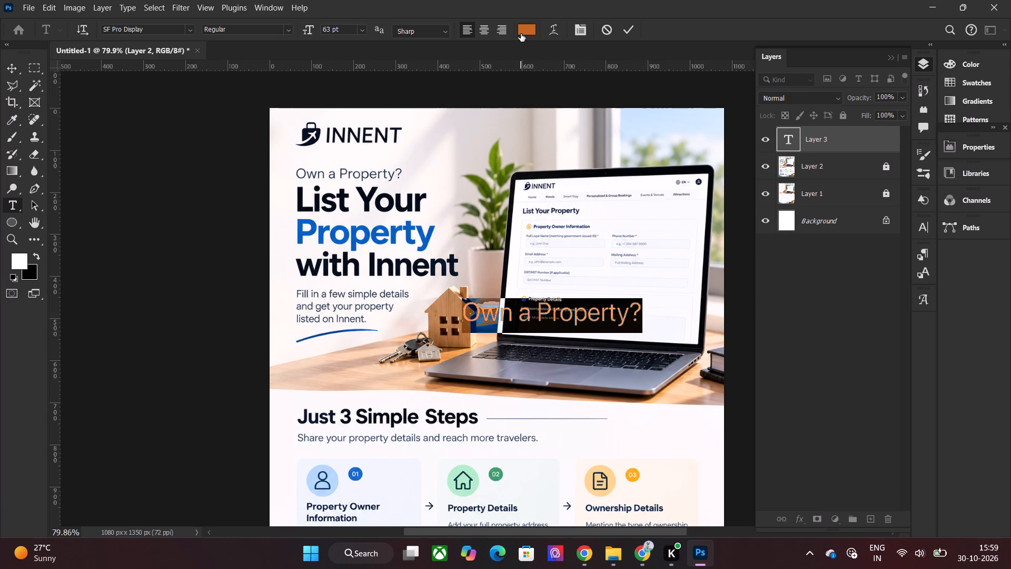
pyautogui.click(523, 30)
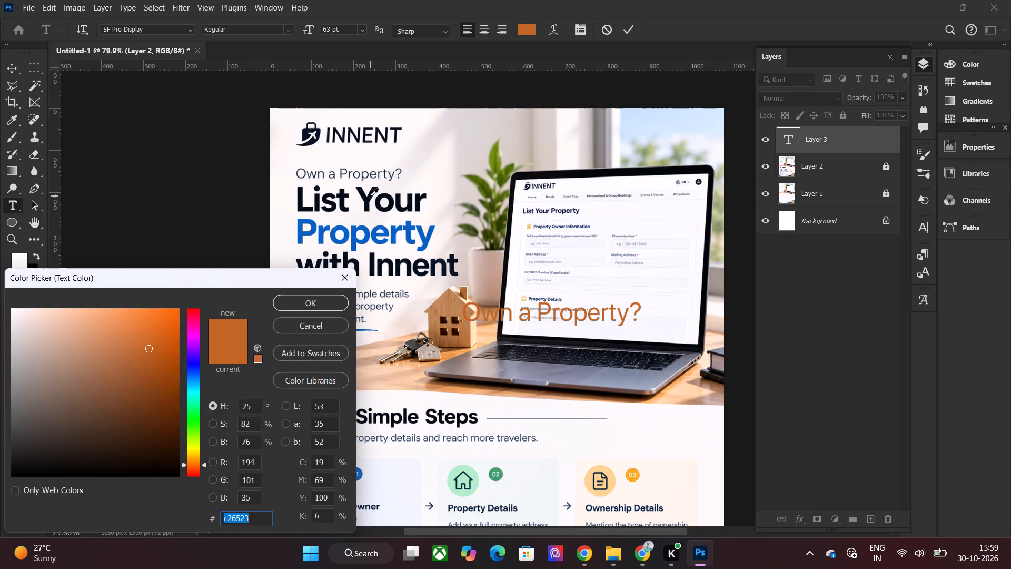
pyautogui.click(370, 196)
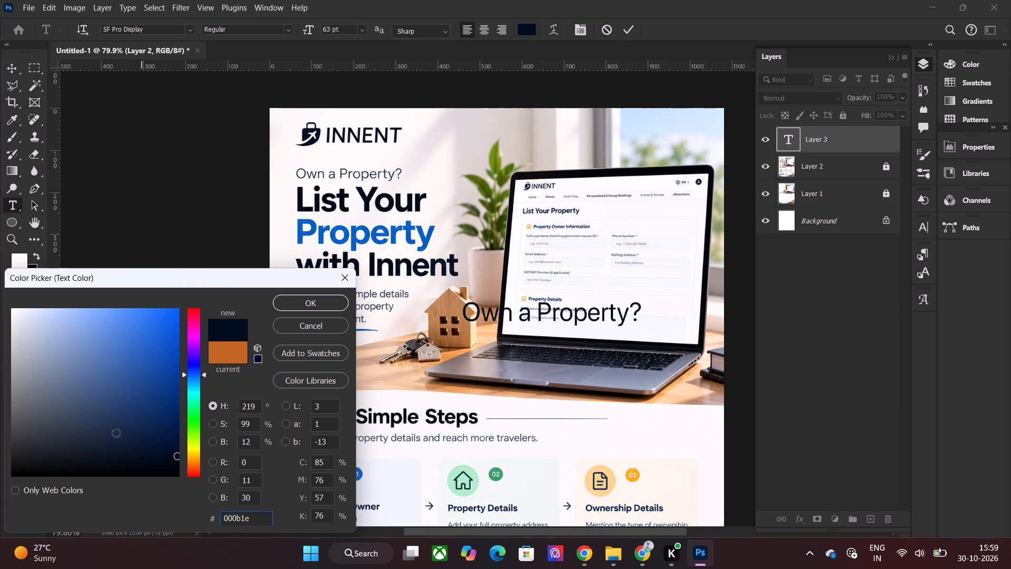
pyautogui.moveTo(17, 438); pyautogui.dragTo(0, 447)
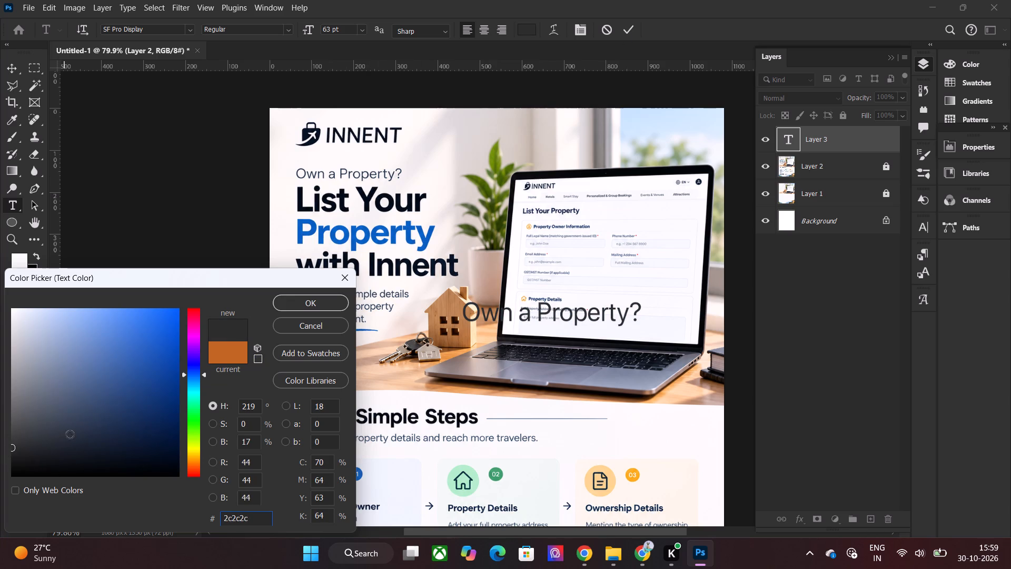
pyautogui.click(297, 303)
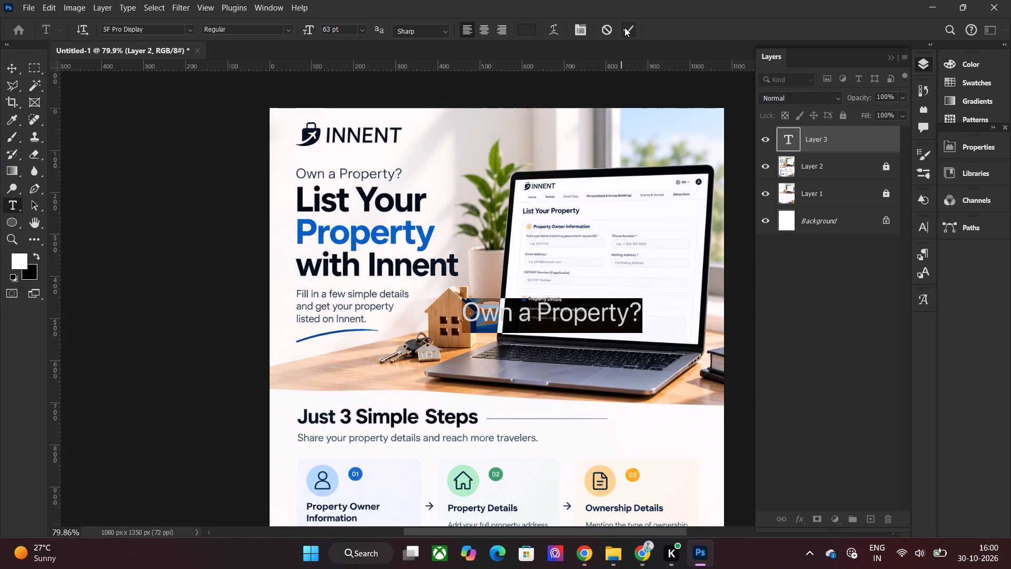
pyautogui.click(625, 27)
# Move the "Own a Property?" text onto the matching reference tagline below the logo and scale it down to about 35.6 pt.
pyautogui.click(6, 62)
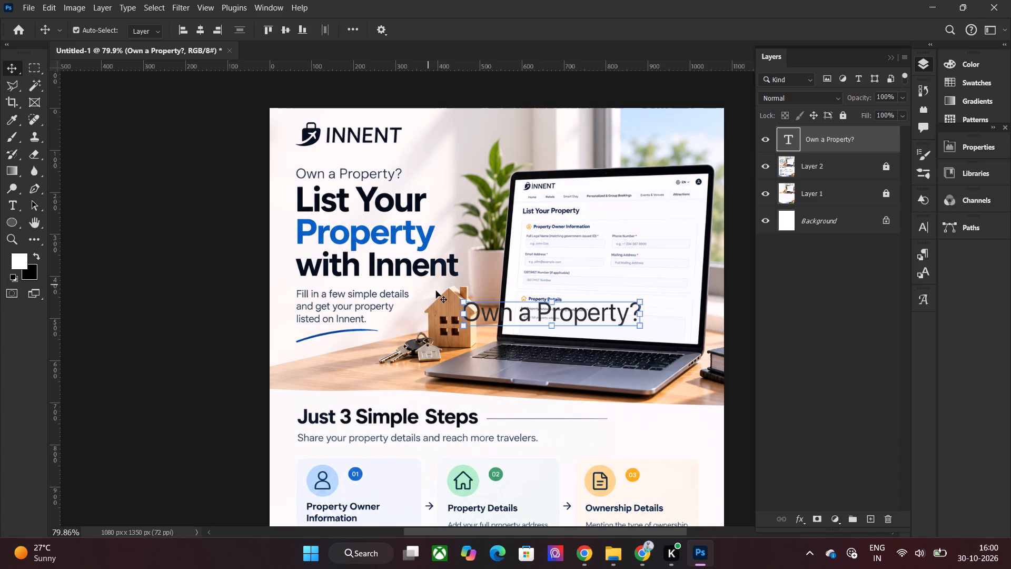
pyautogui.moveTo(578, 316); pyautogui.dragTo(431, 176)
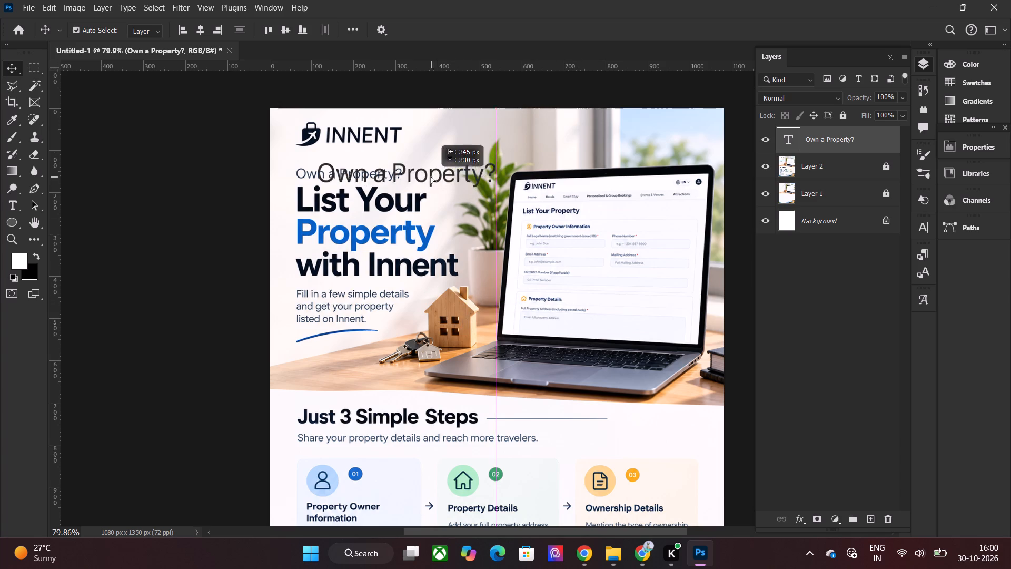
pyautogui.moveTo(431, 176); pyautogui.dragTo(413, 175)
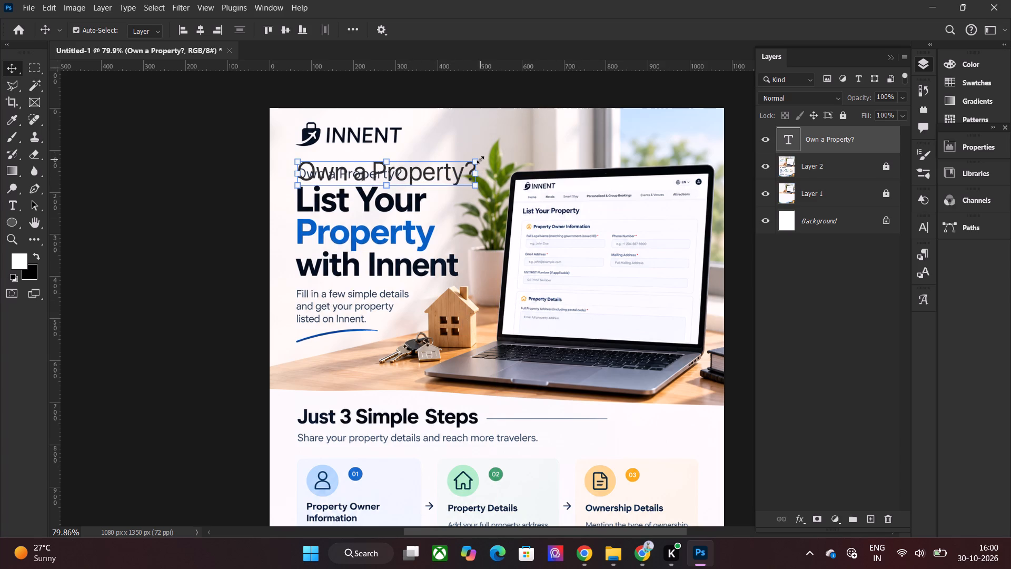
pyautogui.keyDown('shift'); pyautogui.moveTo(480, 160); pyautogui.dragTo(399, 160); pyautogui.keyUp('shift')
pyautogui.click(655, 28)
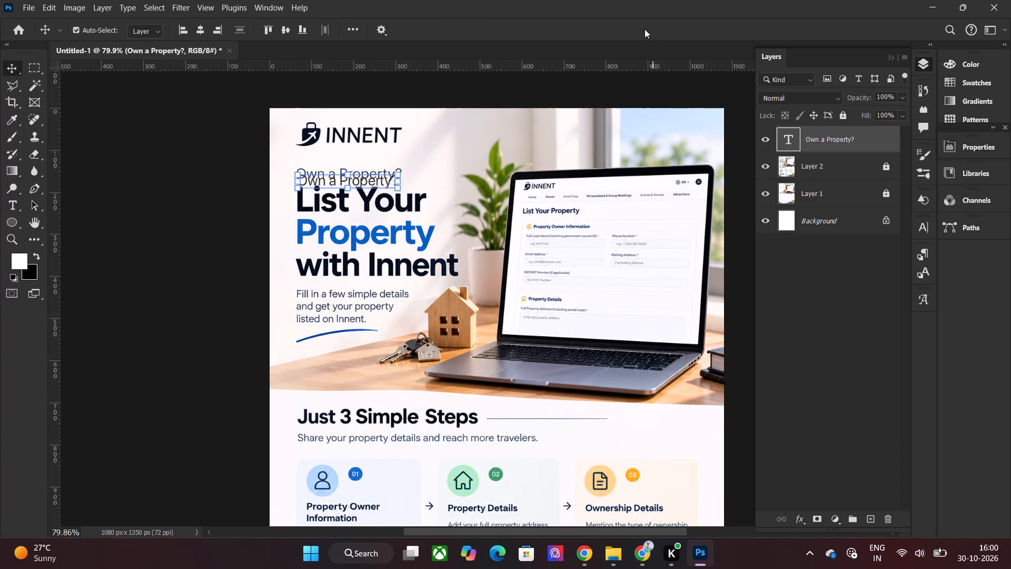
# Nudge the "Own a Property?" text up and slightly sideways until its start lines up with the reference tagline.
pyautogui.press('Left')
pyautogui.press('Left')
pyautogui.press('Up')
pyautogui.press('Up')
pyautogui.press('Up')
pyautogui.press('Up')
pyautogui.press('Up')
pyautogui.press('Up')
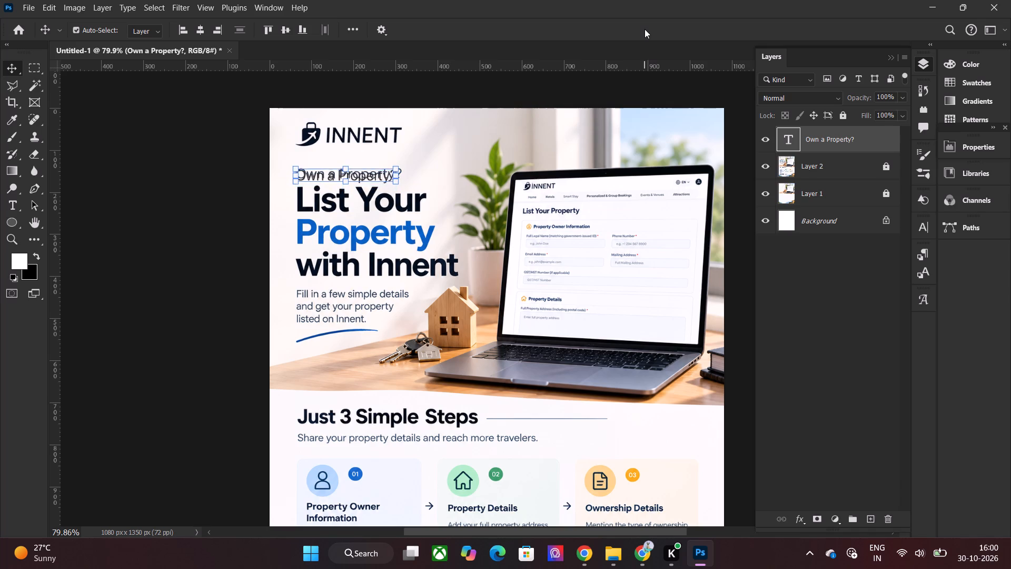
pyautogui.press('Up')
pyautogui.press('Right')
pyautogui.press('Up')
pyautogui.press('Up')
pyautogui.press('Down')
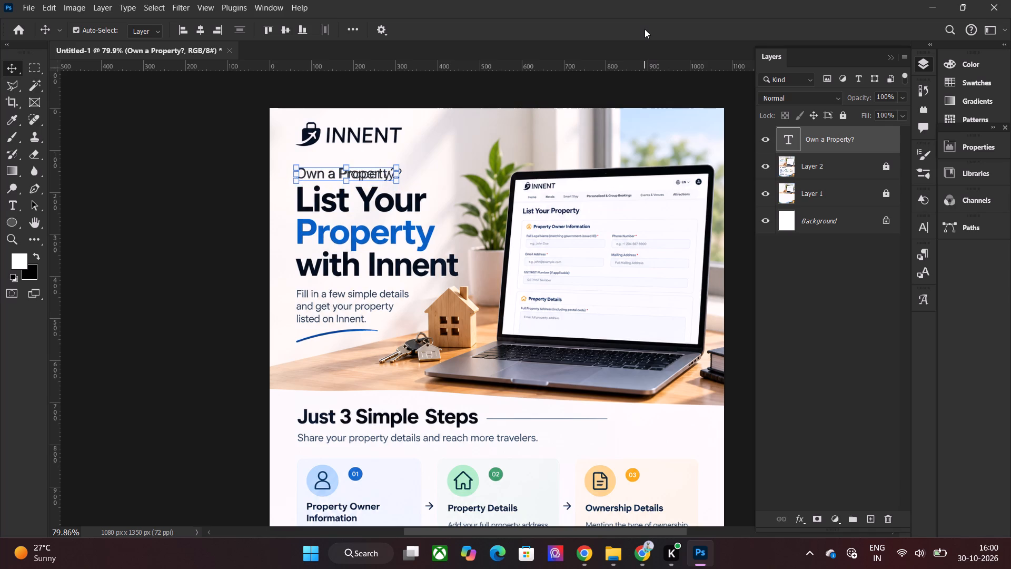
pyautogui.click(236, 215)
# Duplicate the "Own a Property?" text, place the copy below the blue underline, and change its wording to "Lists Your".
pyautogui.click(347, 173)
pyautogui.hotkey('ctrl', 'j')
pyautogui.moveTo(358, 175); pyautogui.dragTo(354, 209)
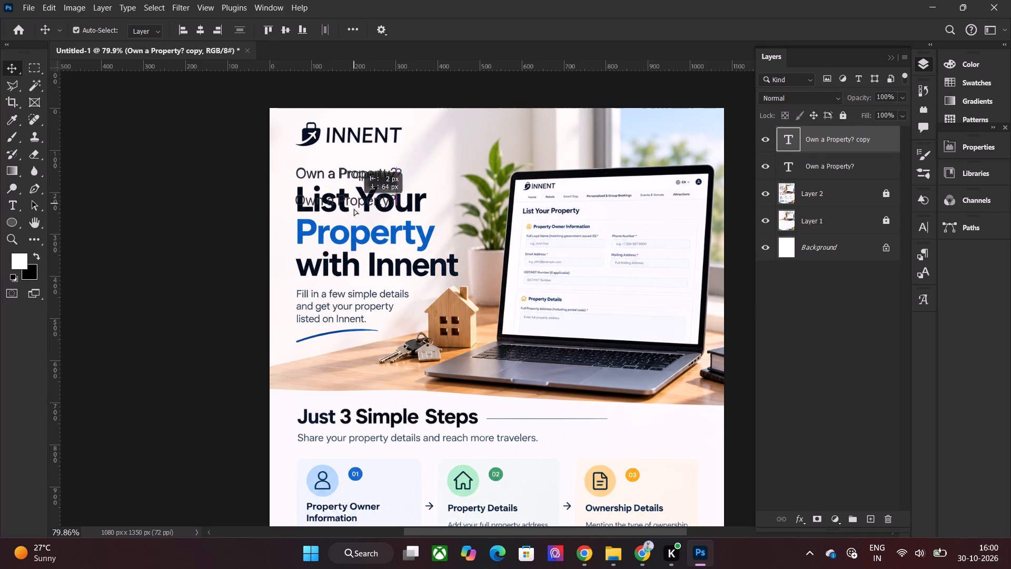
pyautogui.moveTo(354, 209); pyautogui.dragTo(363, 366)
pyautogui.doubleClick(363, 366)
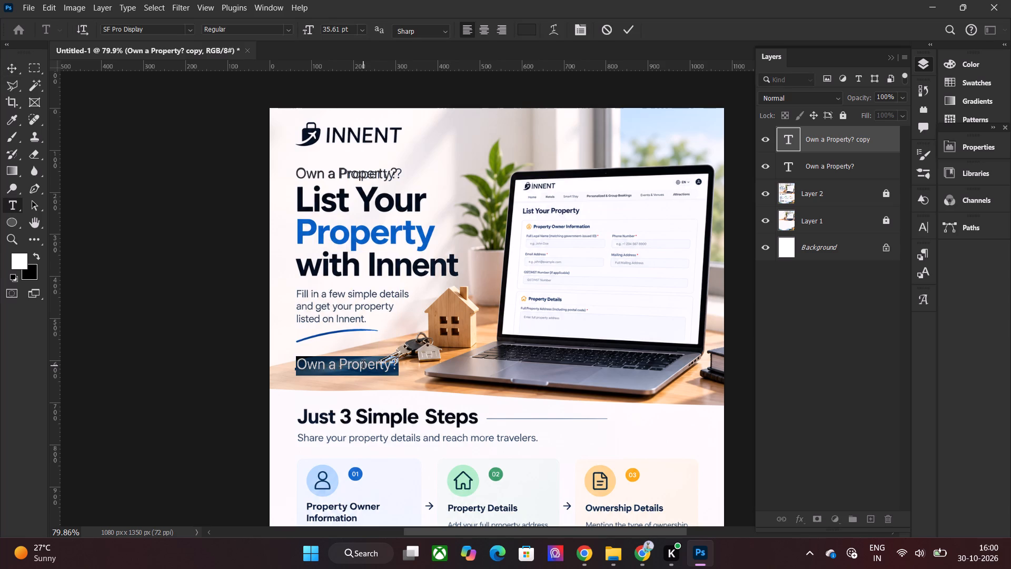
pyautogui.write('Lists')
pyautogui.press('space')
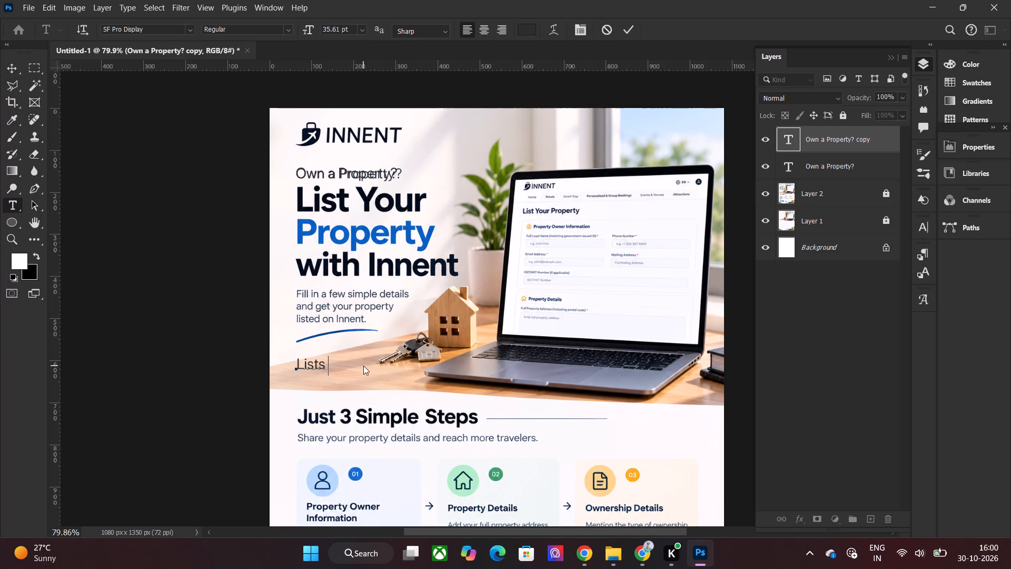
pyautogui.write('Your')
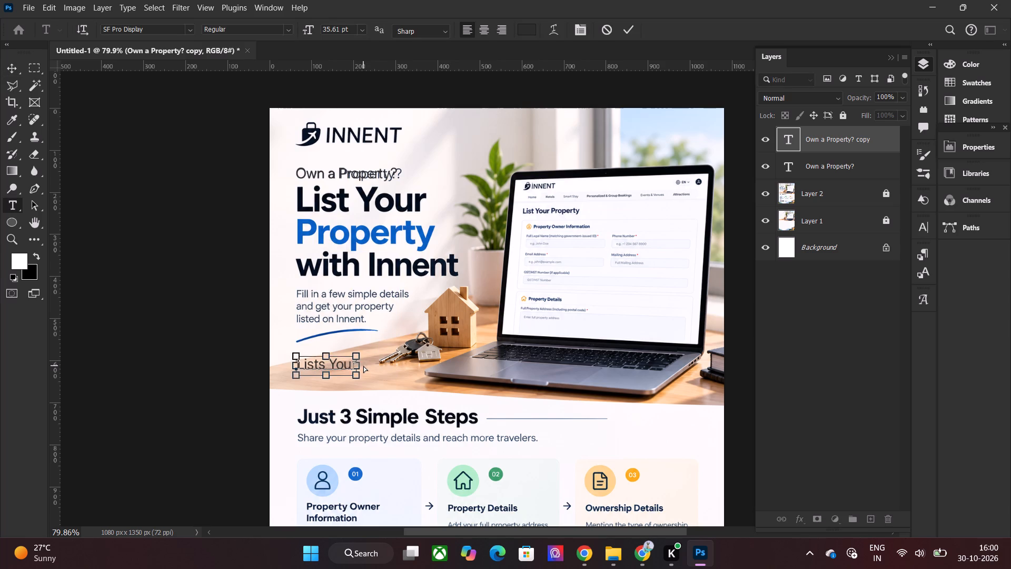
# Set the "Lists Your" text to Bold and colour it with the dark navy sampled from the reference headline.
pyautogui.hotkey('ctrl', 'a')
pyautogui.click(291, 28)
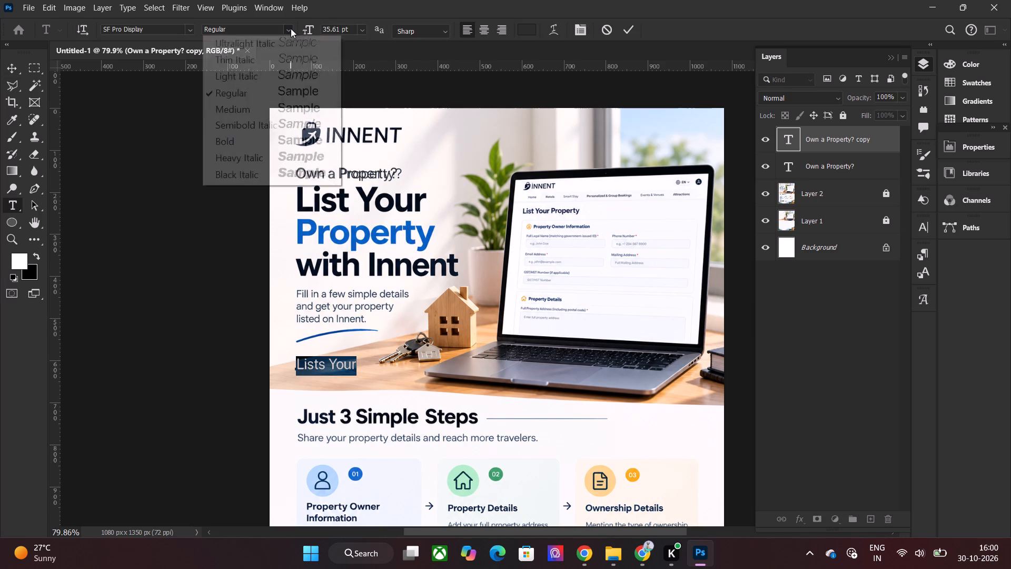
pyautogui.click(259, 137)
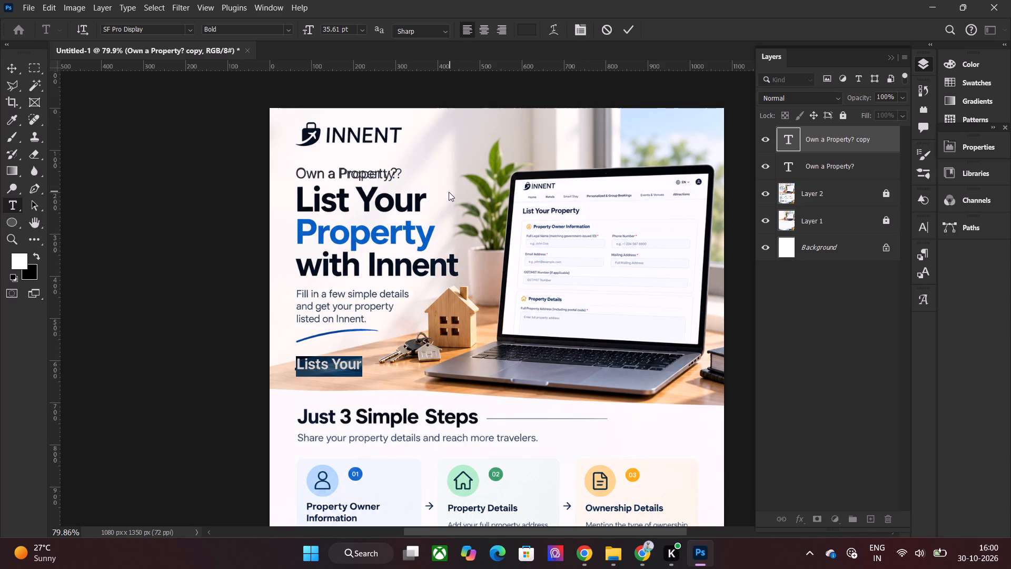
pyautogui.click(527, 34)
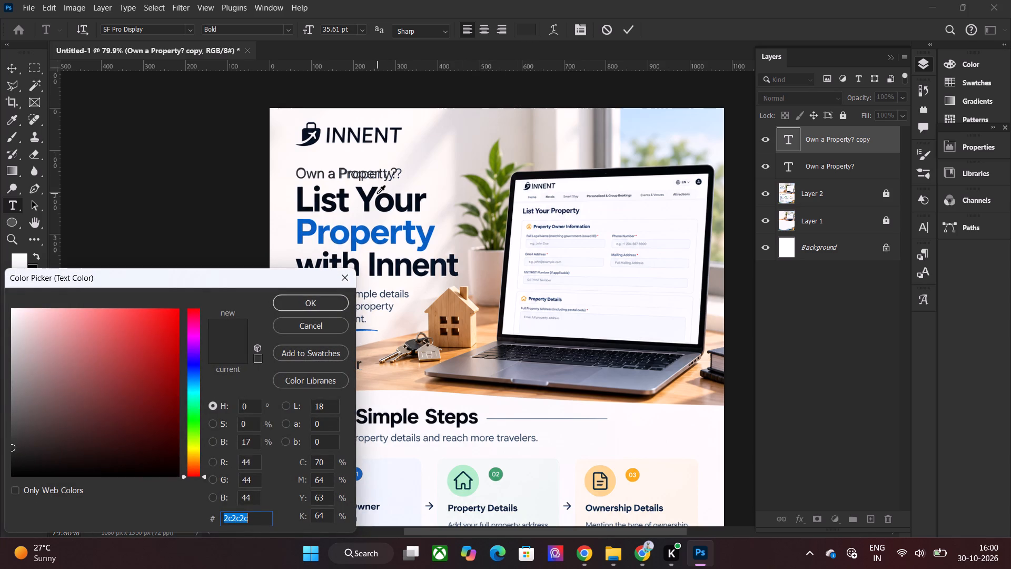
pyautogui.click(373, 194)
pyautogui.click(309, 299)
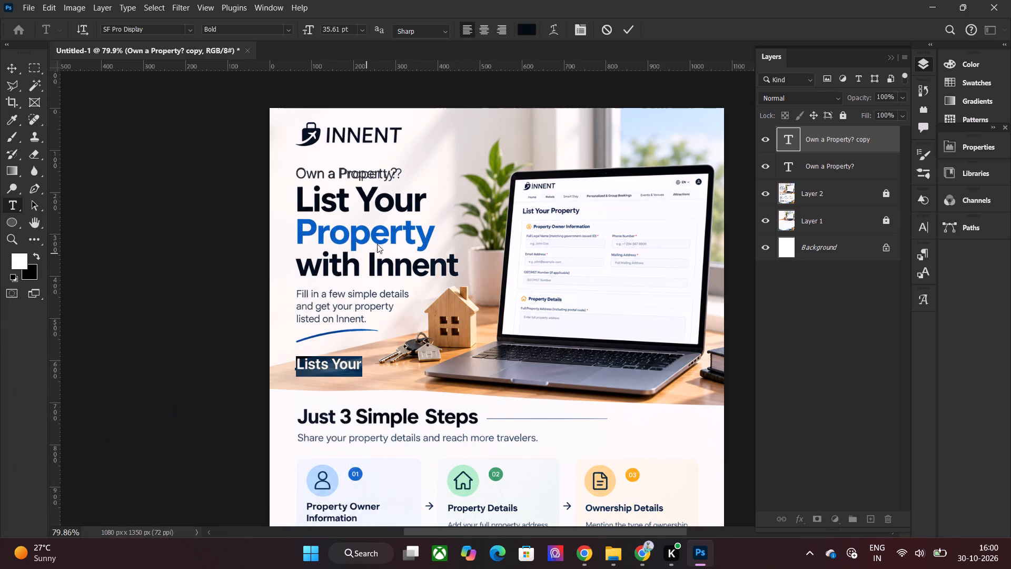
pyautogui.click(622, 33)
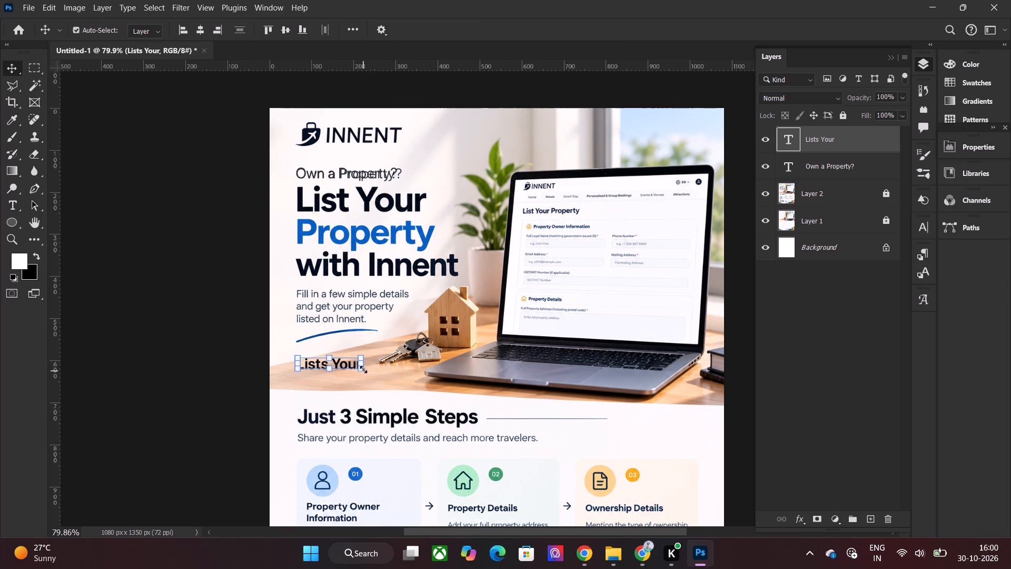
# Scale the "Lists Your" text up proportionally to about 206% and place it over the reference "List Your" headline, aligned with the tagline's left edge.
pyautogui.keyDown('shift'); pyautogui.moveTo(360, 356); pyautogui.dragTo(434, 332); pyautogui.keyUp('shift')
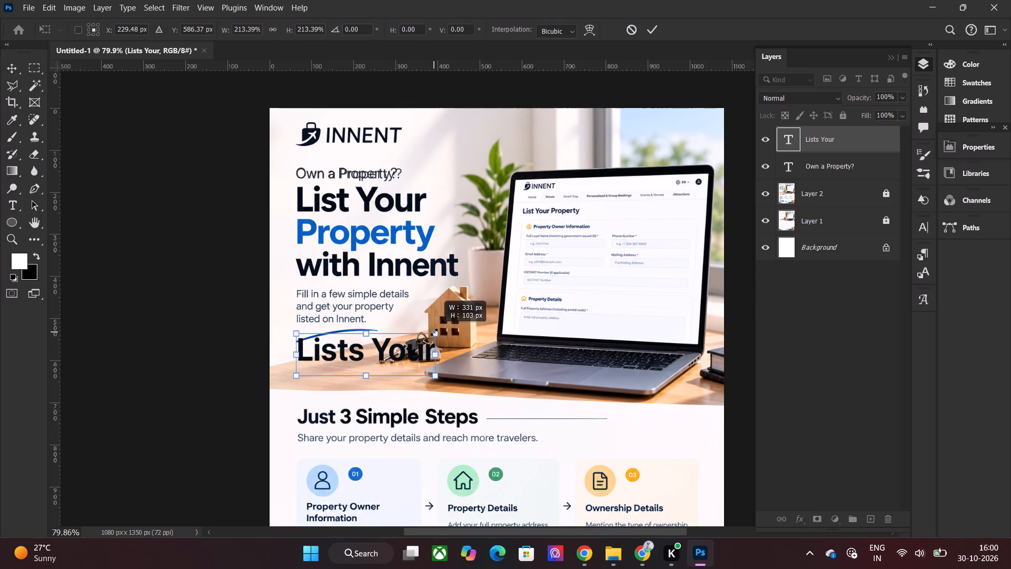
pyautogui.keyDown('shift'); pyautogui.moveTo(434, 332); pyautogui.dragTo(431, 332); pyautogui.keyUp('shift')
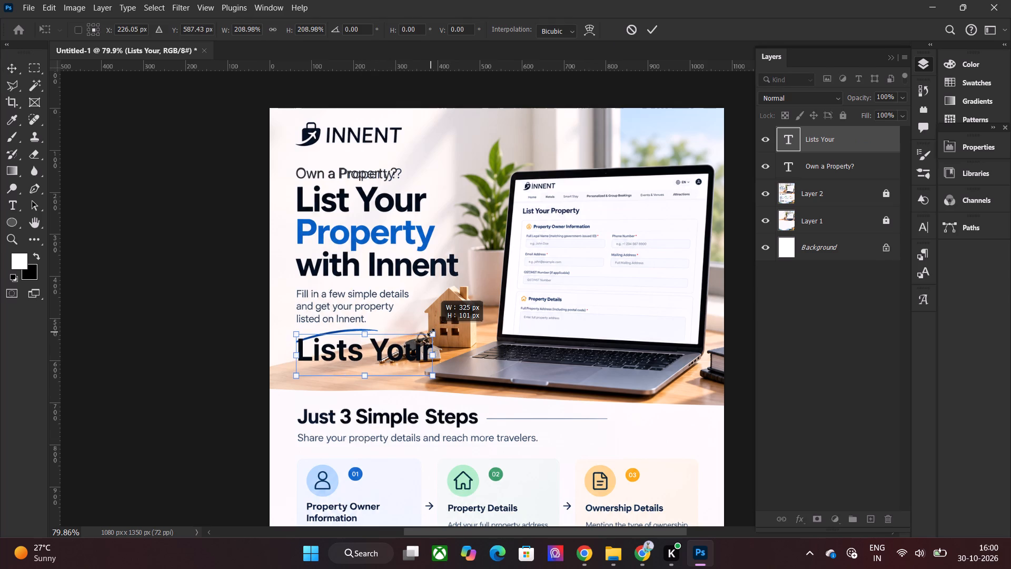
pyautogui.keyDown('shift'); pyautogui.moveTo(431, 332); pyautogui.dragTo(429, 332); pyautogui.keyUp('shift')
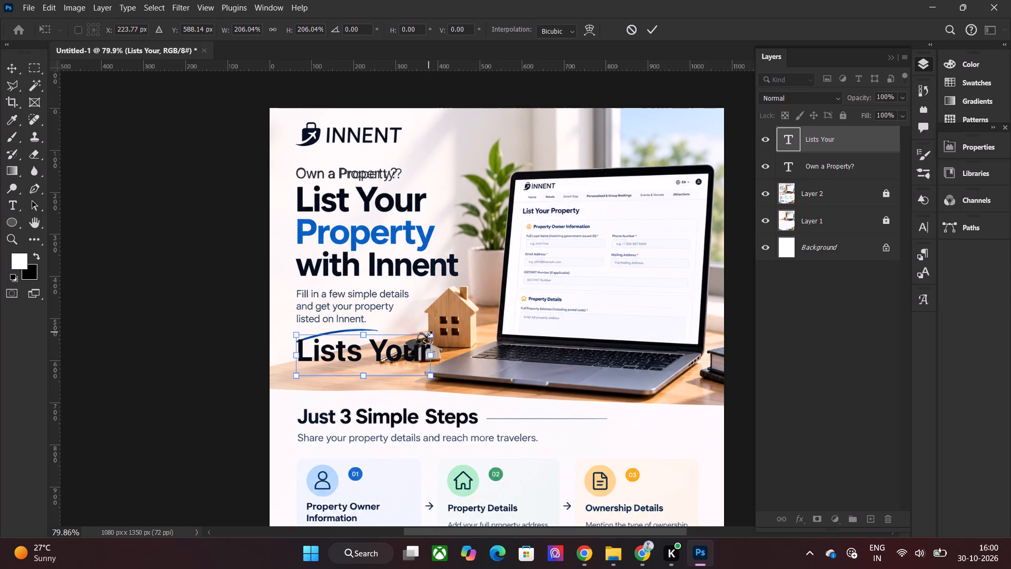
pyautogui.moveTo(375, 349); pyautogui.dragTo(398, 193)
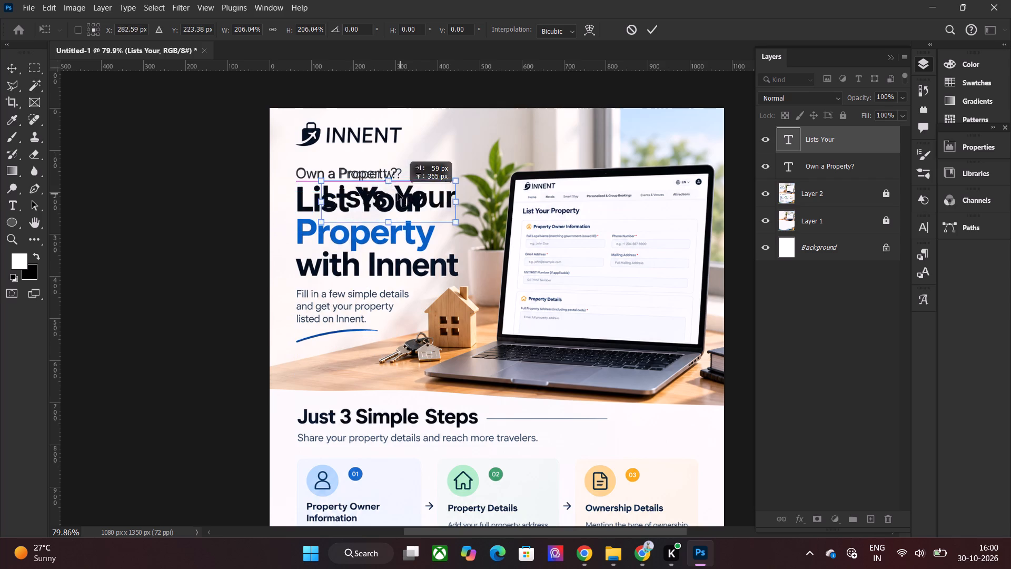
pyautogui.moveTo(398, 193); pyautogui.dragTo(375, 197)
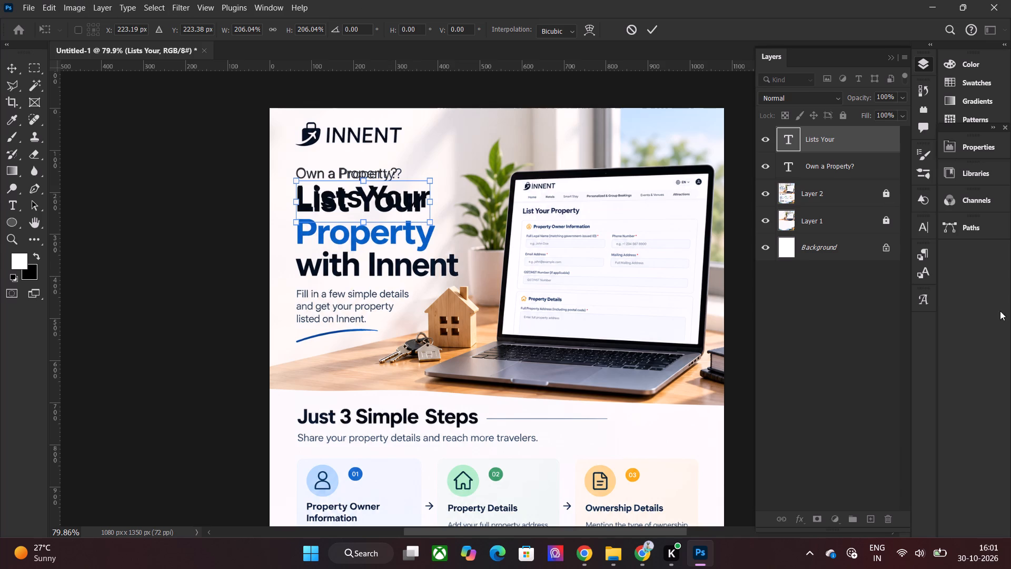
pyautogui.click(603, 324)
pyautogui.click(414, 199)
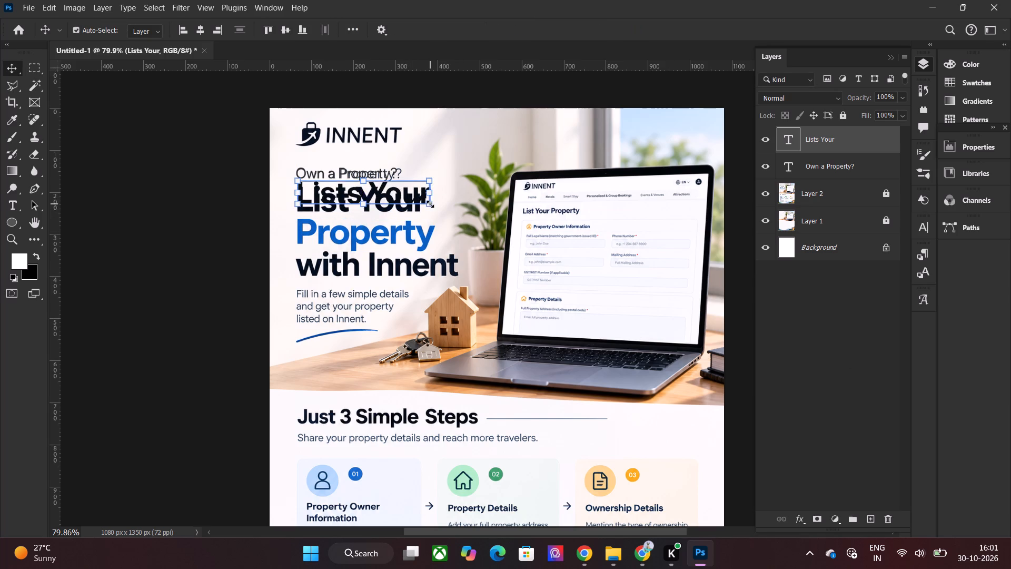
# Scale the "Lists Your" text up proportionally to about 110% and move it down until its start overlays the reference "List Your" headline.
pyautogui.keyDown('shift'); pyautogui.moveTo(430, 204); pyautogui.dragTo(436, 206); pyautogui.keyUp('shift')
pyautogui.hotkey('ctrl', 'z')
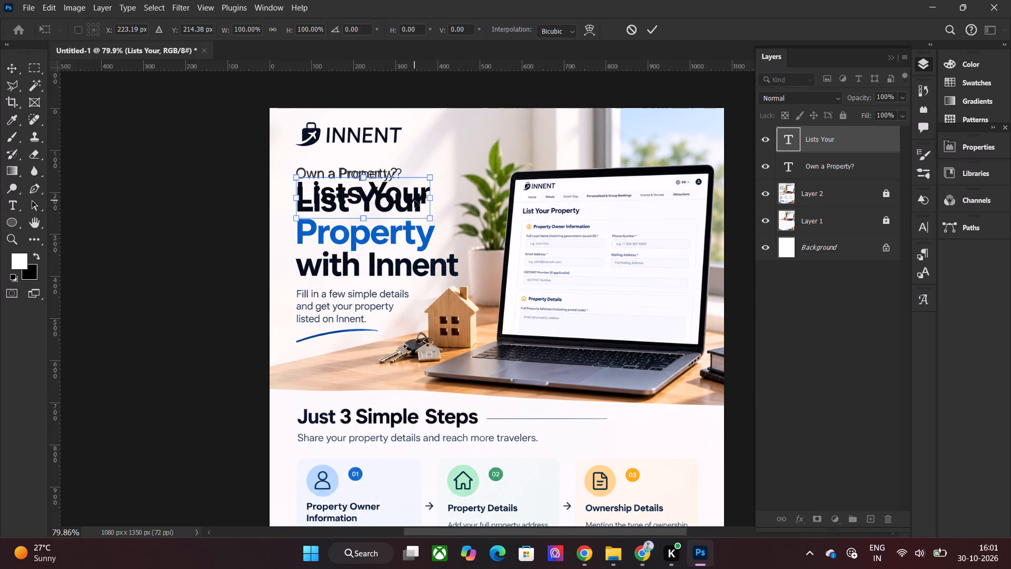
pyautogui.keyDown('shift'); pyautogui.moveTo(430, 219); pyautogui.dragTo(443, 224); pyautogui.keyUp('shift')
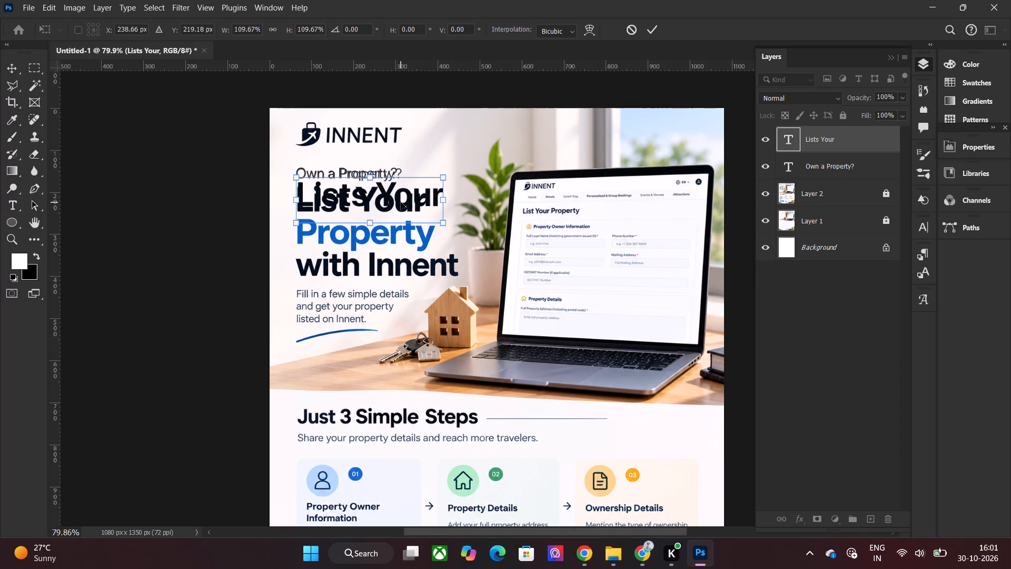
pyautogui.moveTo(401, 202); pyautogui.dragTo(400, 210)
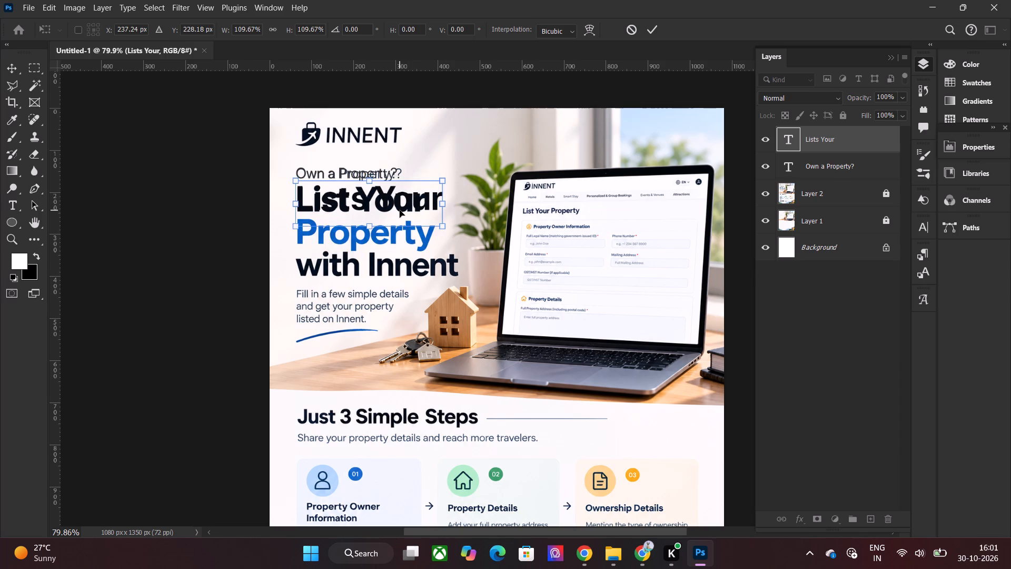
pyautogui.press('Down')
pyautogui.press('Down')
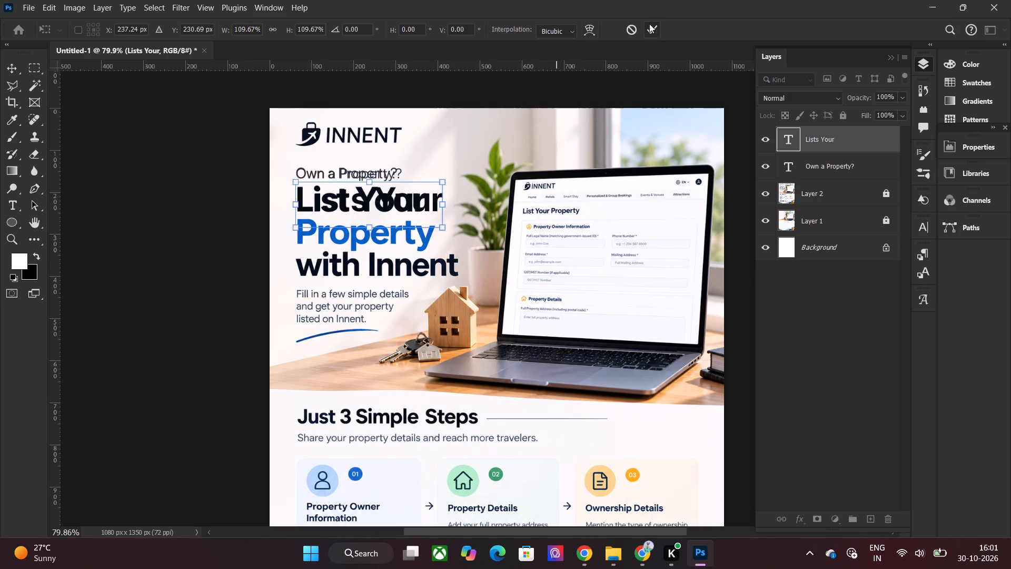
pyautogui.click(656, 29)
# Open the character settings for the whole "Lists Your" text.
pyautogui.doubleClick(413, 204)
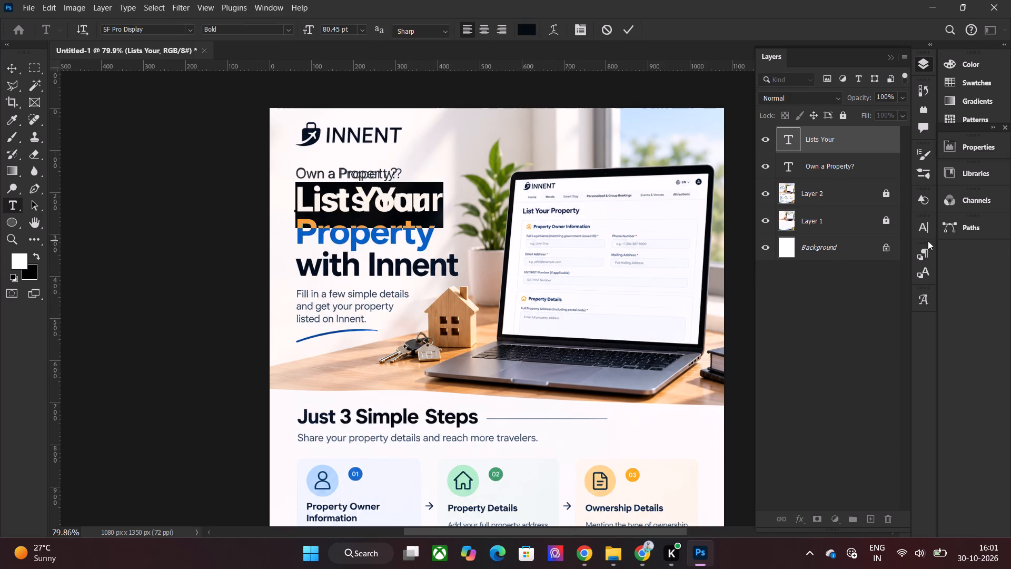
pyautogui.click(929, 231)
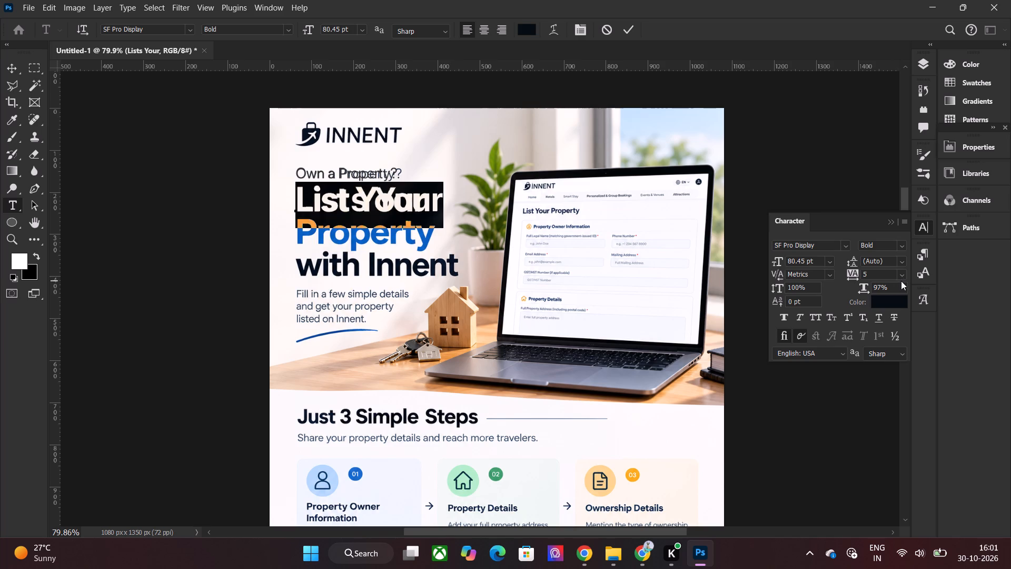
pyautogui.click(627, 34)
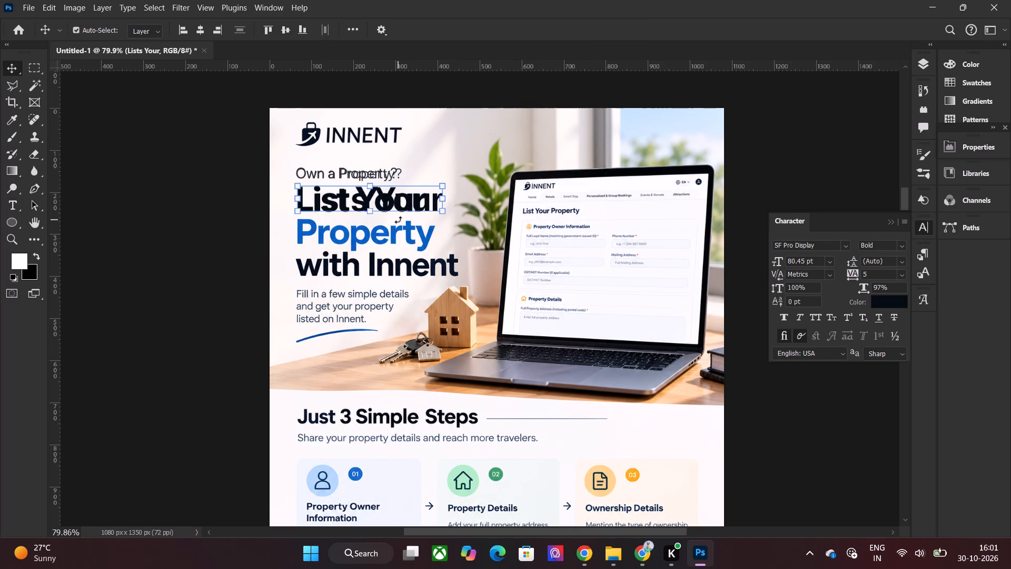
# Duplicate the "Lists Your" text, place the copy just below the reference "with Innent" line, and change its wording to "Property".
pyautogui.hotkey('ctrl', 'j')
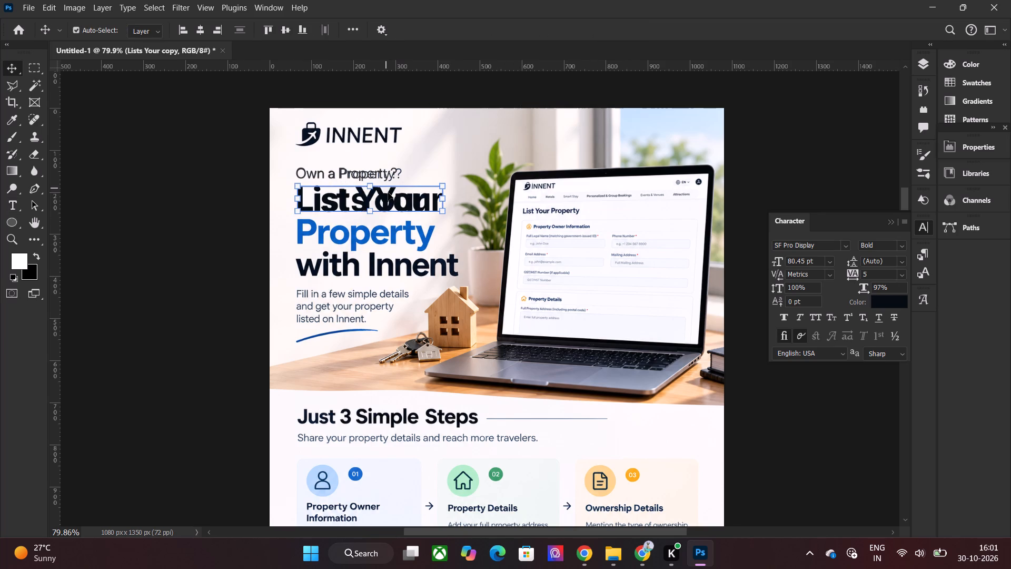
pyautogui.moveTo(388, 193); pyautogui.dragTo(389, 278)
pyautogui.doubleClick(389, 278)
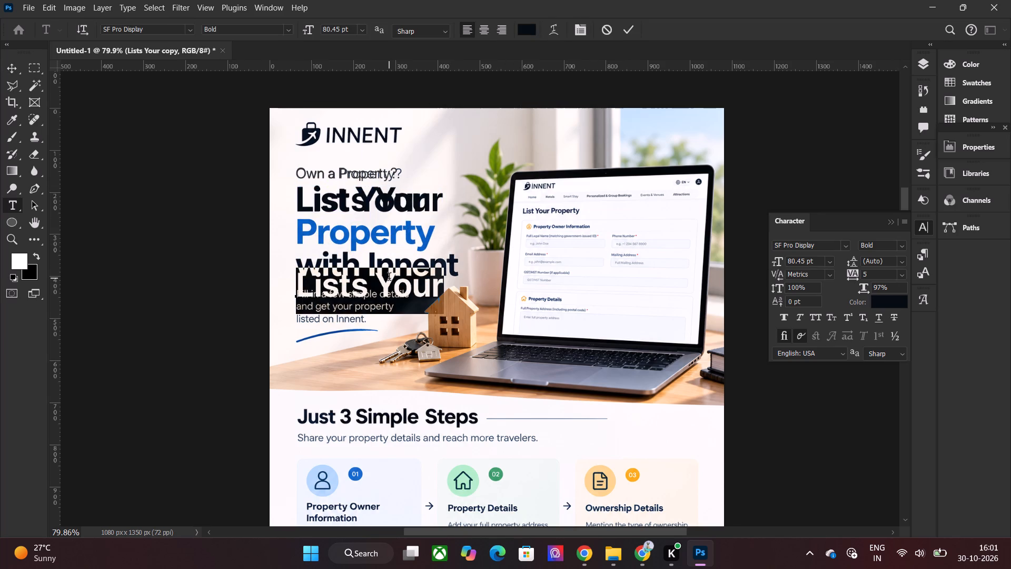
pyautogui.write('Proper')
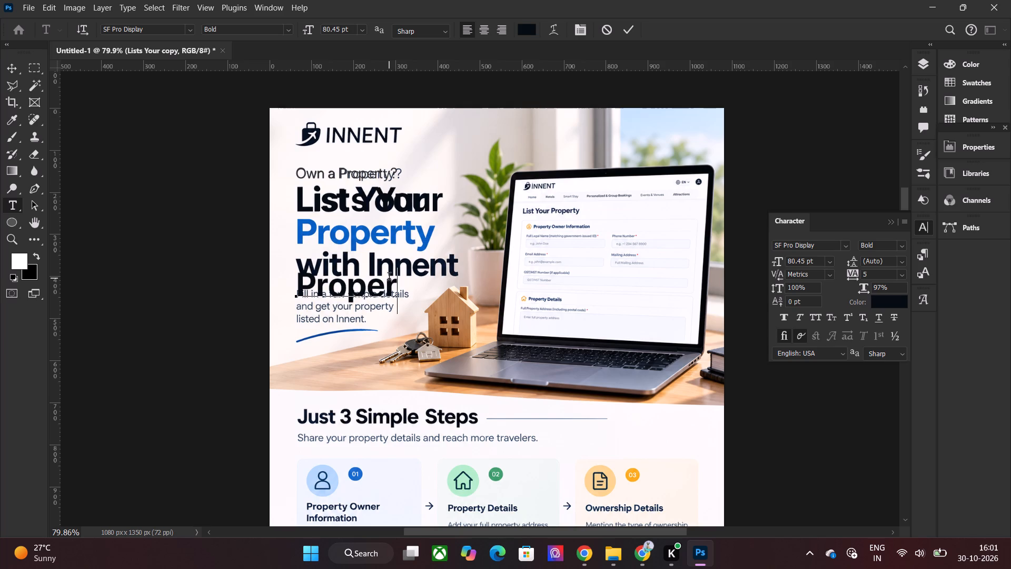
pyautogui.write('ty')
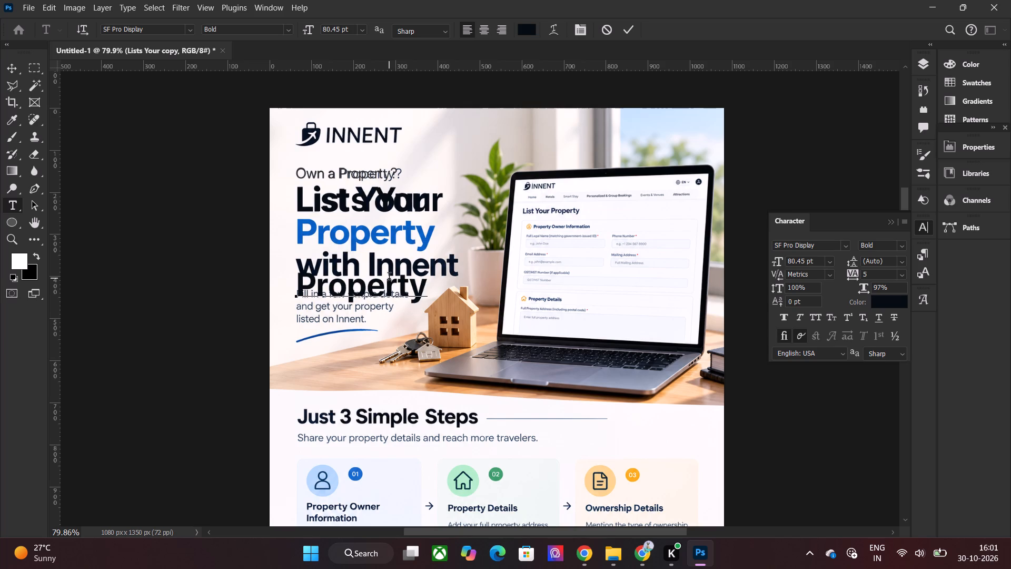
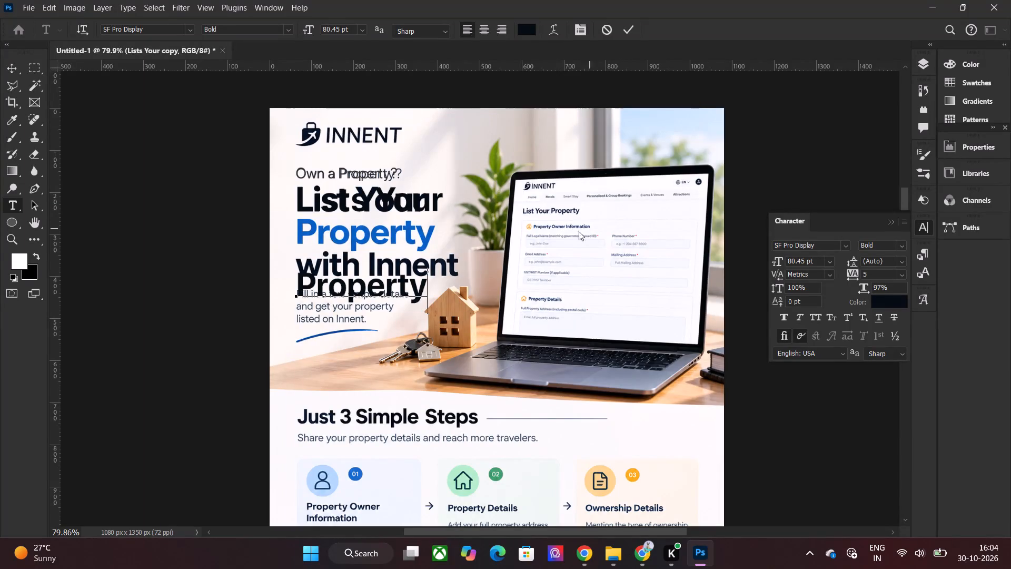
# Recolour the whole lower "Property" text a bright saturated blue.
pyautogui.doubleClick(394, 288)
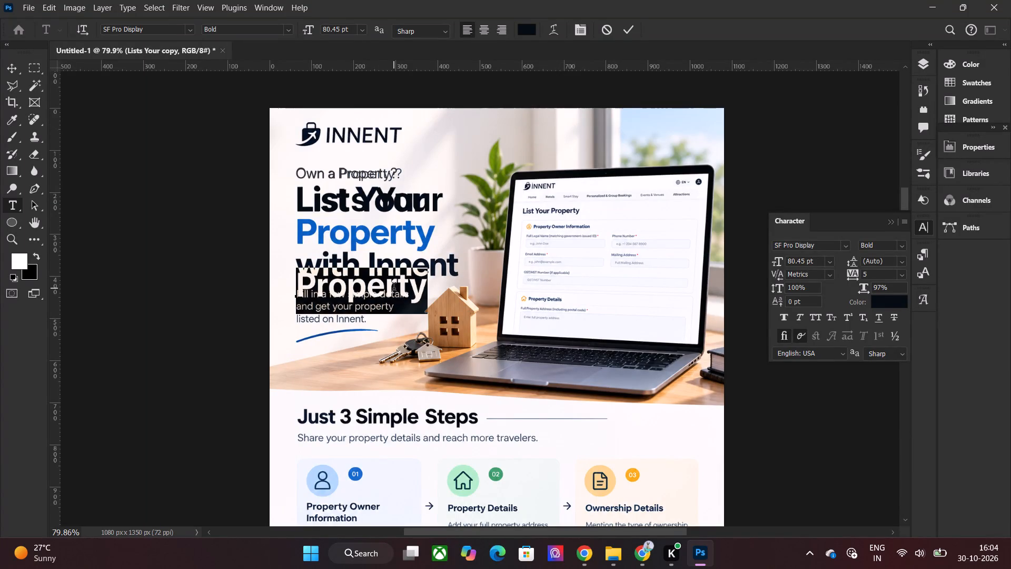
pyautogui.click(532, 26)
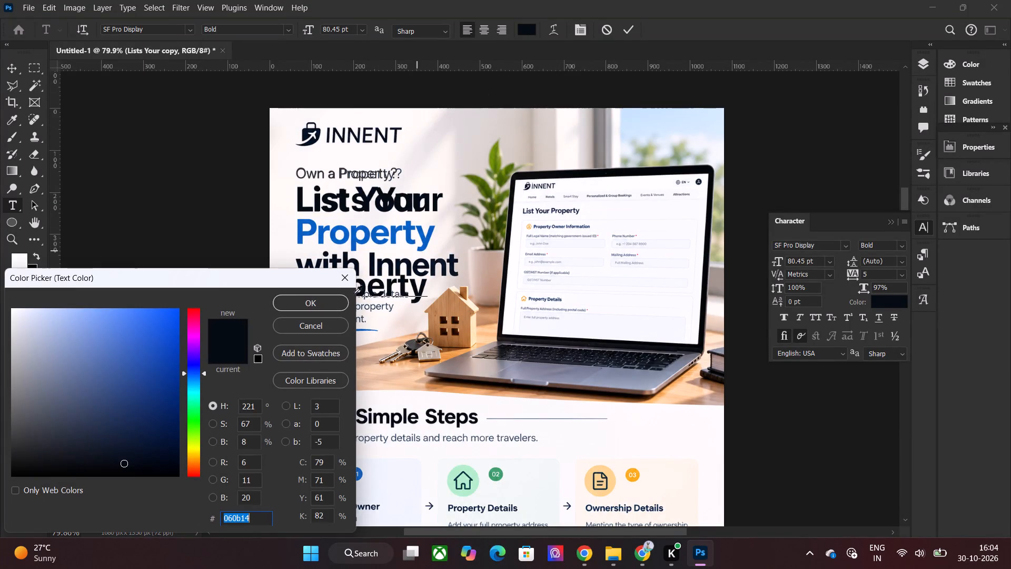
pyautogui.moveTo(154, 356); pyautogui.dragTo(215, 274)
pyautogui.click(308, 311)
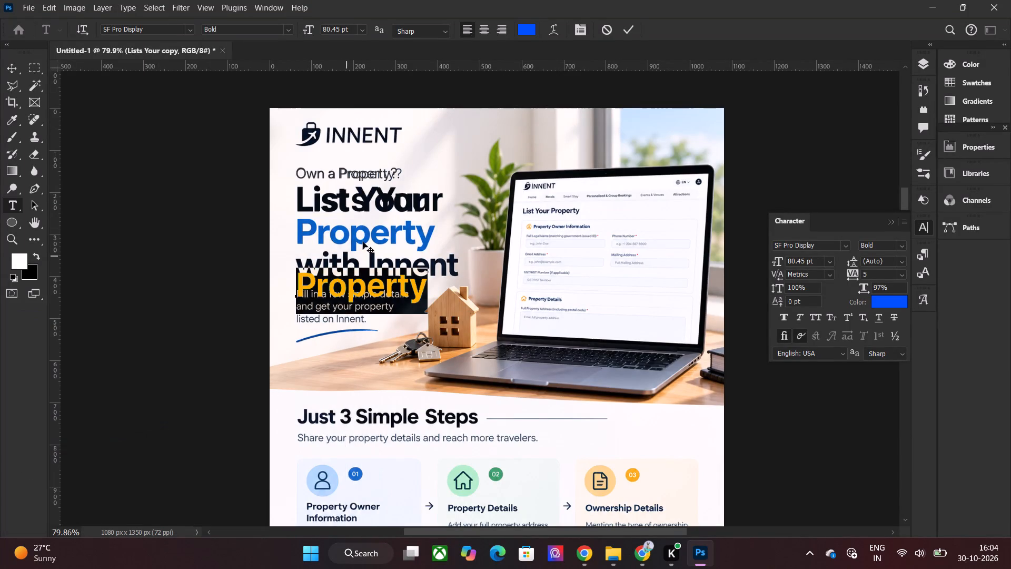
pyautogui.click(633, 32)
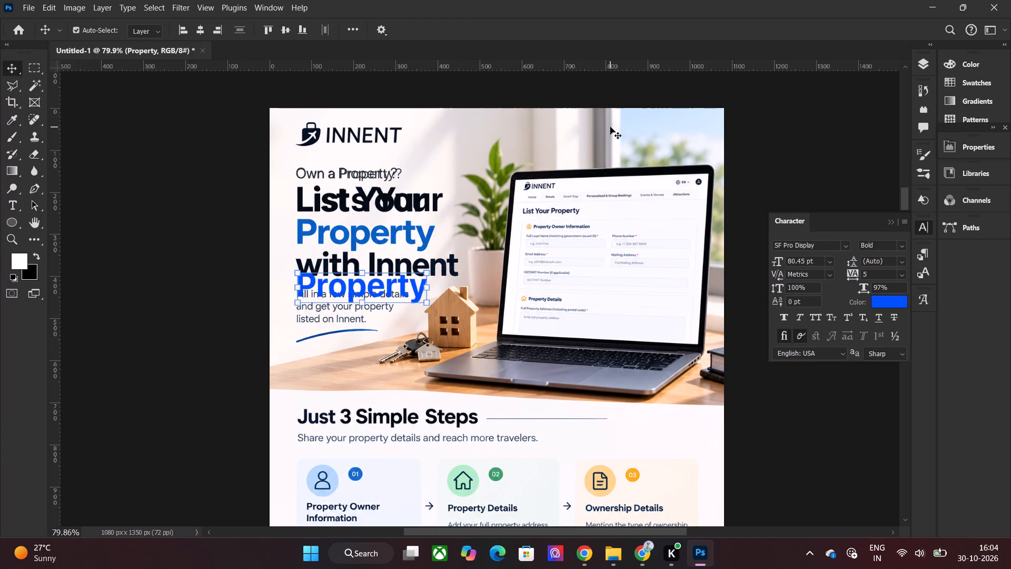
# Move the blue "Property" text up over the reference "Property" line, lining up its start and baseline with the reference.
pyautogui.moveTo(386, 284); pyautogui.dragTo(380, 234)
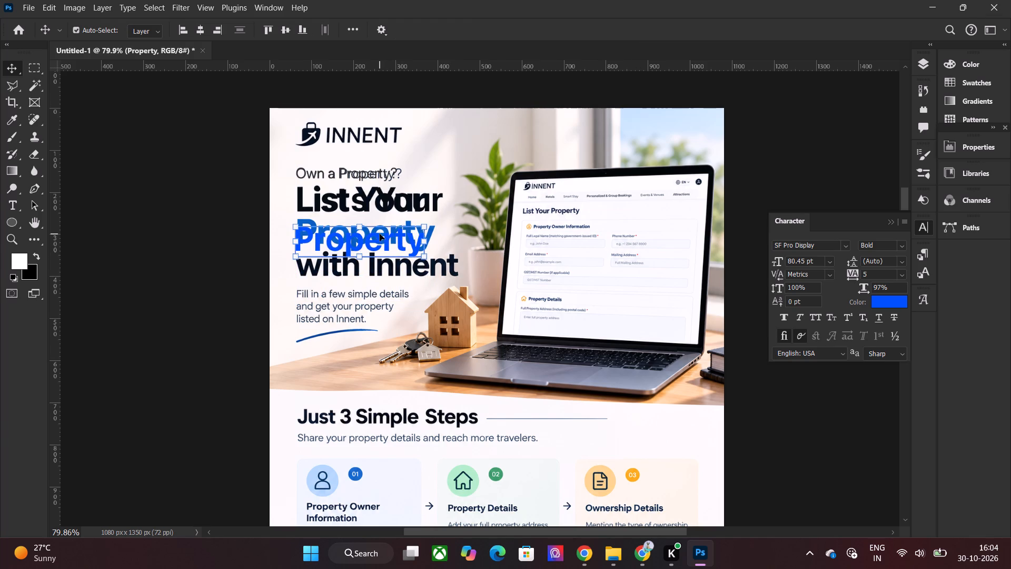
pyautogui.press('Left')
pyautogui.press('Up')
pyautogui.press('Up')
pyautogui.press('Right')
pyautogui.press('Right')
pyautogui.press('Right')
pyautogui.press('Right')
pyautogui.press('Right')
pyautogui.press('Right')
pyautogui.press('Up')
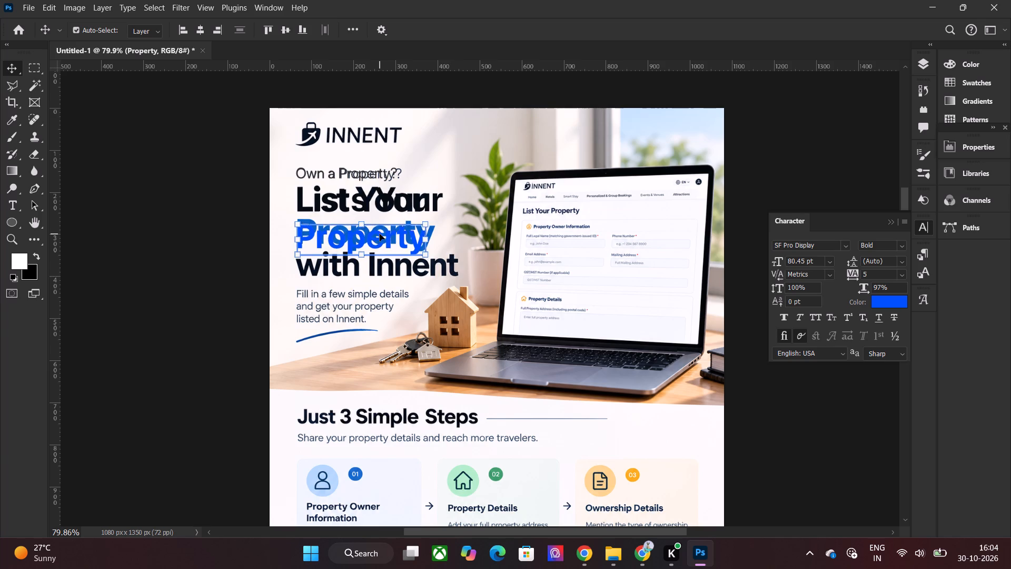
pyautogui.press('Up')
pyautogui.press('Up')
pyautogui.press('Up')
pyautogui.press('Up')
pyautogui.press('Right')
pyautogui.press('Up')
pyautogui.press('Up')
pyautogui.press('Up')
pyautogui.press('Right')
pyautogui.press('Down')
pyautogui.press('Down')
pyautogui.press('Right')
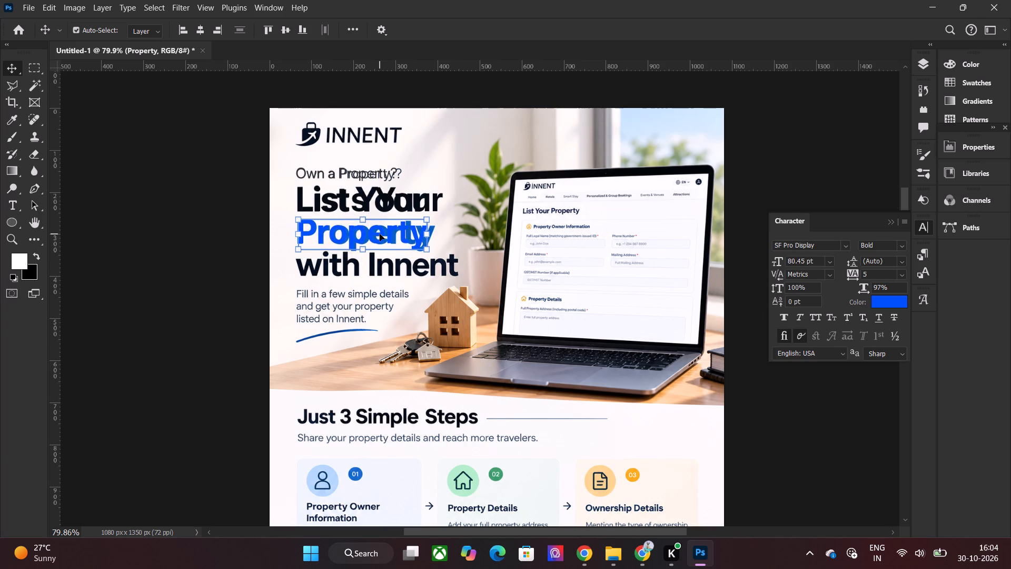
pyautogui.click(205, 282)
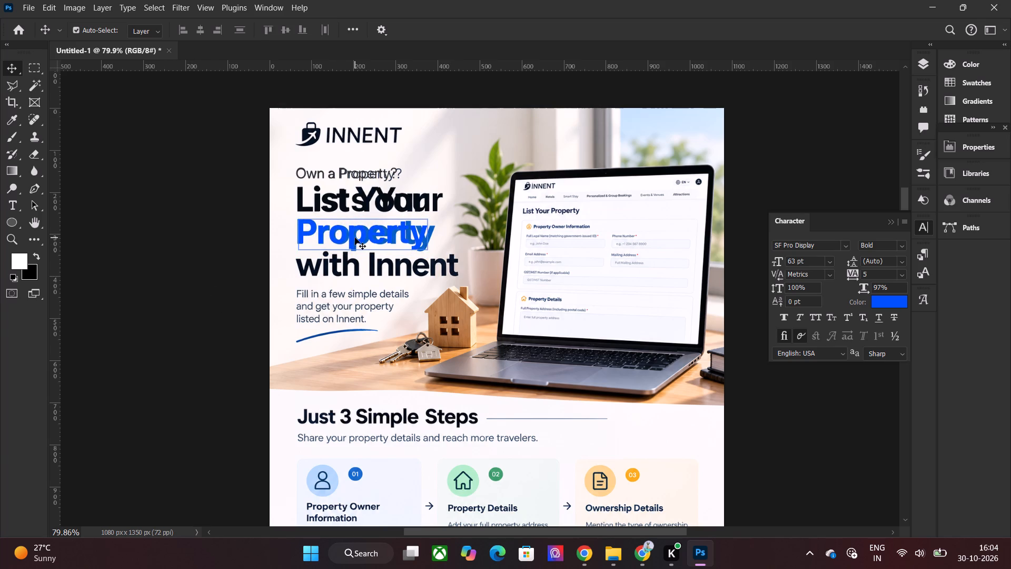
# Duplicate the blue "Property" text, place the copy just below the reference "with Innent" line, and change its wording to "with Innent".
pyautogui.click(355, 238)
pyautogui.hotkey('ctrl', 'j')
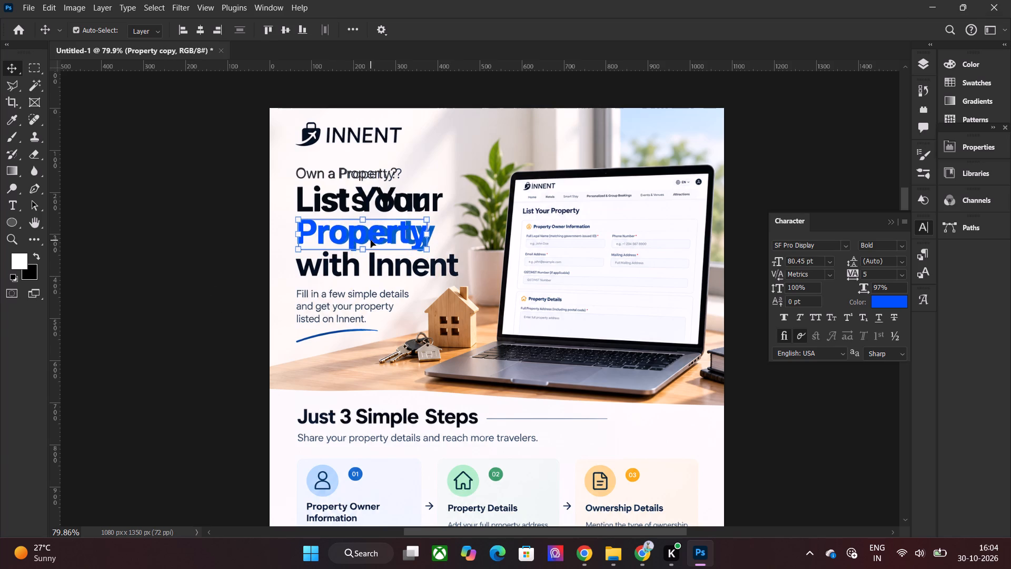
pyautogui.moveTo(386, 239); pyautogui.dragTo(389, 292)
pyautogui.doubleClick(389, 292)
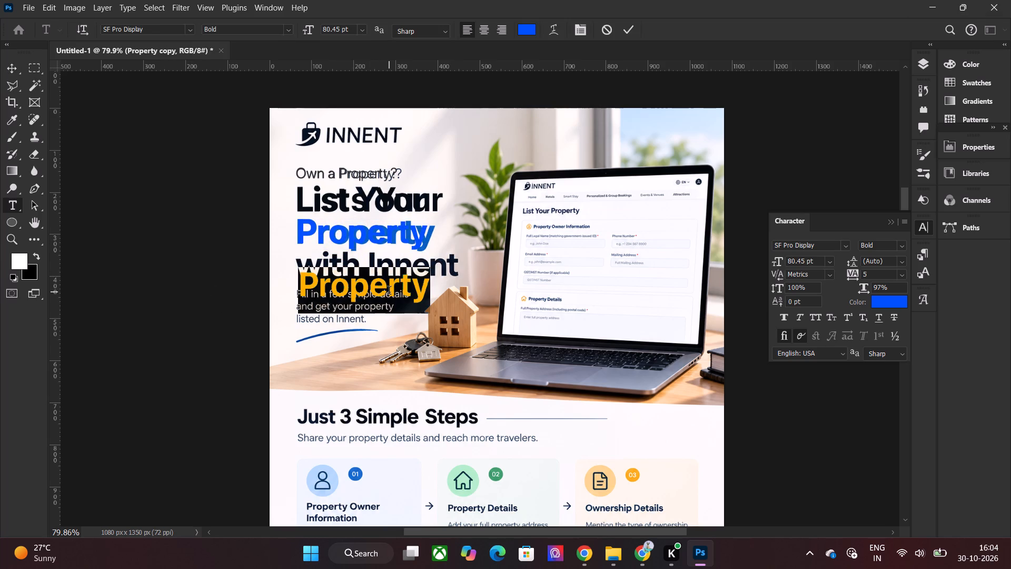
pyautogui.write('with Innen')
pyautogui.hotkey('ctrl', 't')
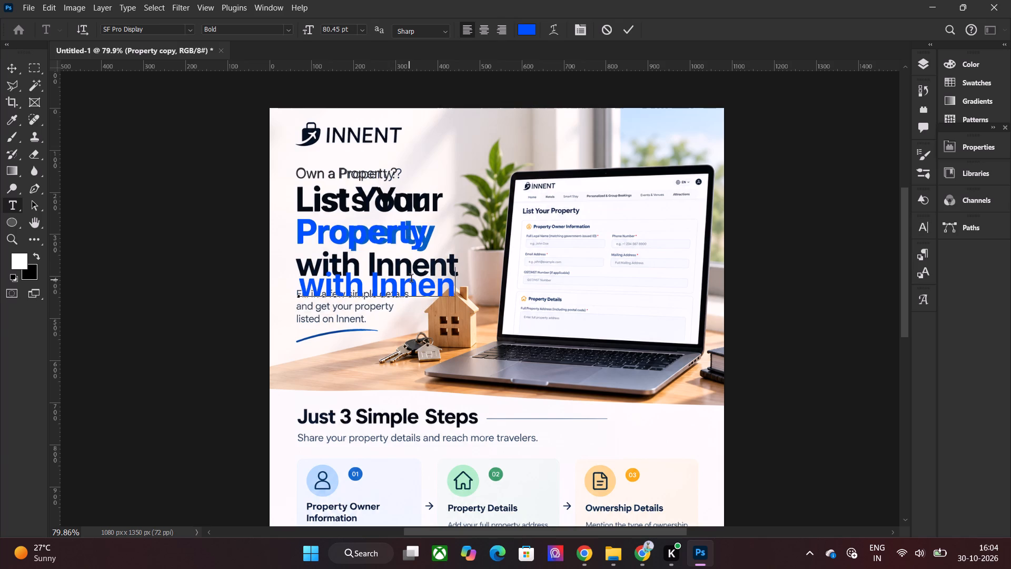
pyautogui.press('t')
pyautogui.click(626, 26)
# Move the blue "with Innent" text up over the reference "with Innent" line, matching its left edge and baseline.
pyautogui.moveTo(411, 283); pyautogui.dragTo(406, 267)
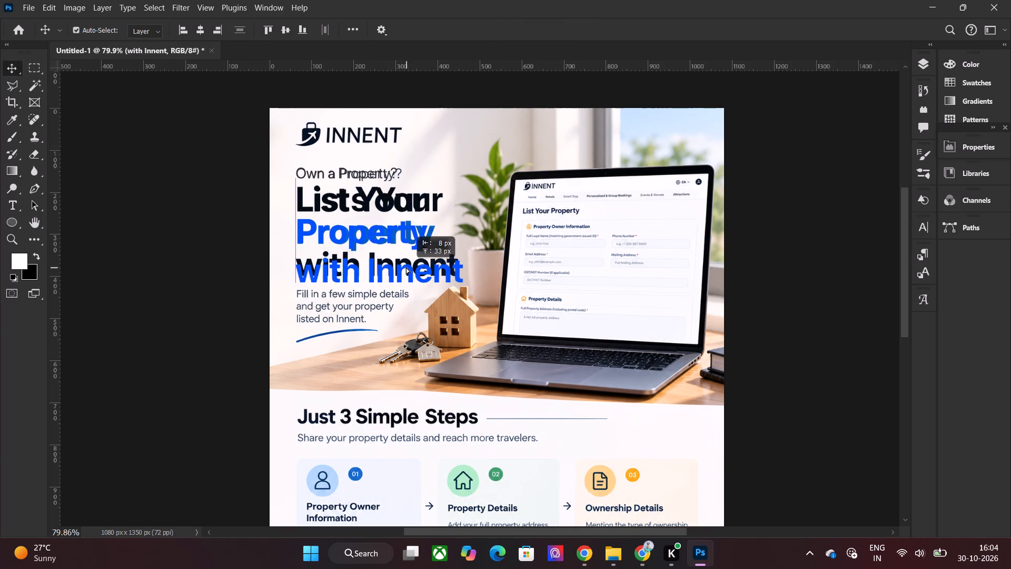
pyautogui.moveTo(406, 267); pyautogui.dragTo(405, 266)
pyautogui.press('Up')
pyautogui.press('Up')
pyautogui.press('Up')
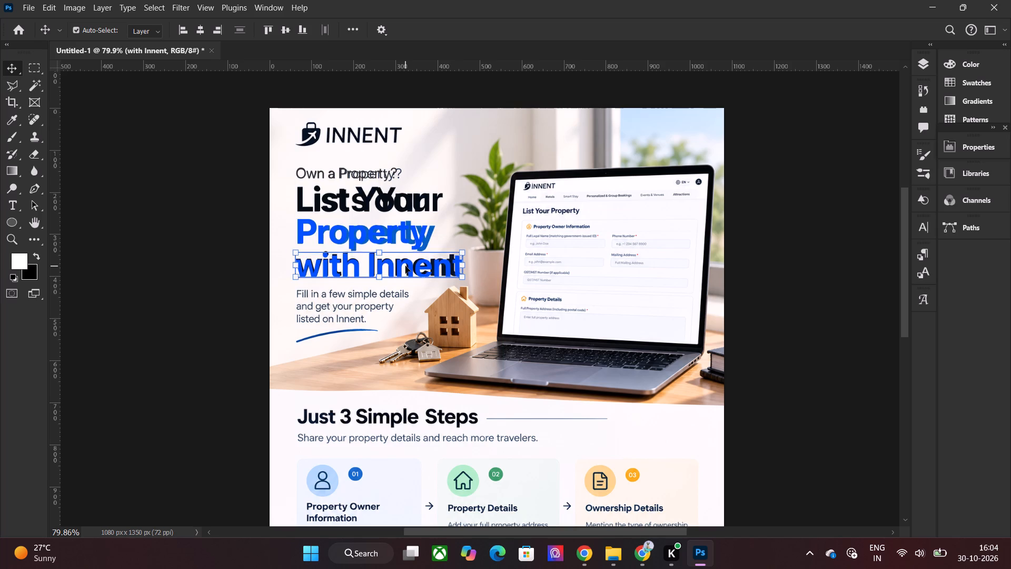
pyautogui.press('Up')
pyautogui.click(276, 225)
# Duplicate the blue "with Innent" text, place the copy below the blue underline stroke, and set its font style to Regular.
pyautogui.click(343, 264)
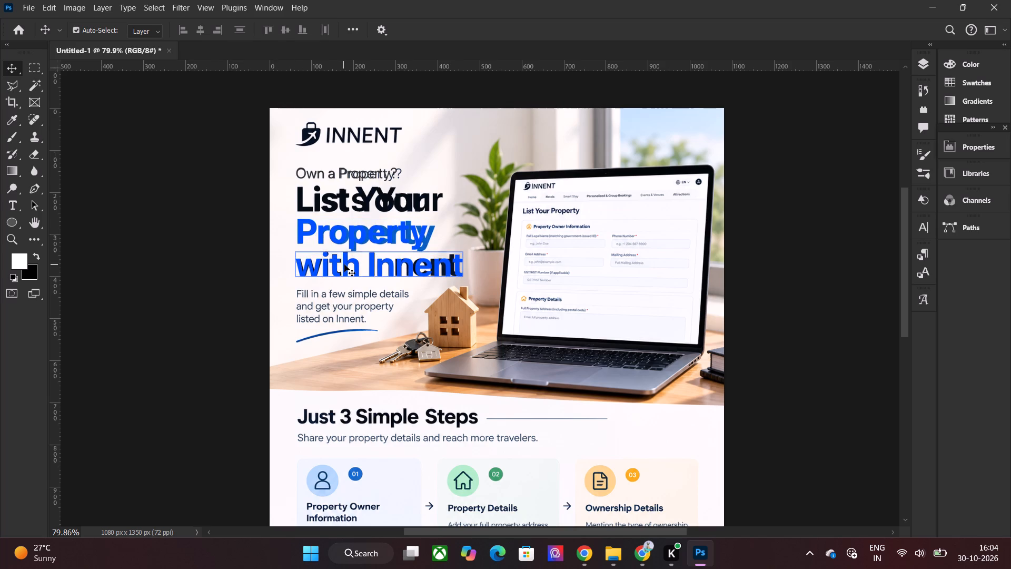
pyautogui.hotkey('ctrl', 'j')
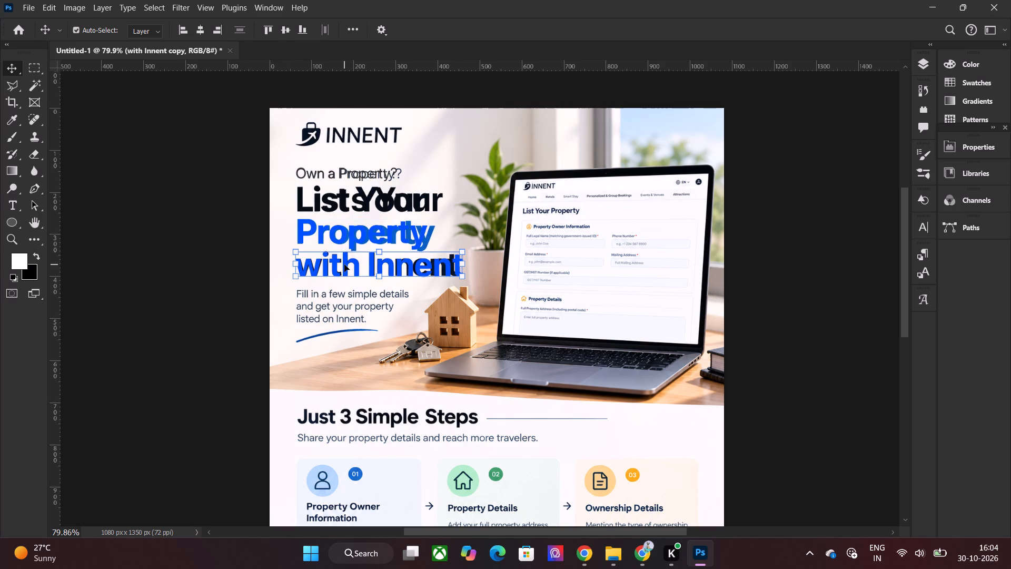
pyautogui.moveTo(403, 269); pyautogui.dragTo(403, 363)
pyautogui.doubleClick(403, 363)
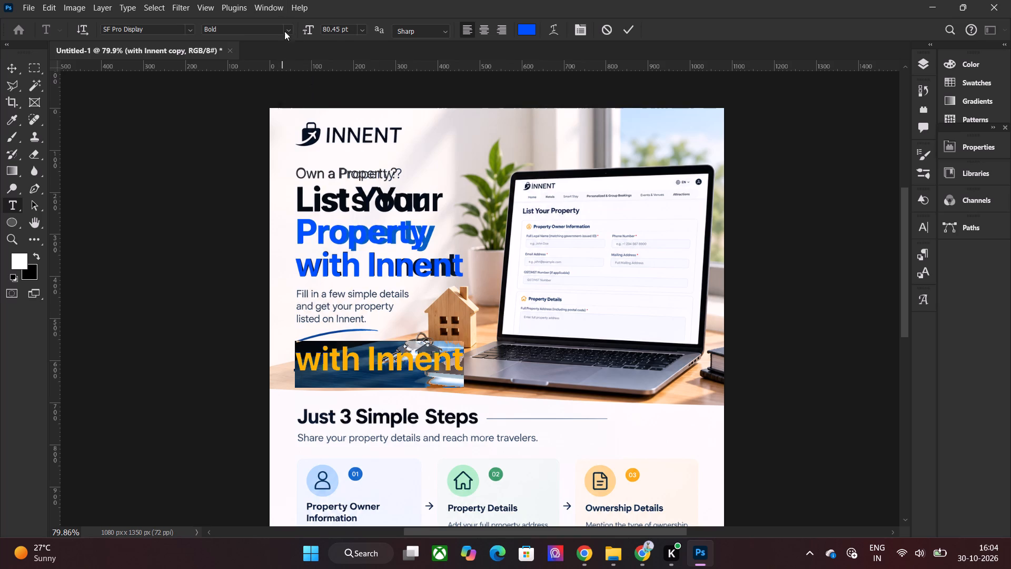
pyautogui.click(293, 31)
pyautogui.click(273, 93)
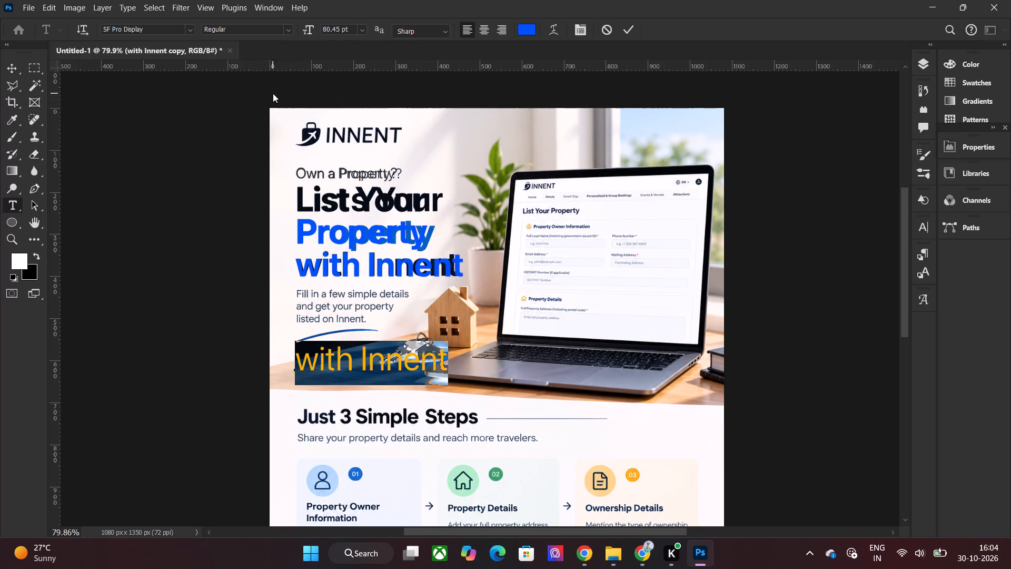
# Replace the copy's wording with three lines: "Fill in a few simple details", "and get your property", "listed on Innent.".
pyautogui.write('Fill in a few simple detailsd')
pyautogui.press('Return')
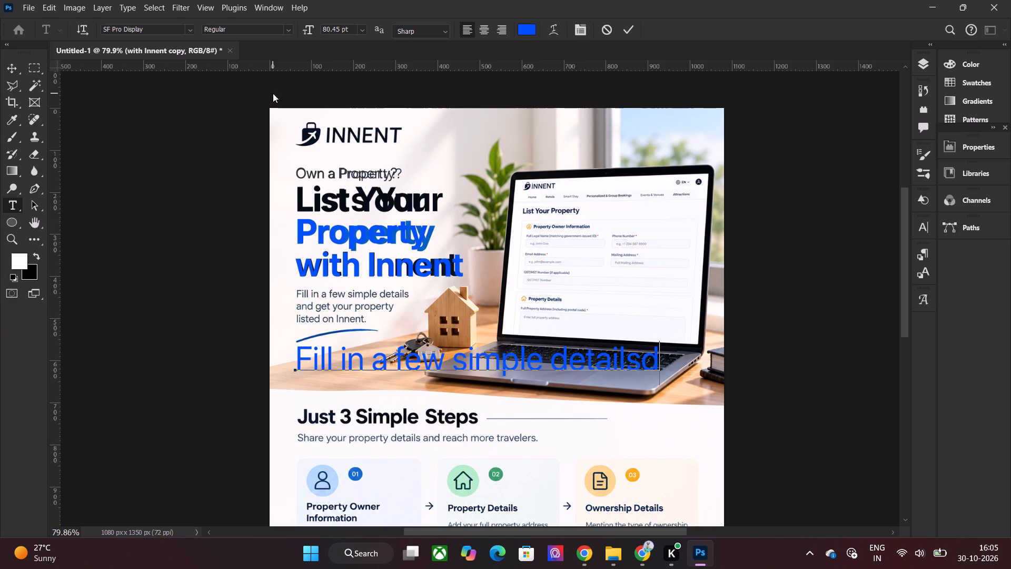
pyautogui.press('BackSpace')
pyautogui.press('BackSpace')
pyautogui.press('Return')
pyautogui.write('and get your property')
pyautogui.press('Return')
pyautogui.write(';istee')
pyautogui.press('BackSpace')
pyautogui.press('BackSpace')
pyautogui.press('BackSpace')
pyautogui.press('BackSpace')
pyautogui.press('BackSpace')
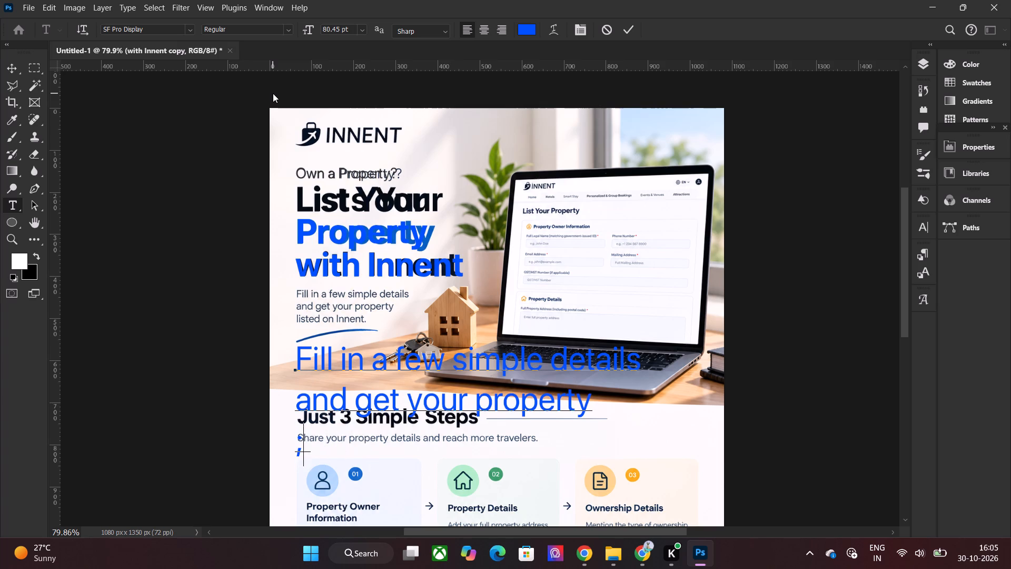
pyautogui.press('BackSpace')
pyautogui.write('listed on Innnent')
pyautogui.press('BackSpace')
pyautogui.press('BackSpace')
pyautogui.press('BackSpace')
pyautogui.press('BackSpace')
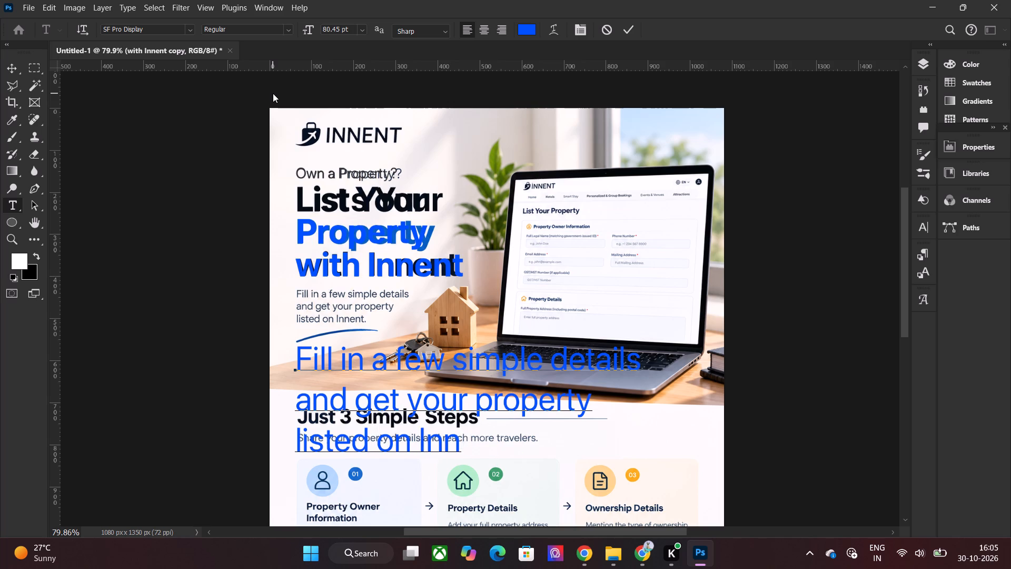
pyautogui.write('ent.')
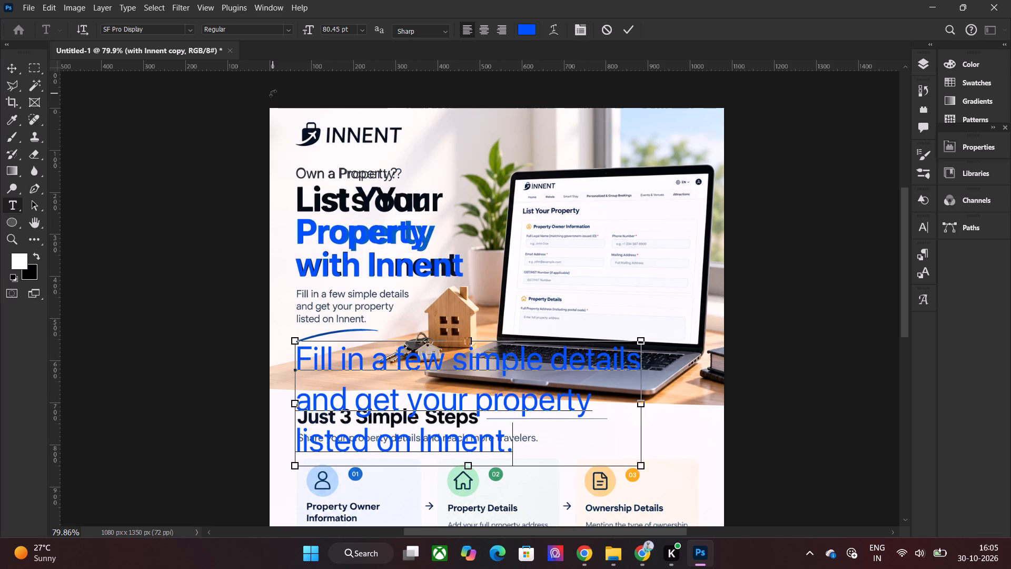
# Recolour the whole three-line "Fill in a few simple details" text to near-black 030c19, sampled from the "List Your" headline.
pyautogui.hotkey('ctrl', 'a')
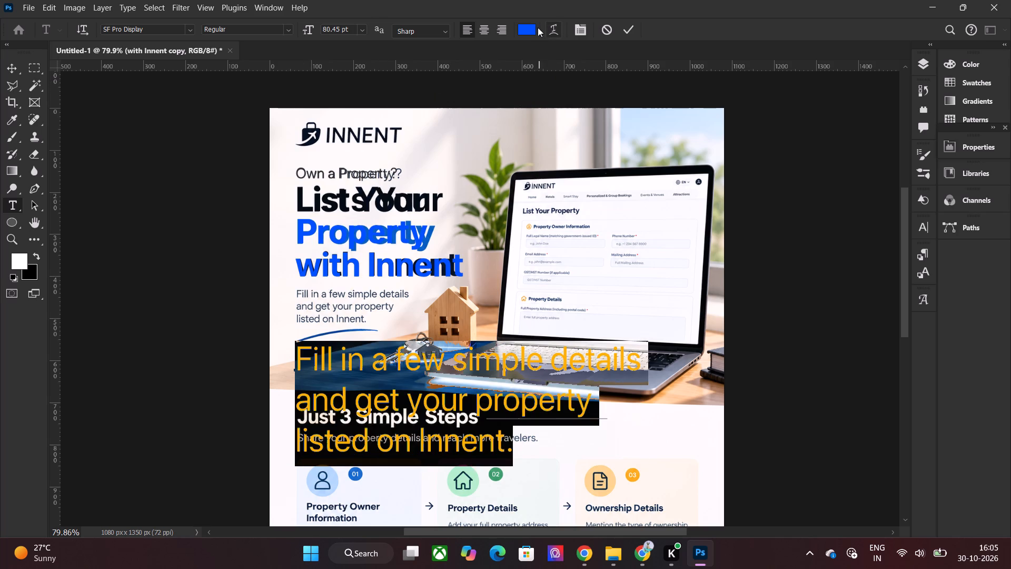
pyautogui.click(527, 28)
pyautogui.click(369, 200)
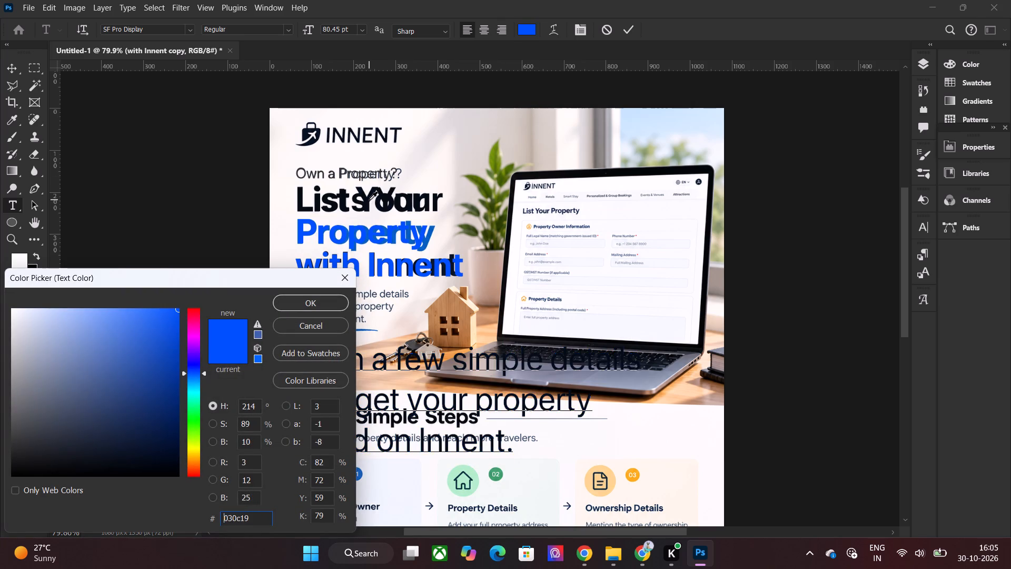
pyautogui.click(291, 303)
pyautogui.click(632, 34)
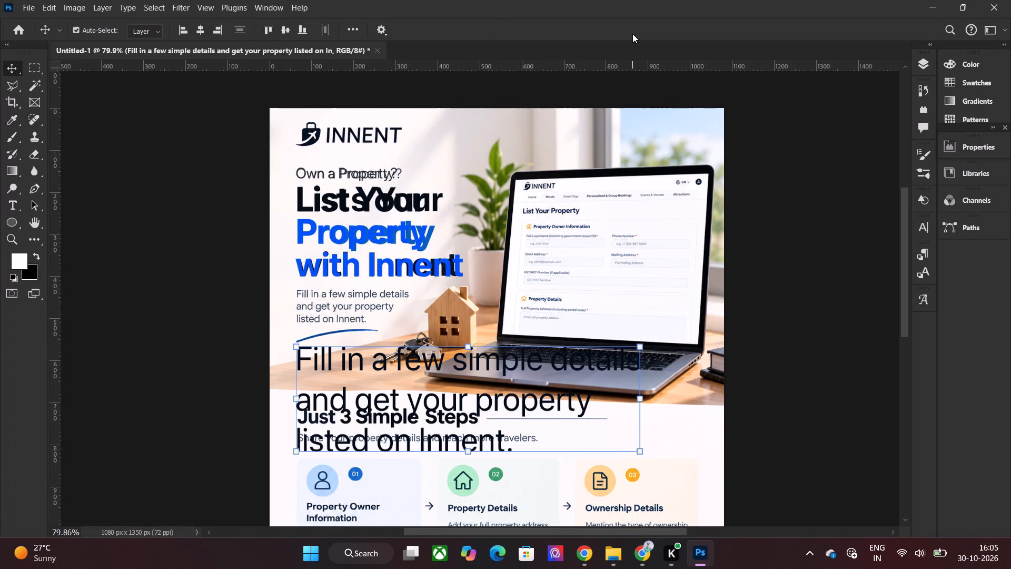
# Scale the three-line text down proportionally to the reference paragraph's width and place it over that paragraph below "with Innent".
pyautogui.moveTo(639, 452); pyautogui.dragTo(583, 448)
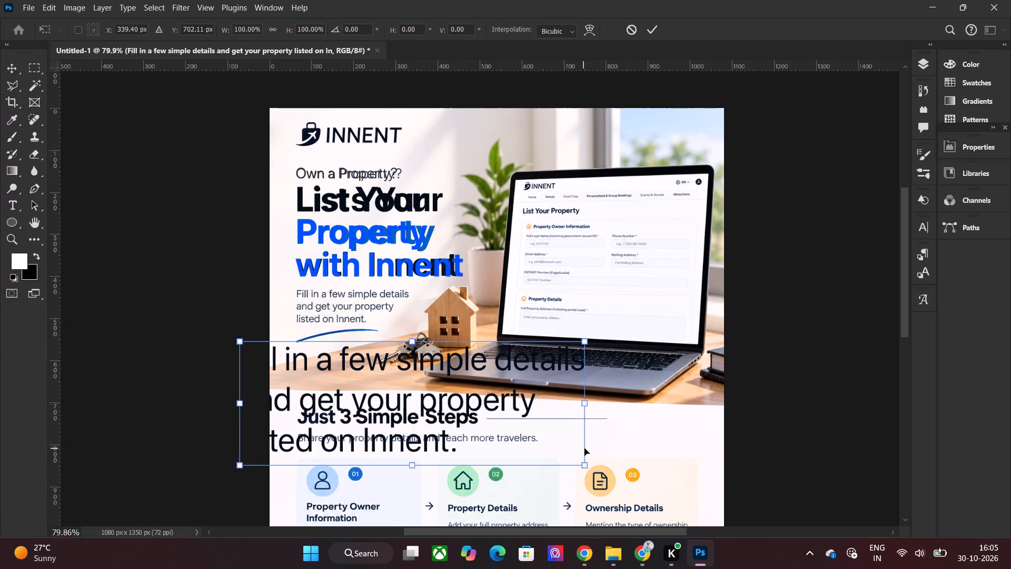
pyautogui.moveTo(583, 466); pyautogui.dragTo(304, 414)
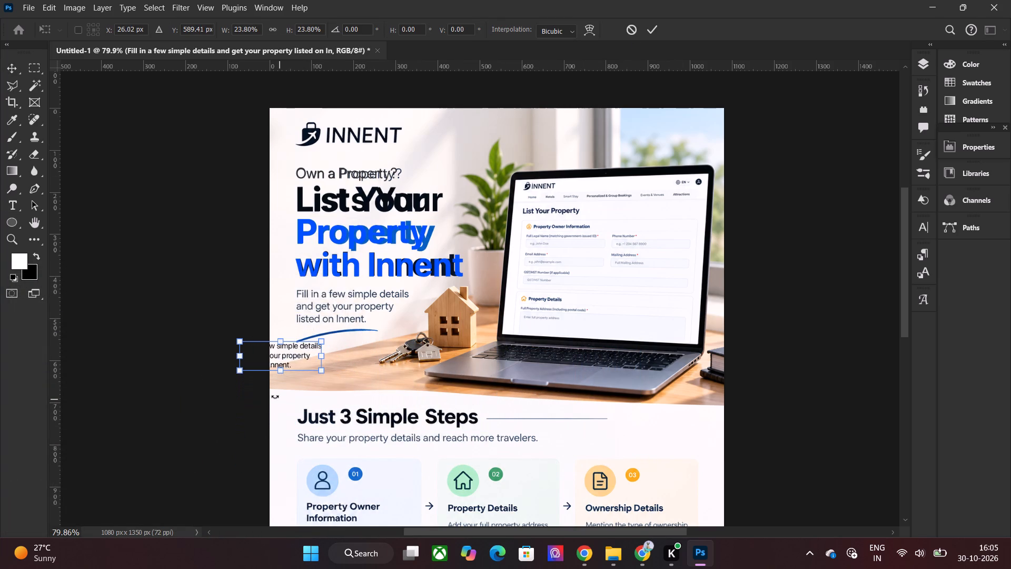
pyautogui.moveTo(294, 356); pyautogui.dragTo(355, 305)
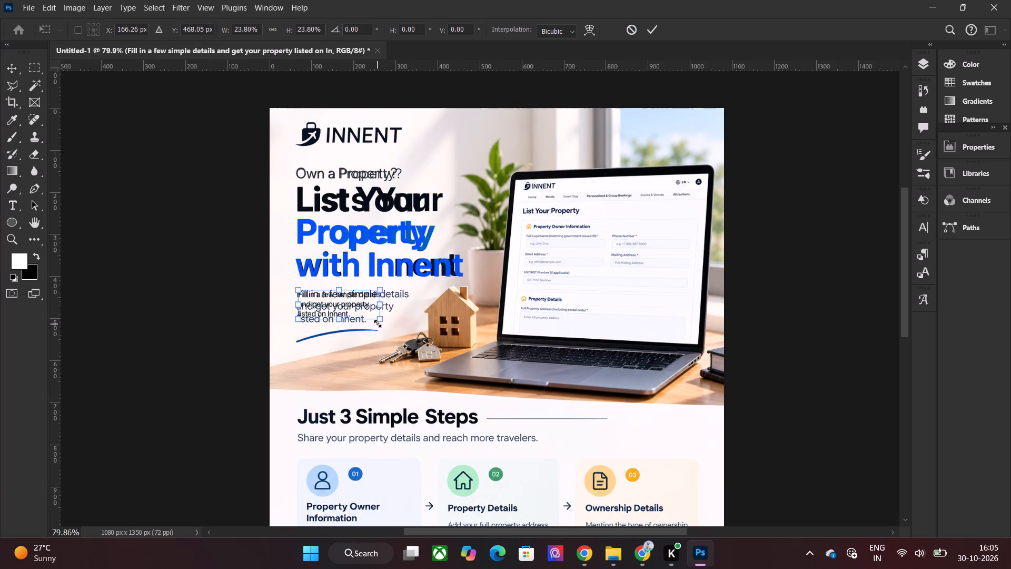
pyautogui.moveTo(380, 322); pyautogui.dragTo(402, 327)
pyautogui.click(369, 308)
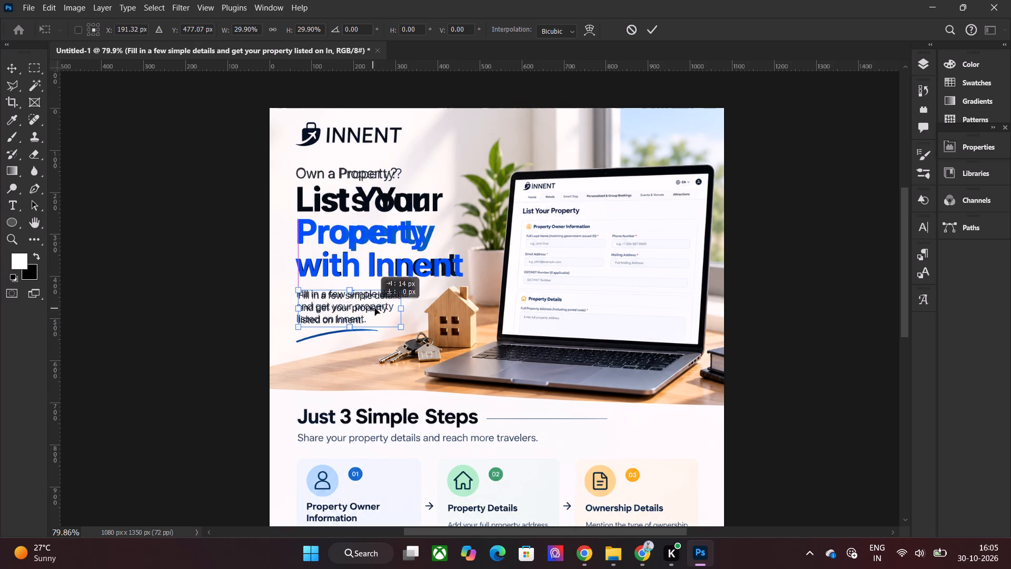
pyautogui.moveTo(401, 289); pyautogui.dragTo(401, 289)
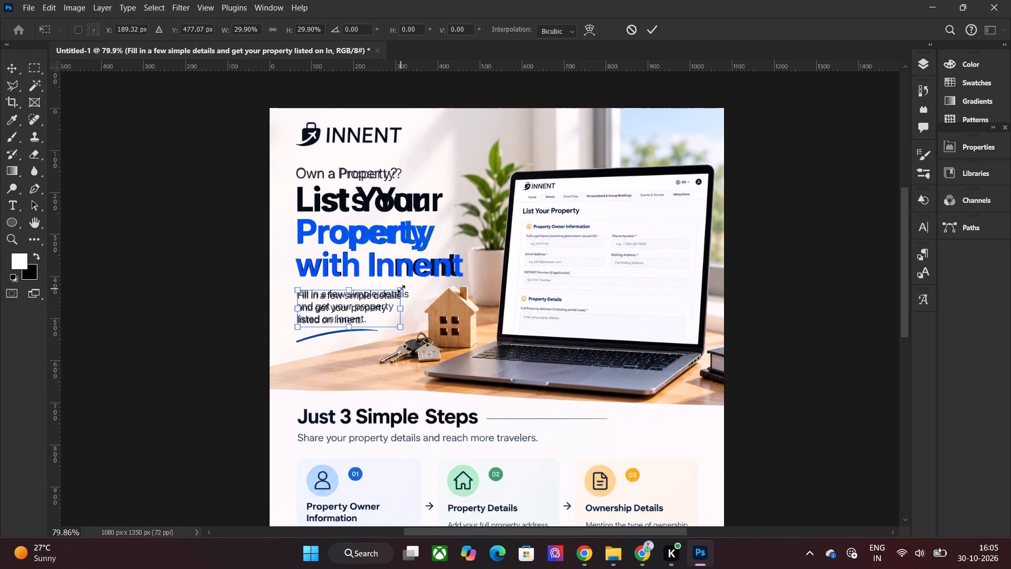
pyautogui.moveTo(401, 289); pyautogui.dragTo(412, 289)
pyautogui.click(653, 28)
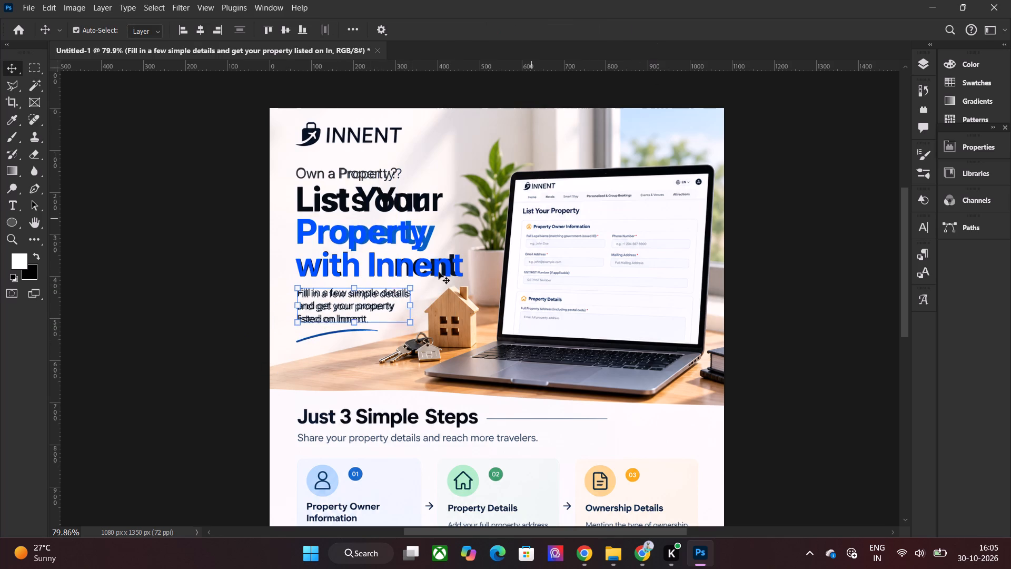
pyautogui.click(240, 289)
# Draw a 297 x 276 px rectangle with 12 px rounded corners over the Property Owner Information card, filled with the card's sampled pale blue.
pyautogui.scroll(-10, 475, 319)
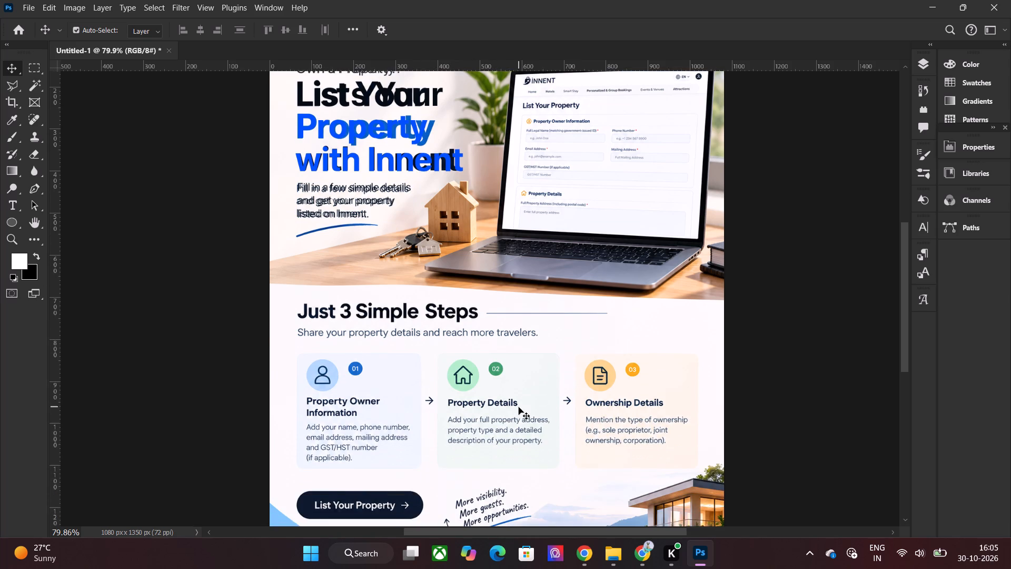
pyautogui.scroll(-9, 521, 407)
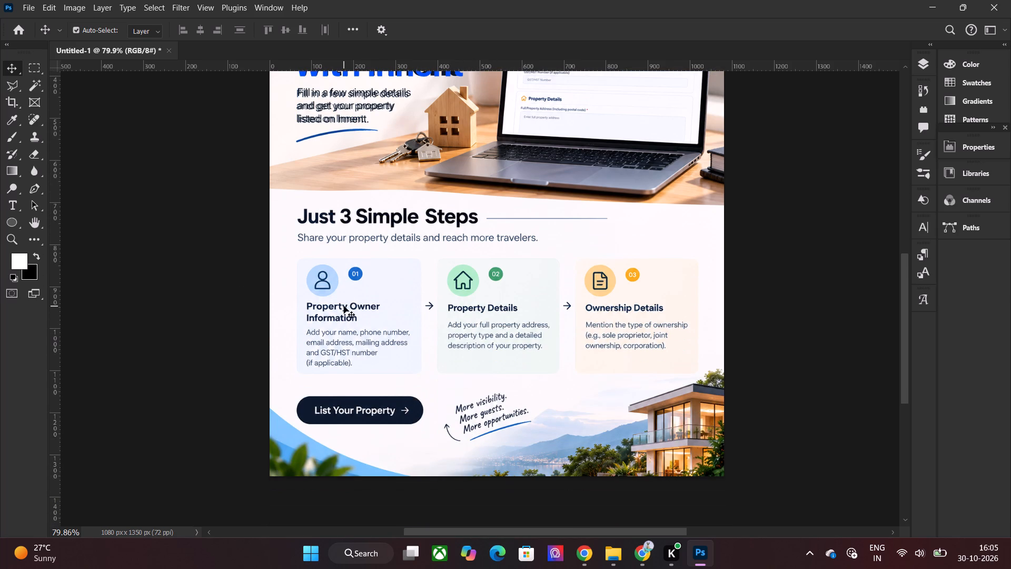
pyautogui.click(18, 227)
pyautogui.moveTo(18, 227); pyautogui.dragTo(52, 228, button='right')
pyautogui.moveTo(19, 227); pyautogui.dragTo(52, 228)
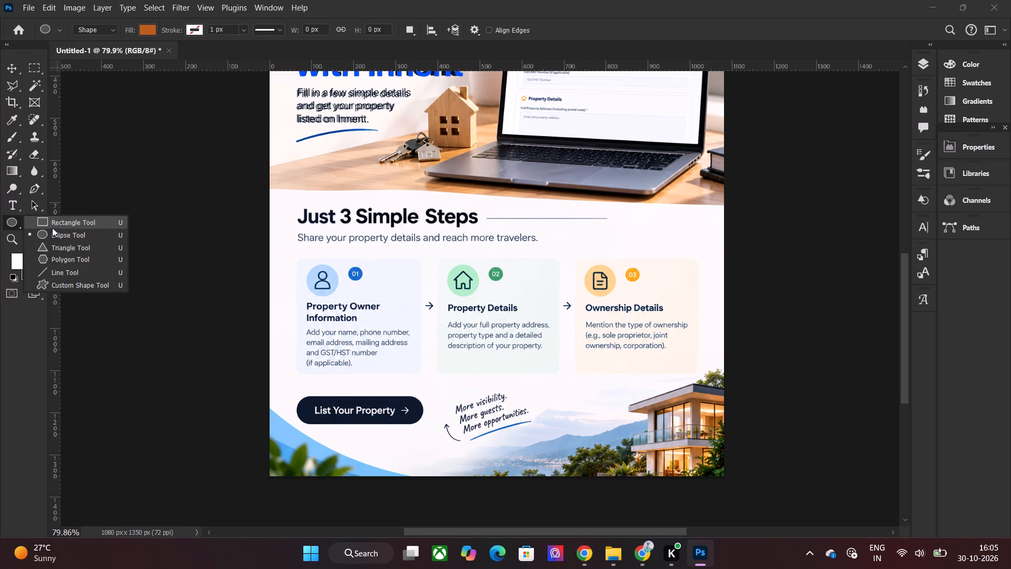
pyautogui.moveTo(52, 228); pyautogui.dragTo(57, 223, button='right')
pyautogui.moveTo(52, 228); pyautogui.dragTo(57, 223)
pyautogui.moveTo(15, 222); pyautogui.dragTo(18, 220)
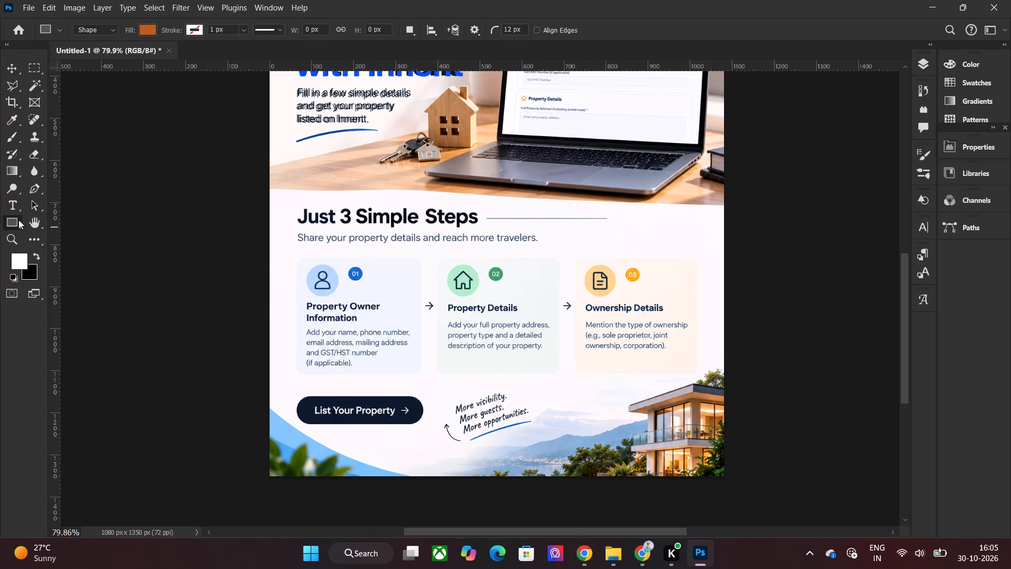
pyautogui.moveTo(18, 220); pyautogui.dragTo(42, 220)
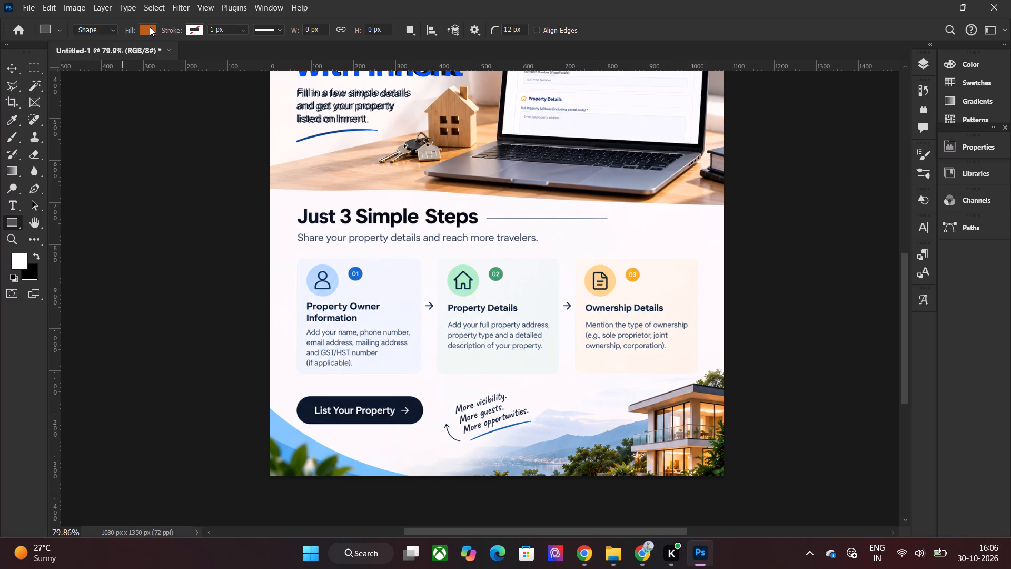
pyautogui.click(148, 27)
pyautogui.click(229, 54)
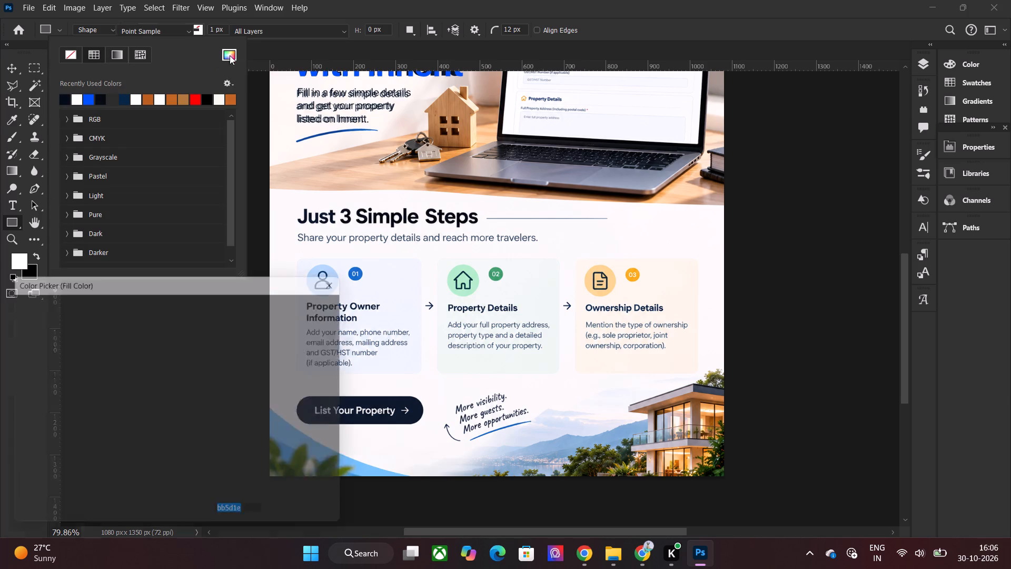
pyautogui.click(397, 292)
pyautogui.click(335, 300)
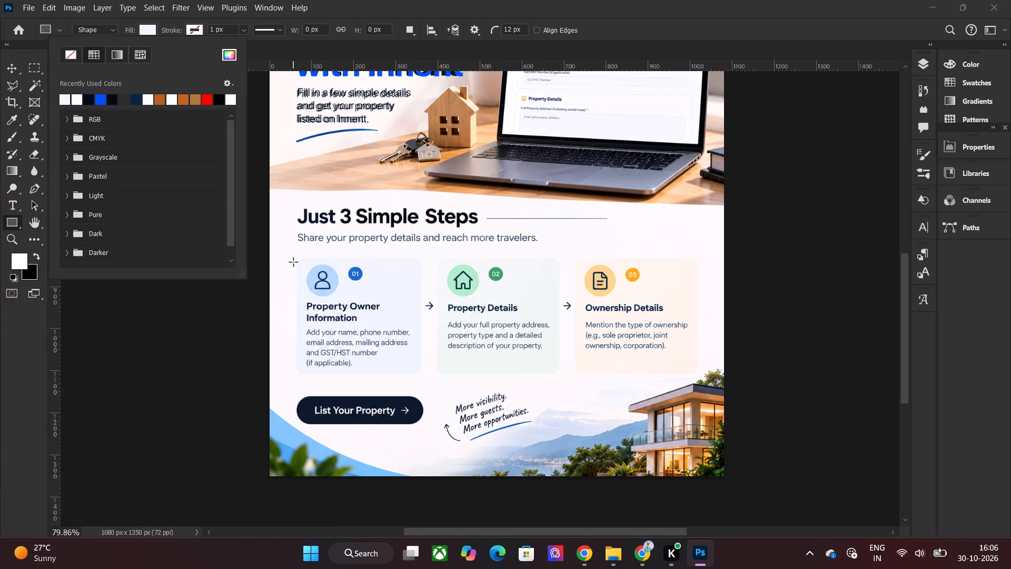
pyautogui.moveTo(296, 257); pyautogui.dragTo(416, 372)
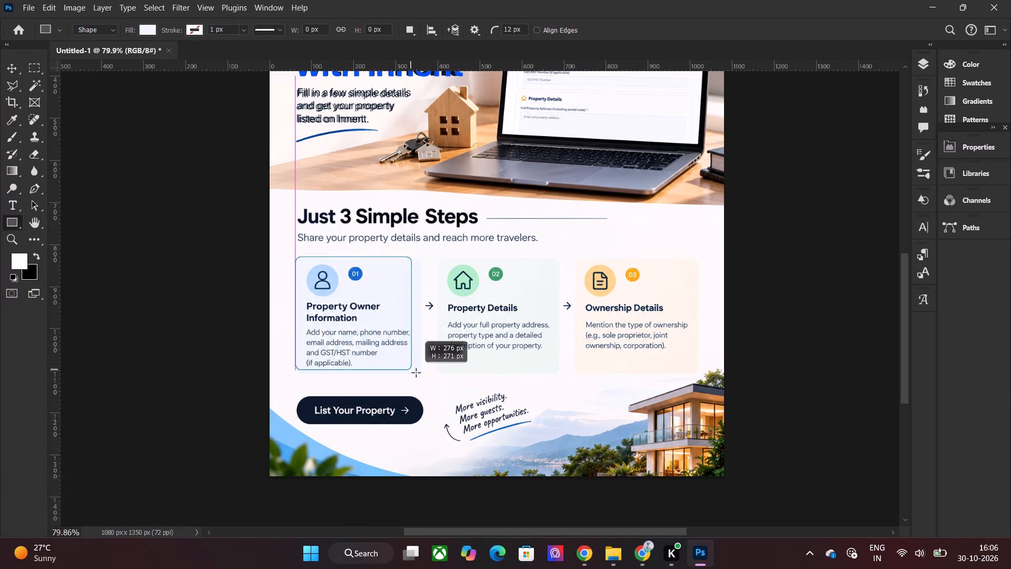
pyautogui.moveTo(416, 372); pyautogui.dragTo(420, 372)
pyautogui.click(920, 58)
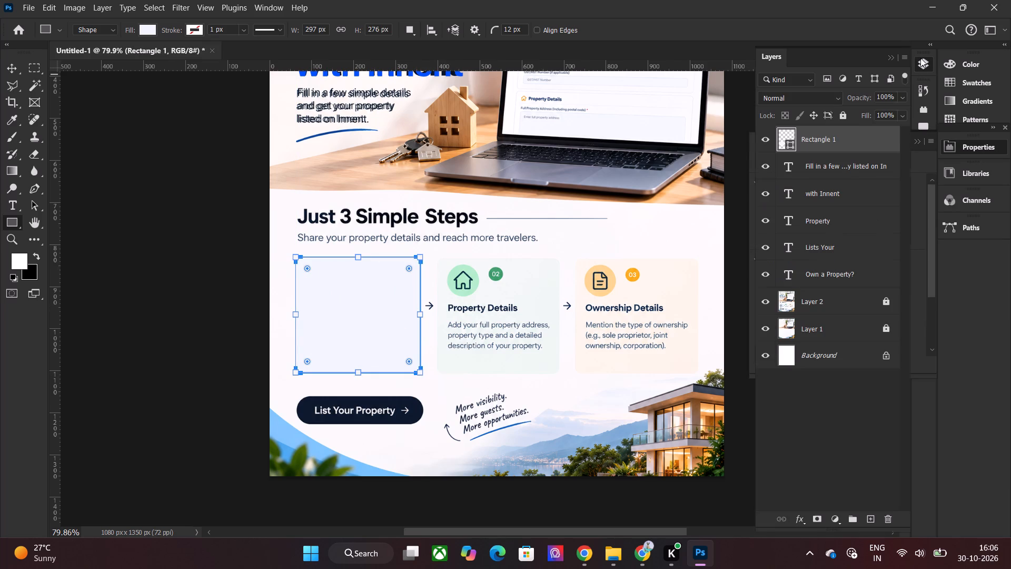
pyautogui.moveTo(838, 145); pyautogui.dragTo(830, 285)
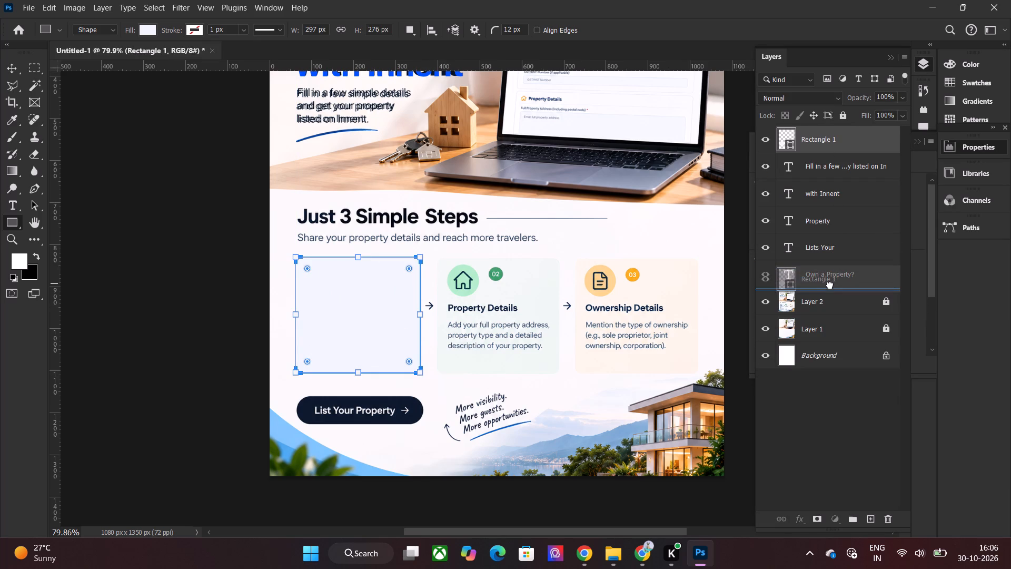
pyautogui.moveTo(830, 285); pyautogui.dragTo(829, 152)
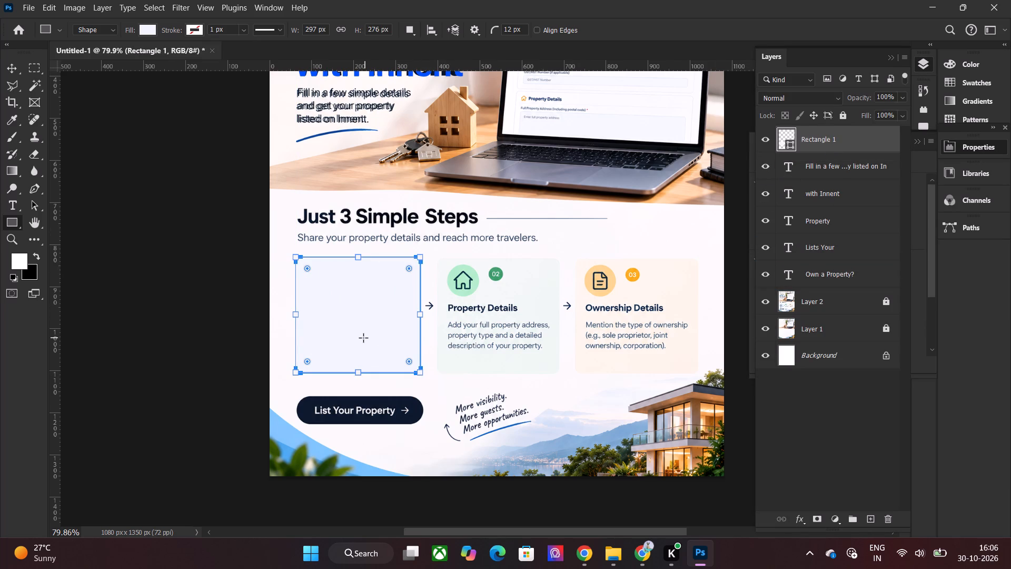
# Duplicate the pale blue card rectangle twice, placing the copies level with it over the Property Details and Ownership Details cards.
pyautogui.press('v')
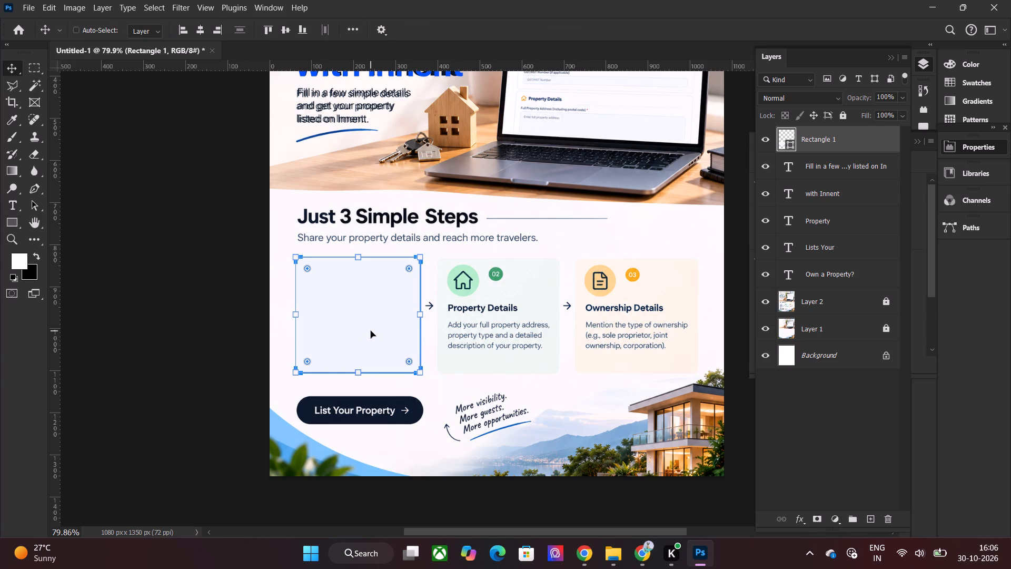
pyautogui.hotkey('ctrl', 'c')
pyautogui.hotkey('ctrl', 'j')
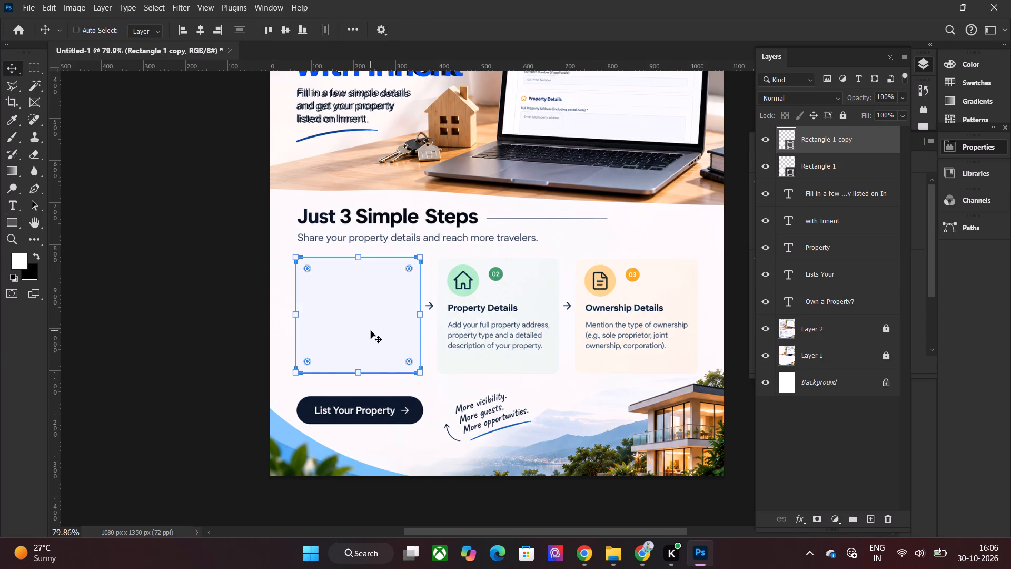
pyautogui.moveTo(377, 328); pyautogui.dragTo(513, 328)
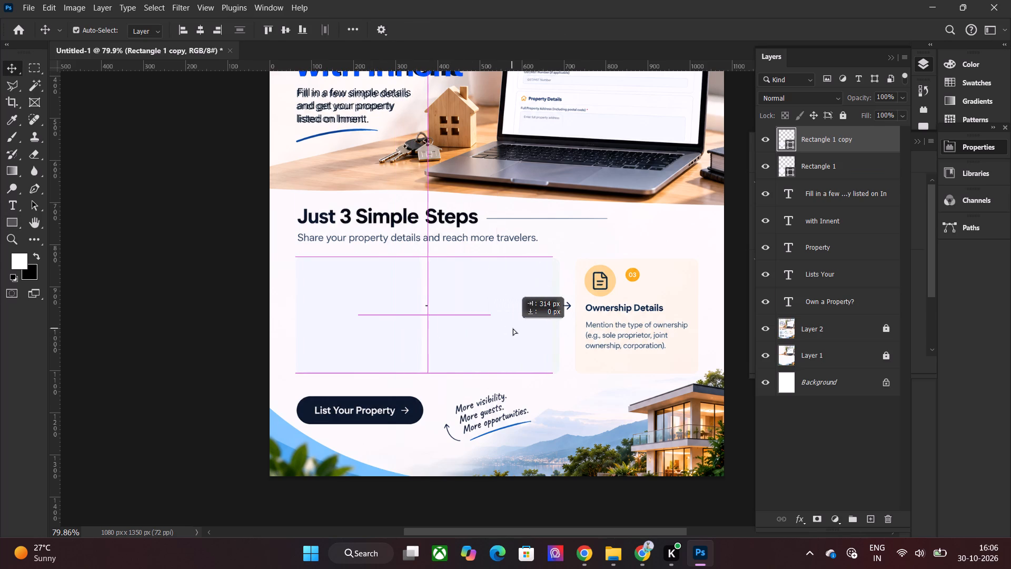
pyautogui.moveTo(513, 328); pyautogui.dragTo(517, 328)
pyautogui.hotkey('ctrl', 'j')
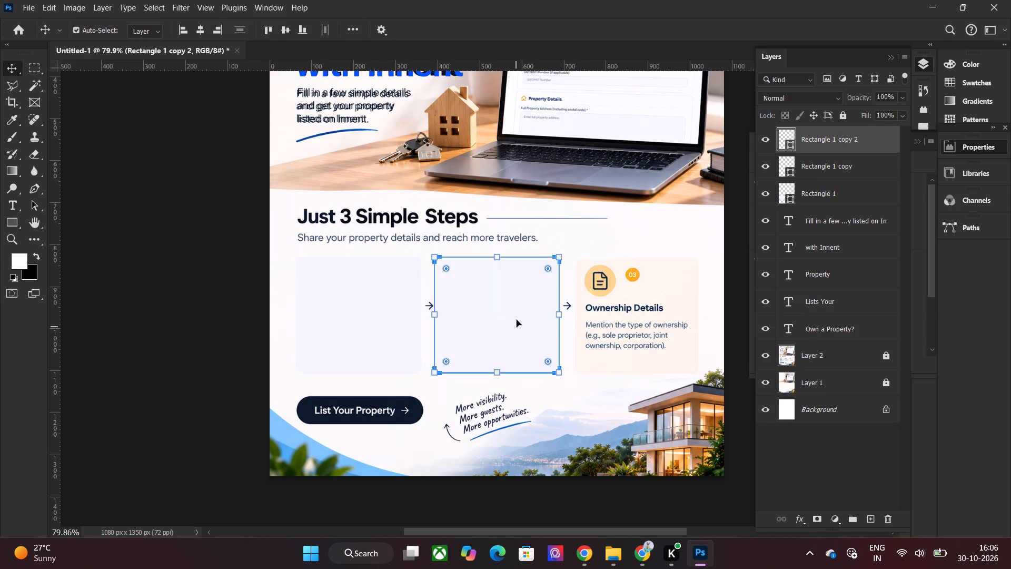
pyautogui.moveTo(516, 316); pyautogui.dragTo(653, 316)
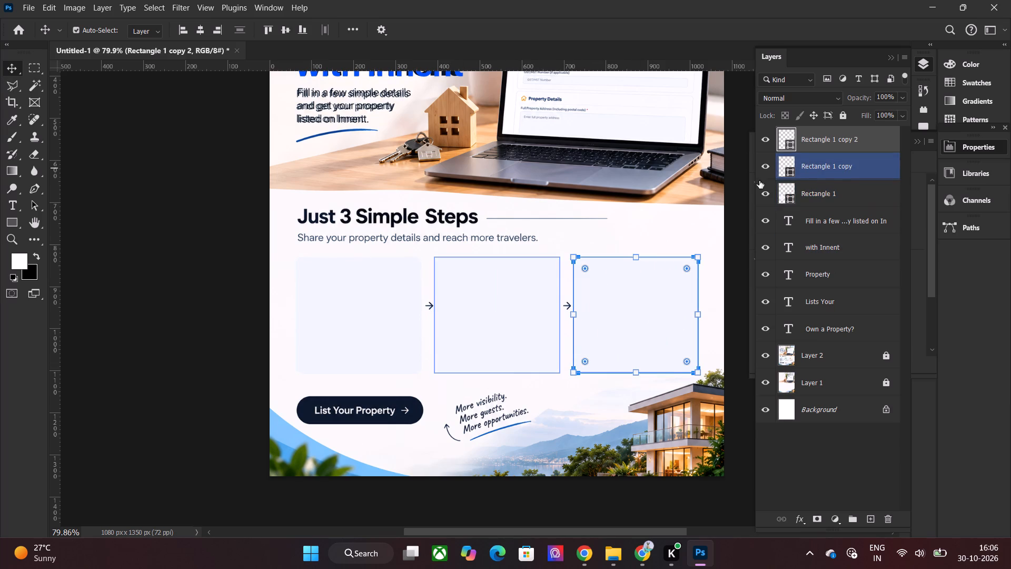
# Hide the first card's rectangle and draw a 75 px circle over its person icon, nudging it into line with the reference circle.
pyautogui.click(770, 191)
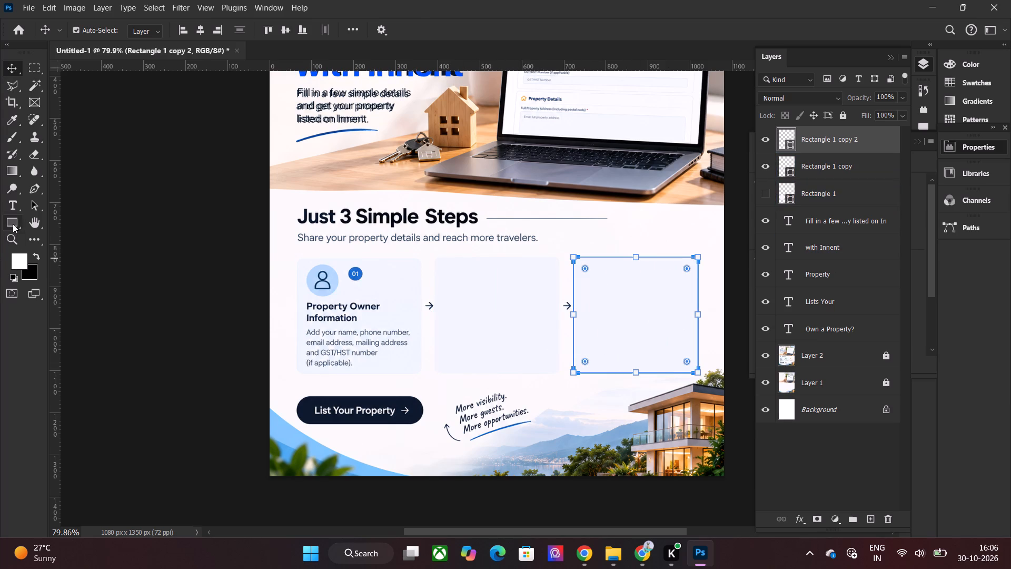
pyautogui.moveTo(14, 224); pyautogui.dragTo(61, 236)
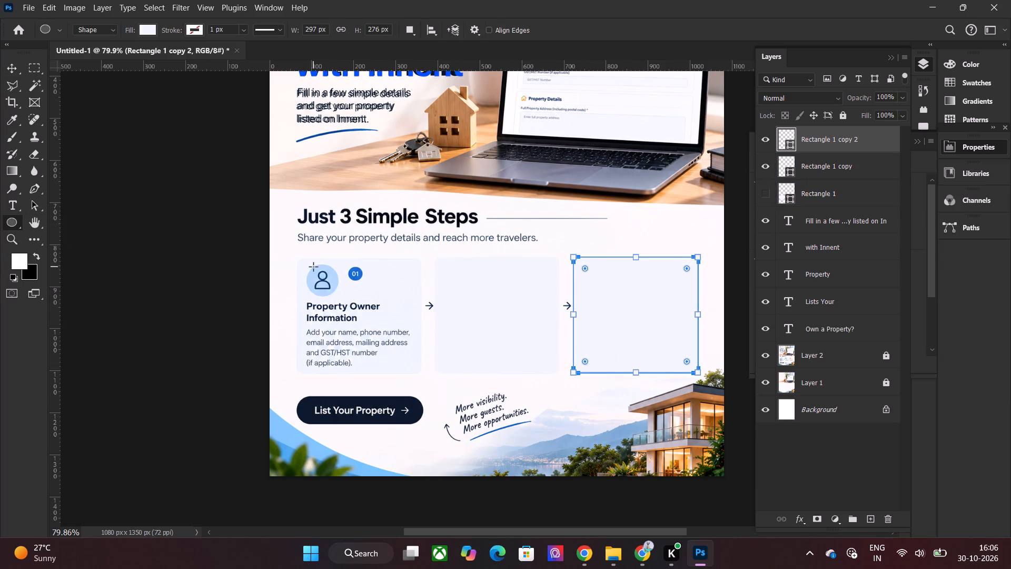
pyautogui.moveTo(308, 267); pyautogui.dragTo(351, 297)
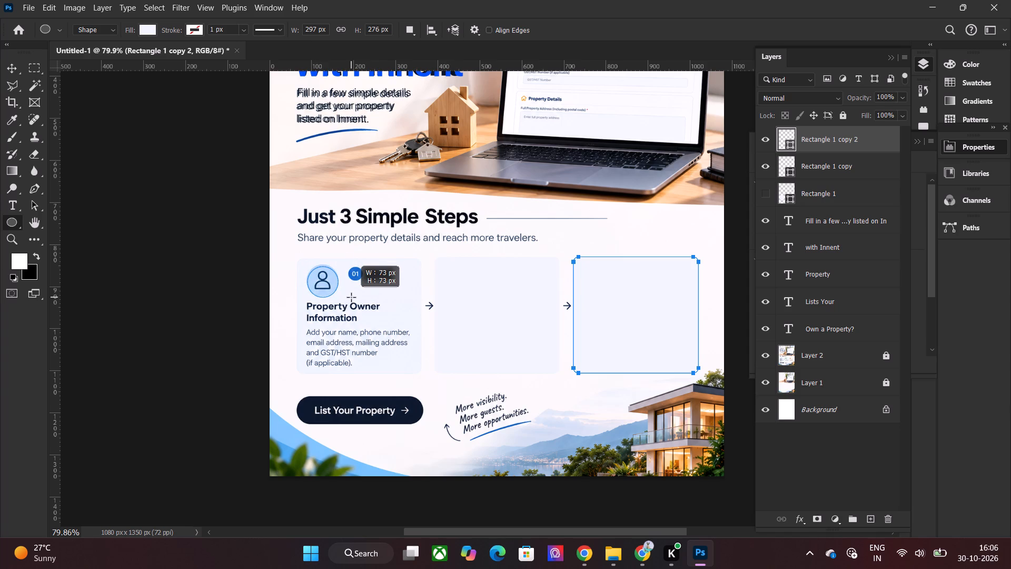
pyautogui.moveTo(351, 297); pyautogui.dragTo(357, 298)
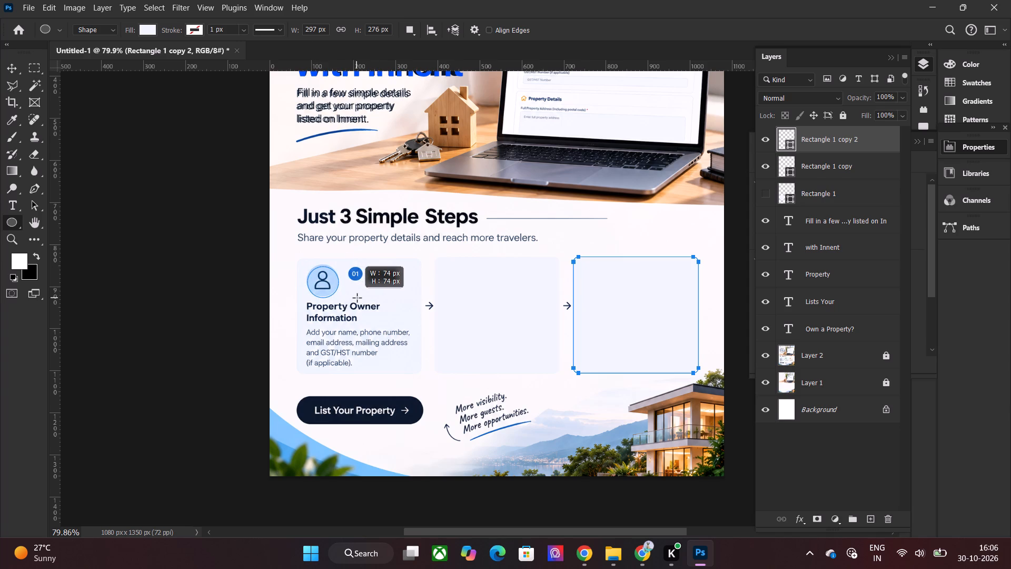
pyautogui.moveTo(357, 298); pyautogui.dragTo(361, 298)
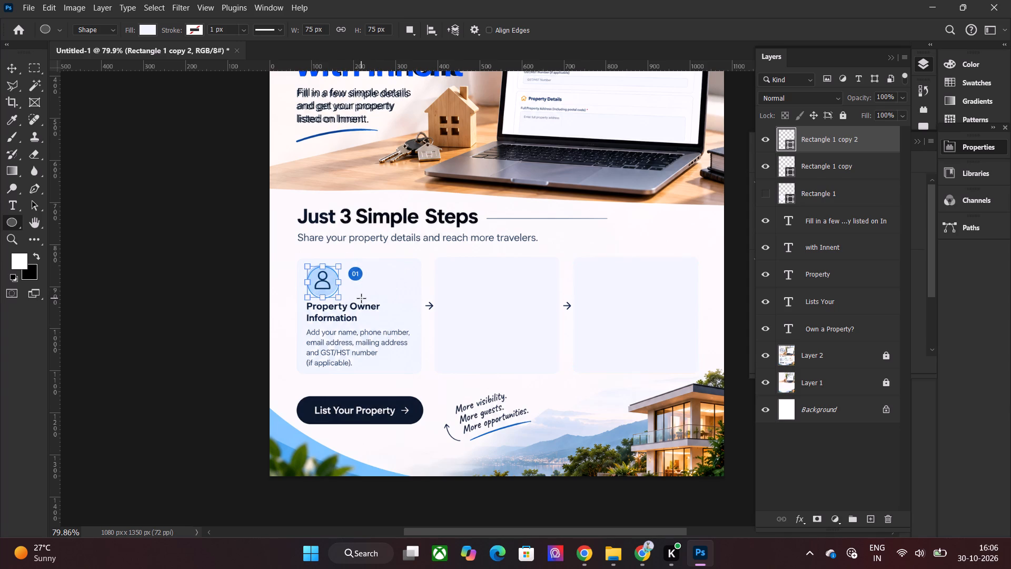
pyautogui.press('Up')
pyautogui.press('Up')
pyautogui.press('Up')
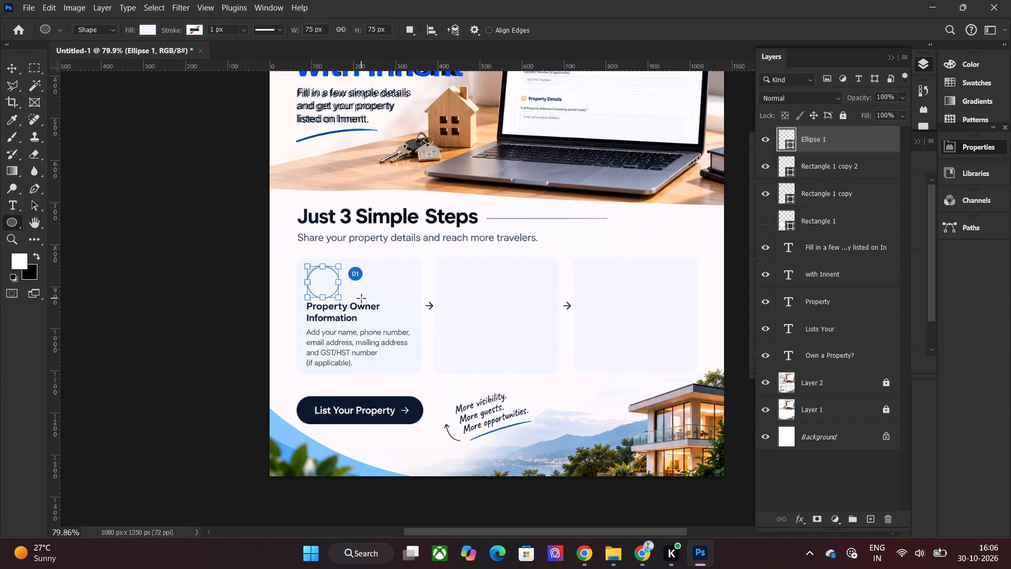
pyautogui.click(9, 68)
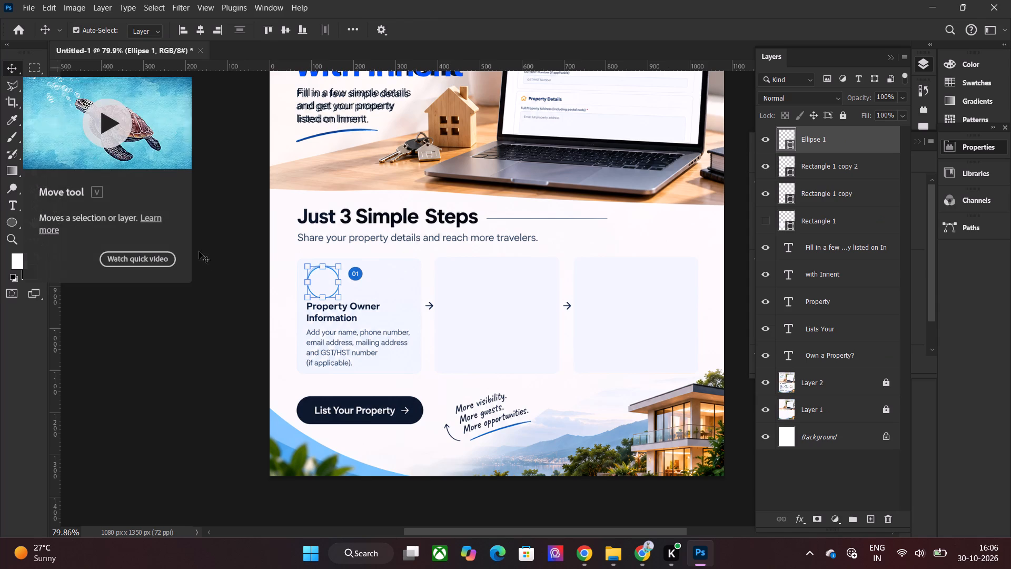
pyautogui.click(324, 285)
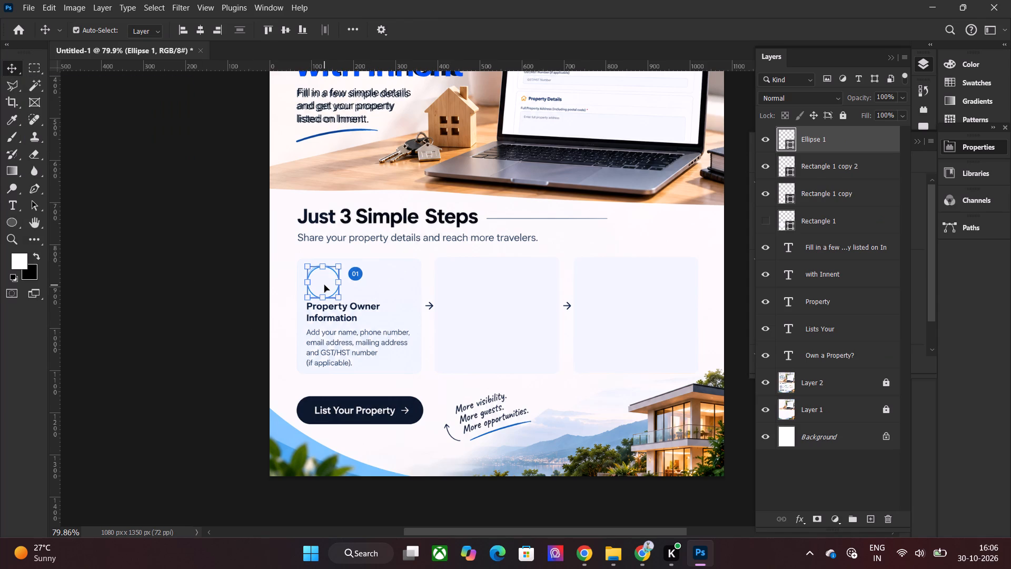
pyautogui.press('Up')
pyautogui.press('Up')
pyautogui.press('Up')
pyautogui.press('Left')
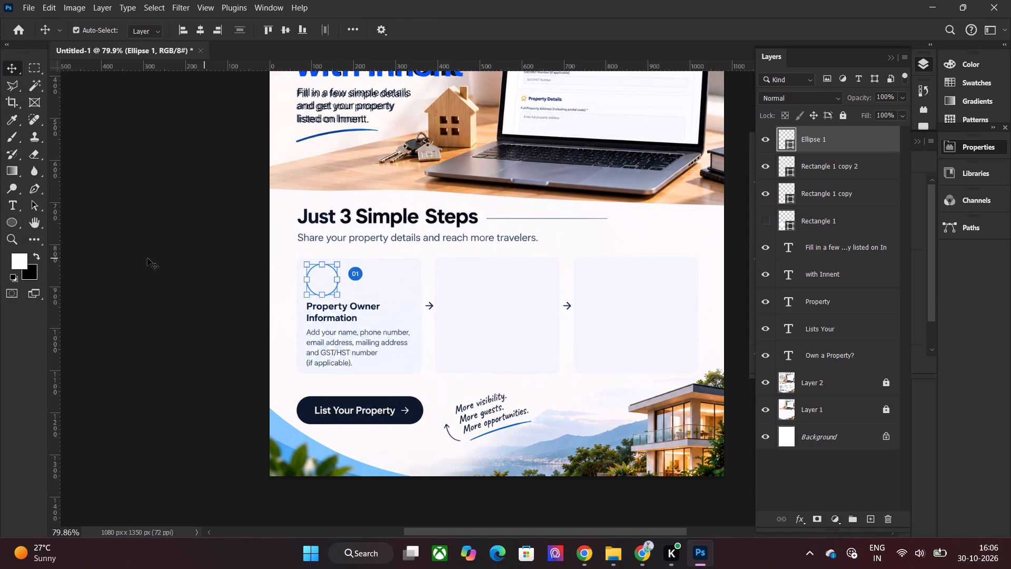
# Fill the 75 px circle in the first card with dark navy from the recently used colours.
pyautogui.click(13, 226)
pyautogui.click(151, 32)
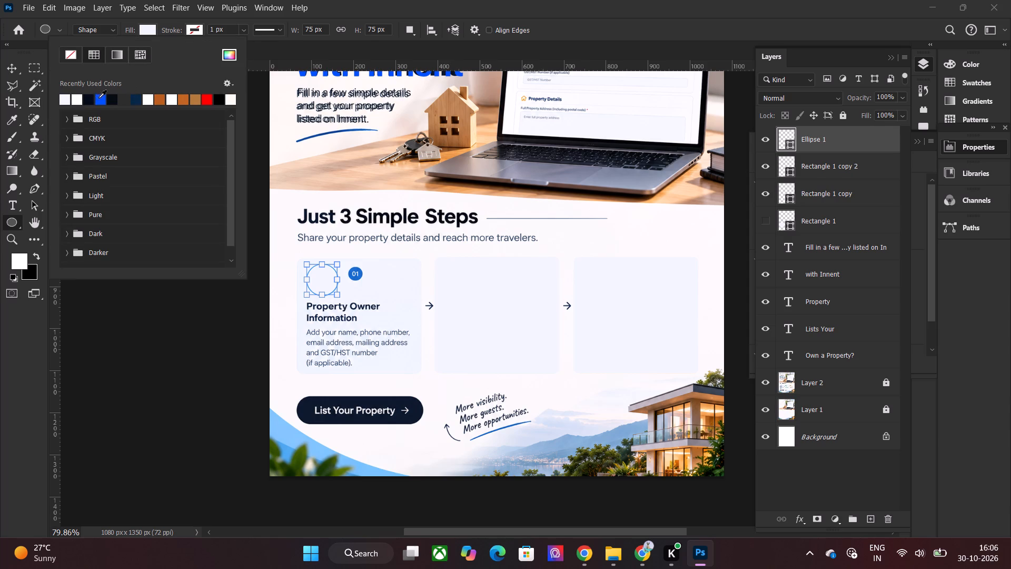
pyautogui.click(141, 94)
pyautogui.click(9, 63)
pyautogui.click(224, 269)
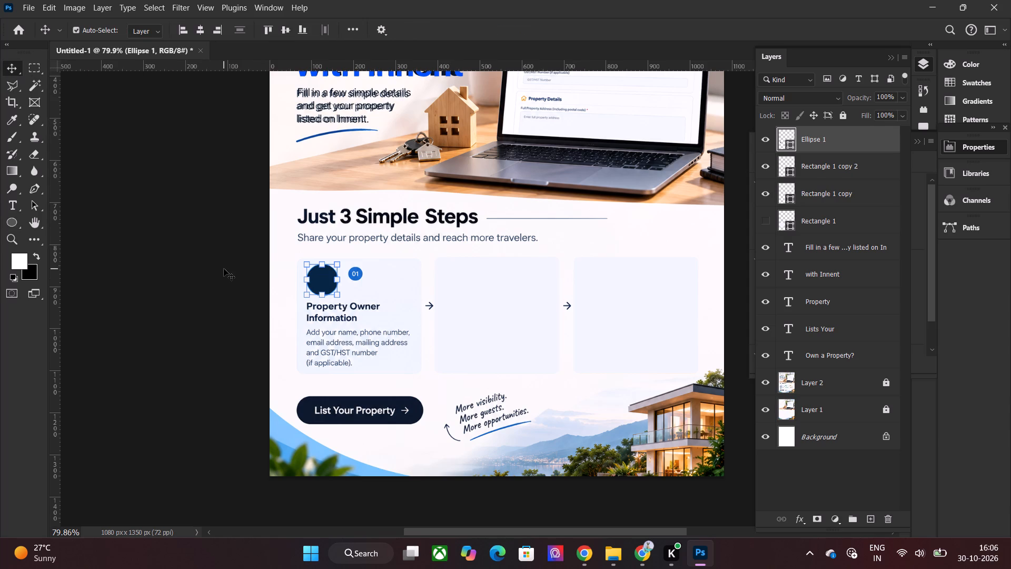
# Duplicate the navy circle twice and place the copies at the same height near the upper-left corners of the second and third cards.
pyautogui.click(315, 276)
pyautogui.hotkey('ctrl', 'j')
pyautogui.moveTo(315, 276); pyautogui.dragTo(474, 276)
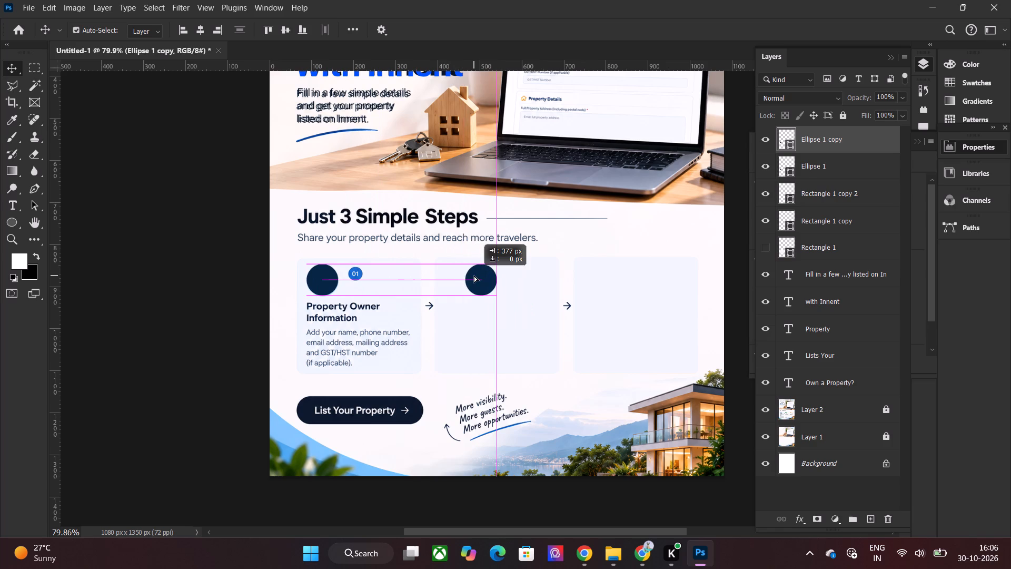
pyautogui.moveTo(474, 276); pyautogui.dragTo(454, 276)
pyautogui.hotkey('ctrl', 'j')
pyautogui.keyDown('shift'); pyautogui.moveTo(454, 276); pyautogui.dragTo(459, 276); pyautogui.keyUp('shift')
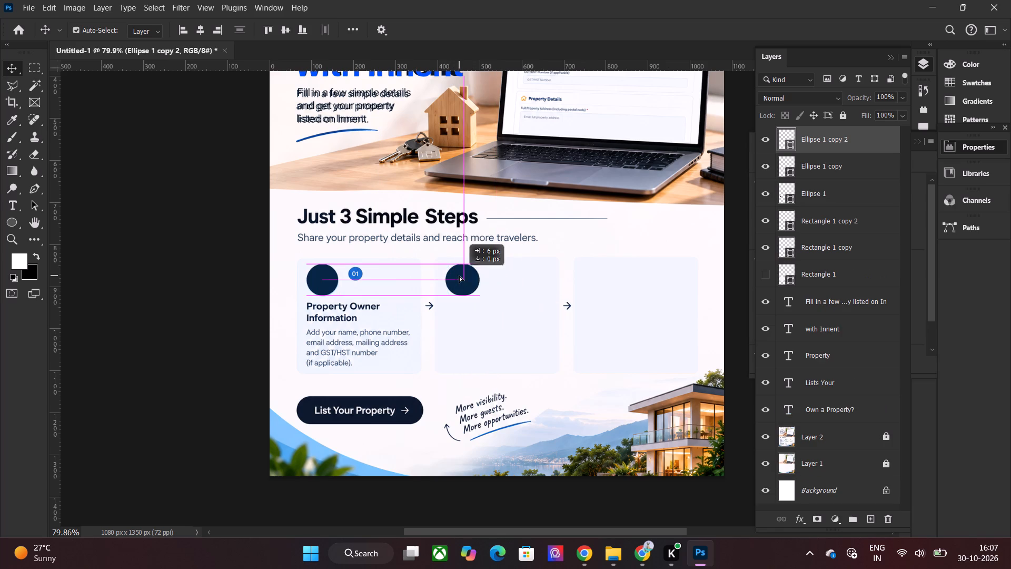
pyautogui.keyDown('shift'); pyautogui.moveTo(459, 276); pyautogui.dragTo(589, 276); pyautogui.keyUp('shift')
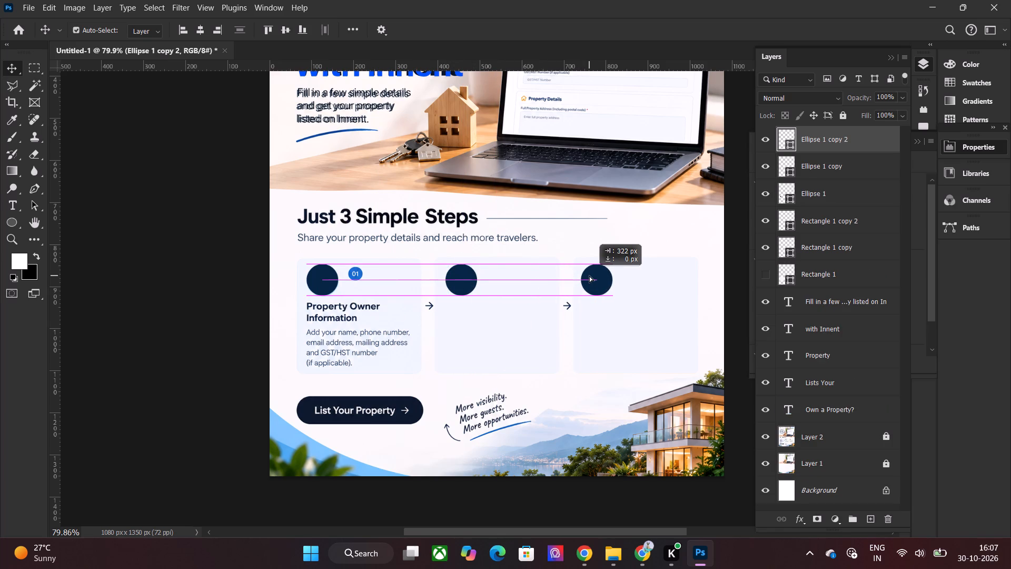
pyautogui.keyDown('shift'); pyautogui.moveTo(589, 276); pyautogui.dragTo(593, 276); pyautogui.keyUp('shift')
pyautogui.click(223, 294)
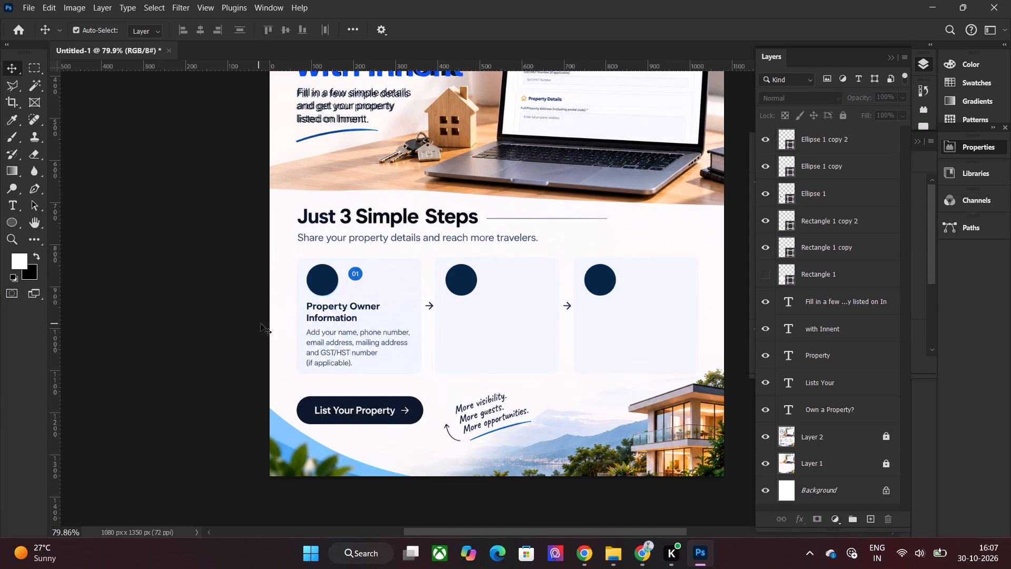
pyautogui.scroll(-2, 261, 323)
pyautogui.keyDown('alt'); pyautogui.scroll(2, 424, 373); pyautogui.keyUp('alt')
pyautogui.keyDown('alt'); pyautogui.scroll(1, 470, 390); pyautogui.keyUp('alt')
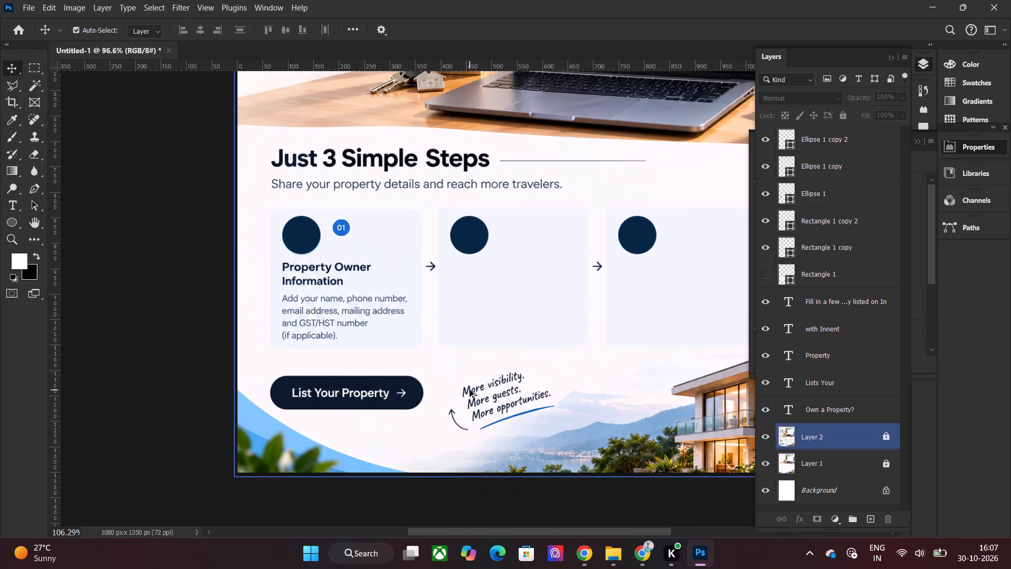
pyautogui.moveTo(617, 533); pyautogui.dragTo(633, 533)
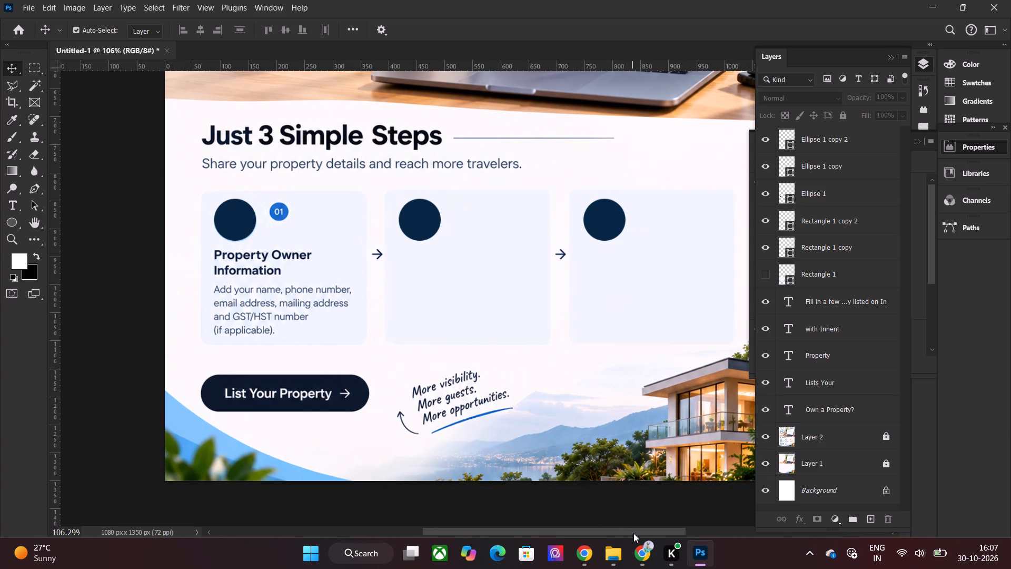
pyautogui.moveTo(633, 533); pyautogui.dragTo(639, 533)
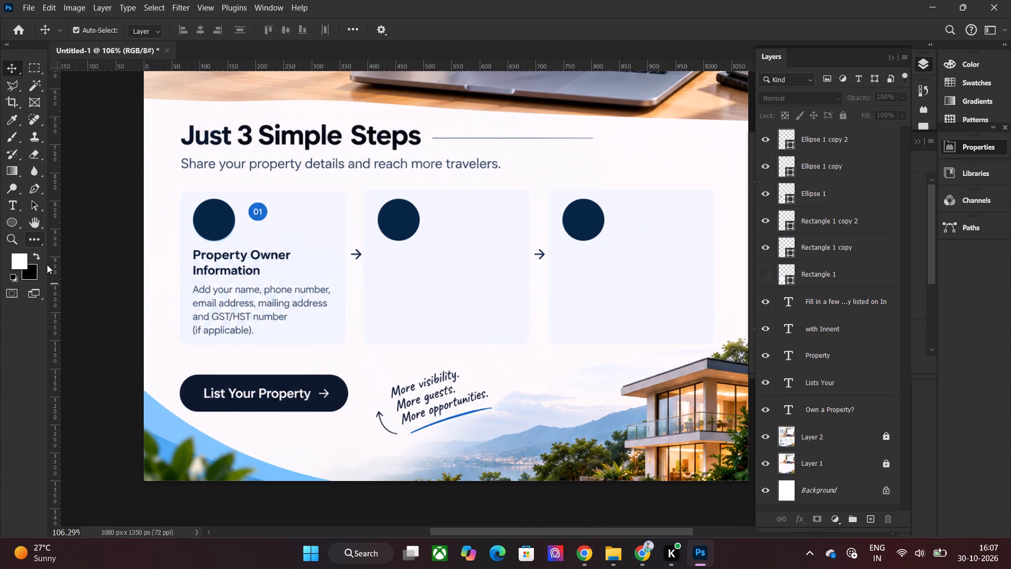
# Add the two-line heading "Property Owner / Information" beside the first card's reference heading in SF Pro Display Medium, 24 pt.
pyautogui.keyDown('alt'); pyautogui.scroll(3, 128, 275); pyautogui.keyUp('alt')
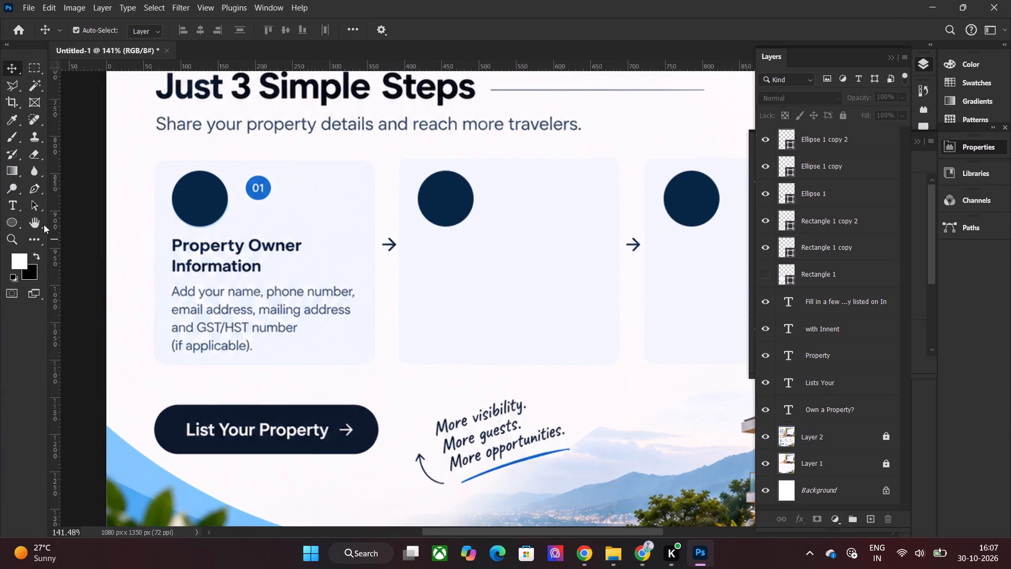
pyautogui.click(9, 203)
pyautogui.click(323, 251)
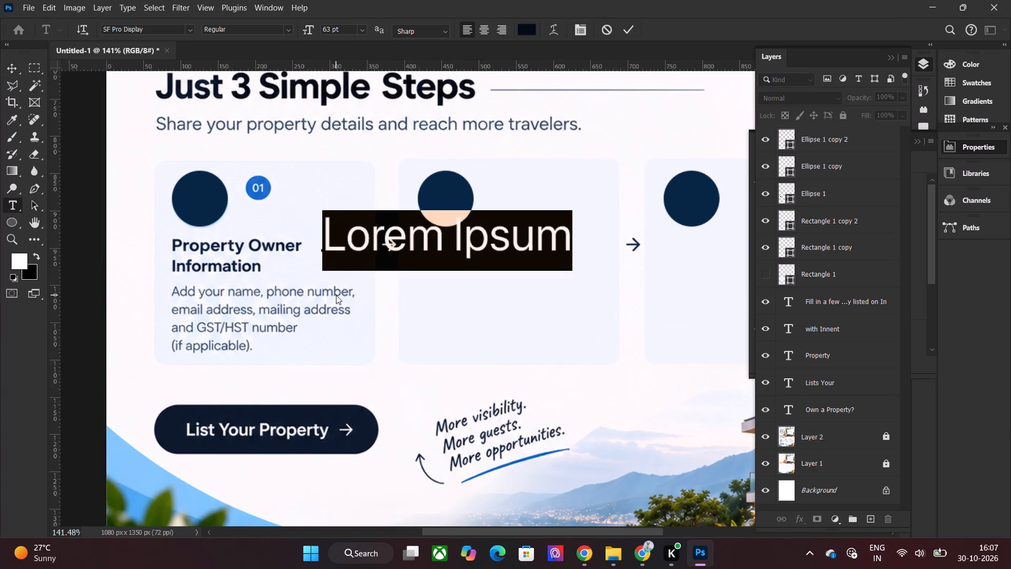
pyautogui.click(292, 31)
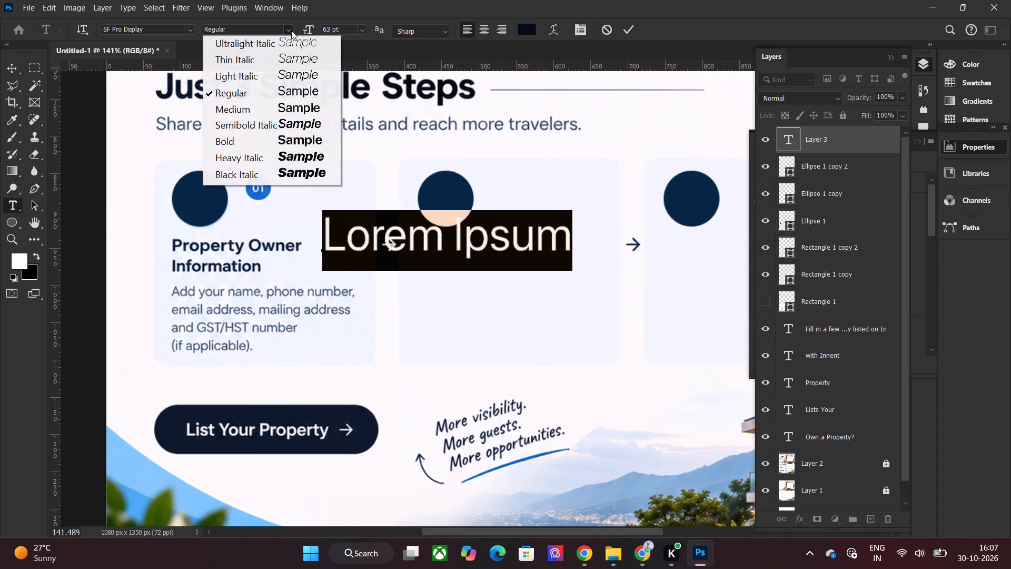
pyautogui.click(274, 105)
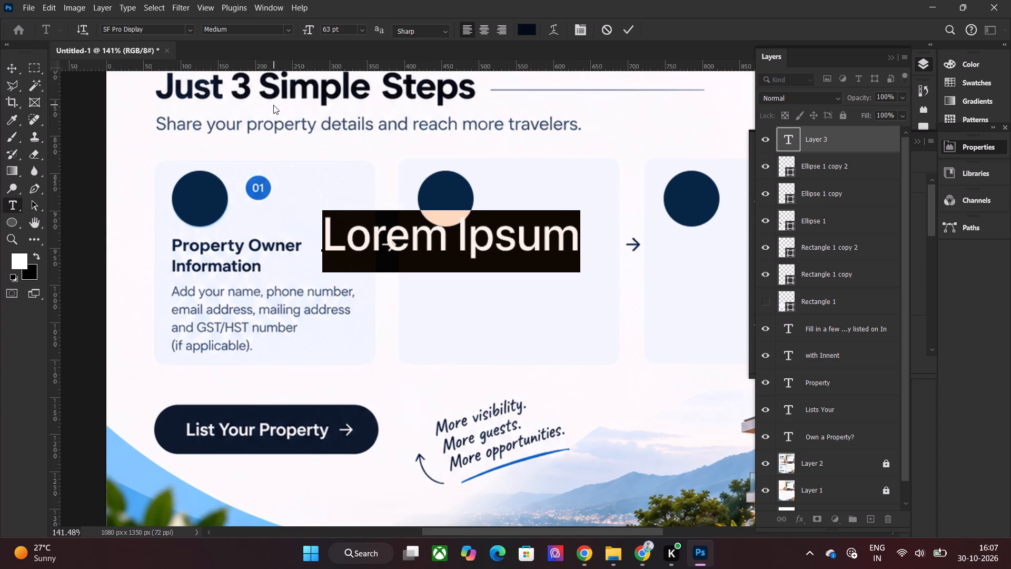
pyautogui.click(362, 31)
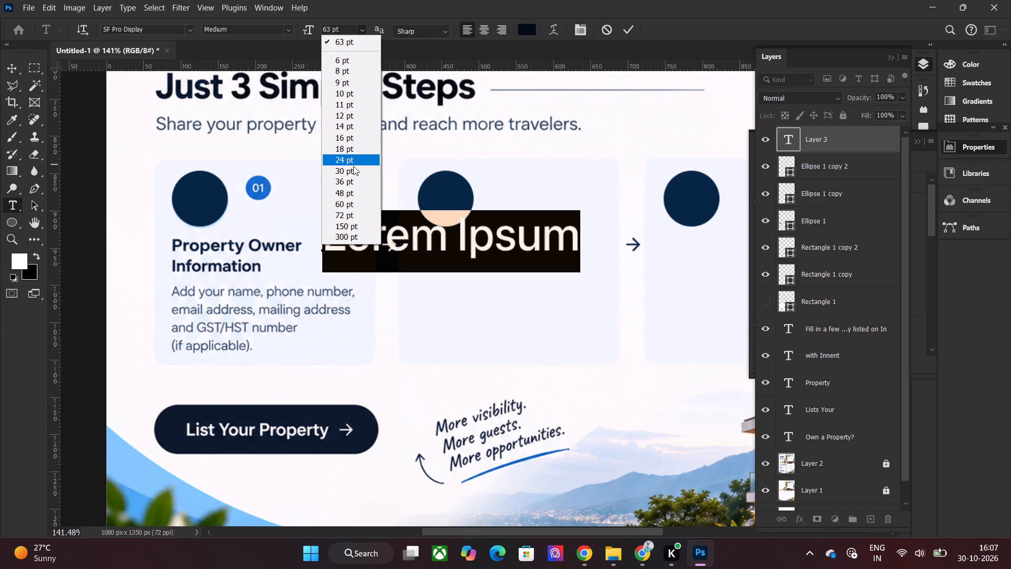
pyautogui.click(355, 160)
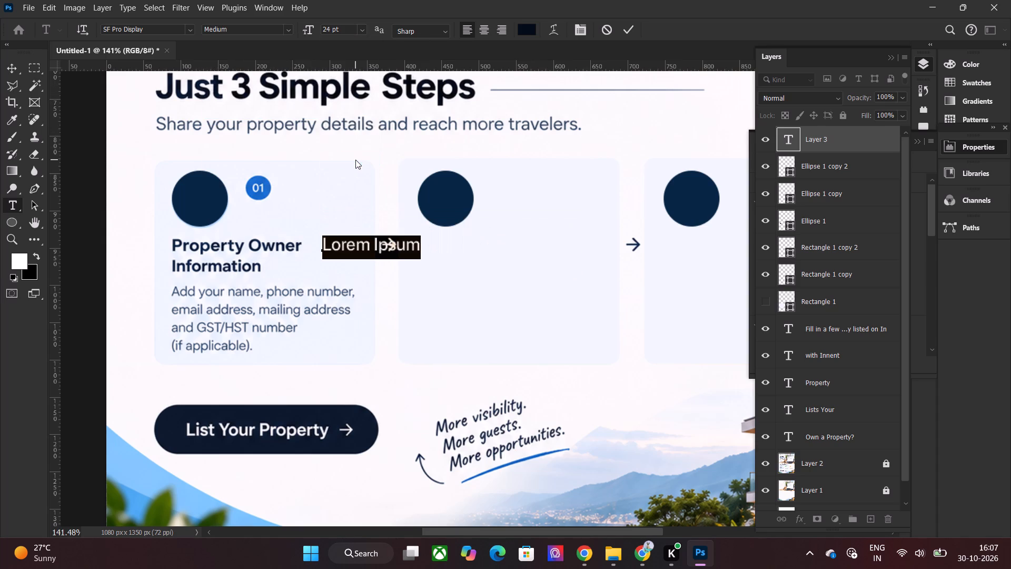
pyautogui.write('Property Owner')
pyautogui.press('Return')
pyautogui.write('Information')
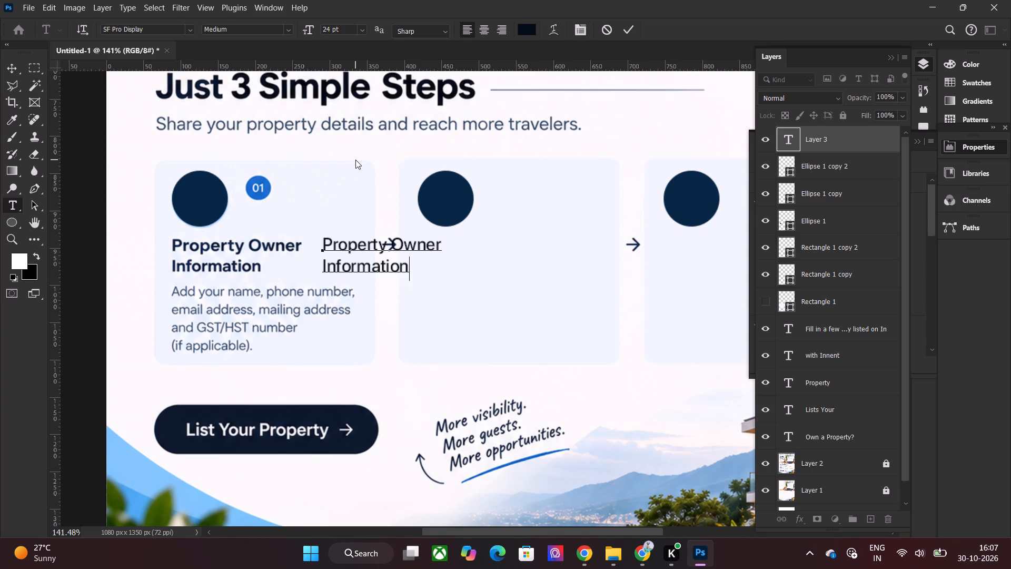
# Change the whole "Property Owner Information" heading to the Bold font style.
pyautogui.hotkey('ctrl', 'a')
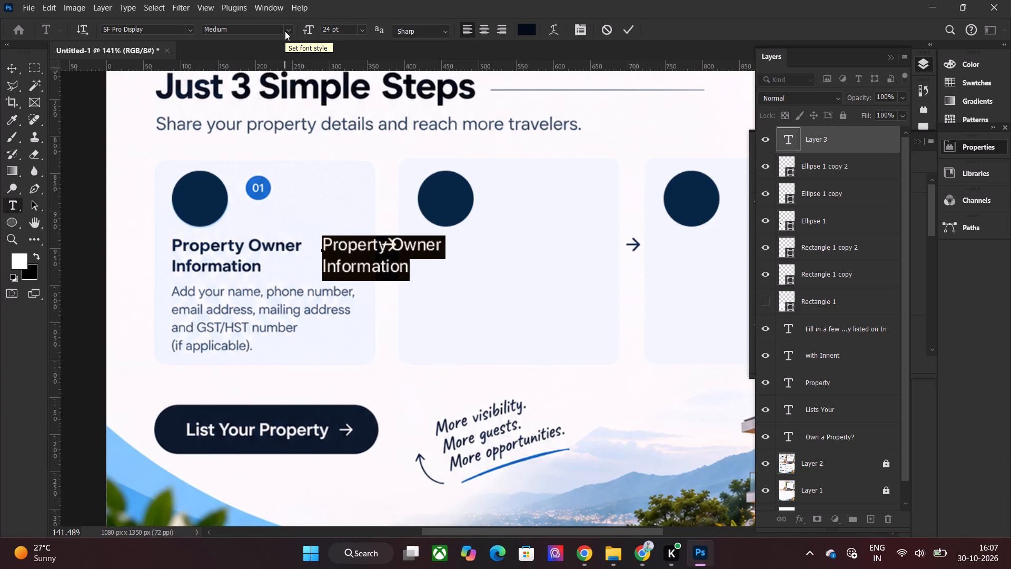
pyautogui.click(285, 31)
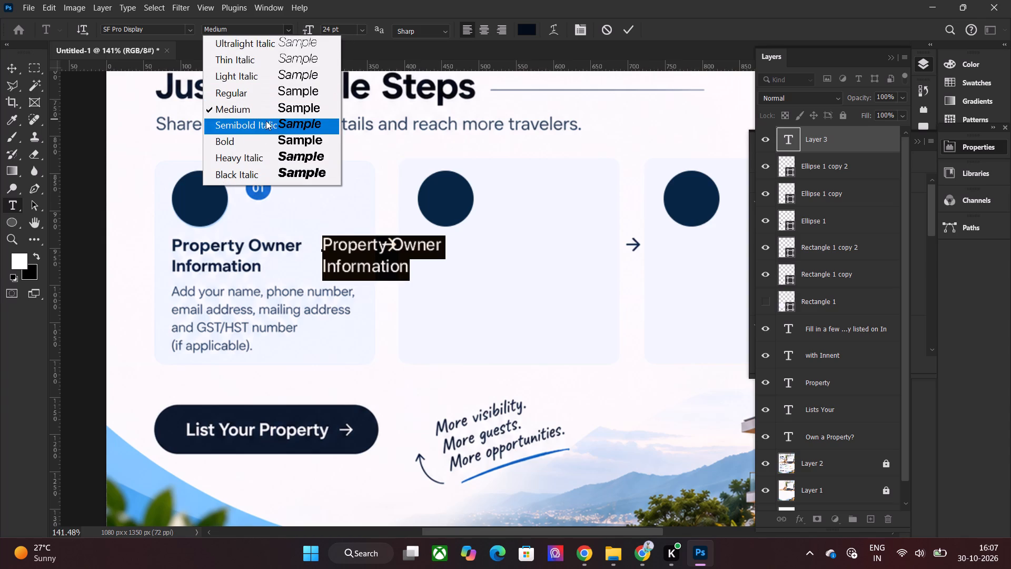
pyautogui.click(263, 136)
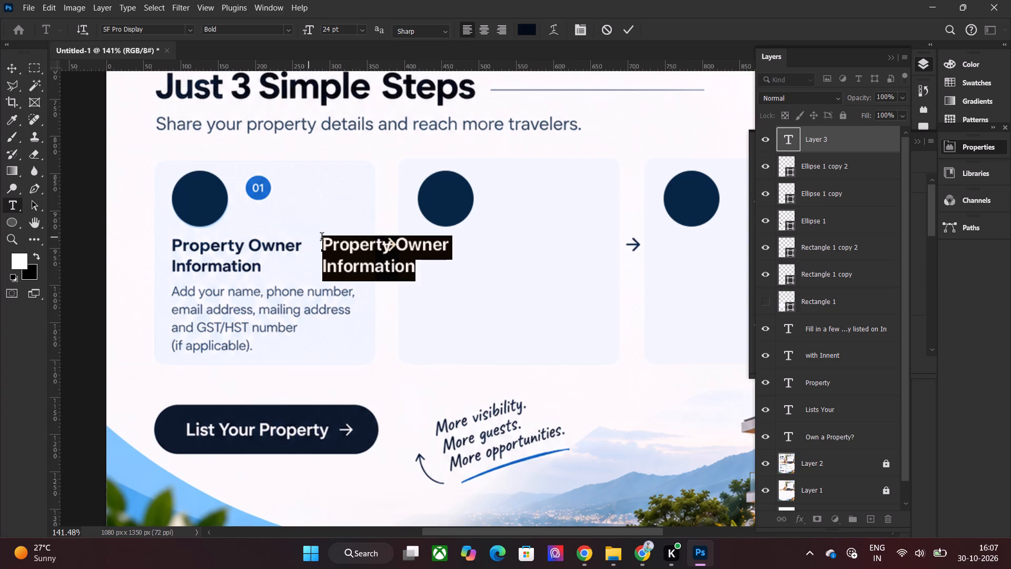
pyautogui.click(631, 33)
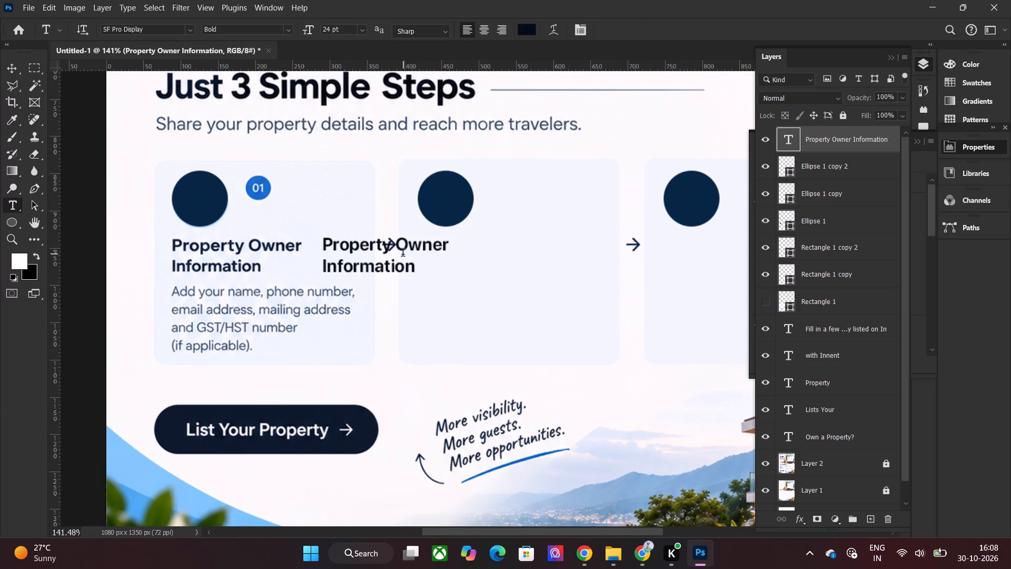
# Move the new heading over the reference "Property Owner Information" heading in the first card and nudge it into alignment.
pyautogui.press('v')
pyautogui.moveTo(429, 250); pyautogui.dragTo(385, 258)
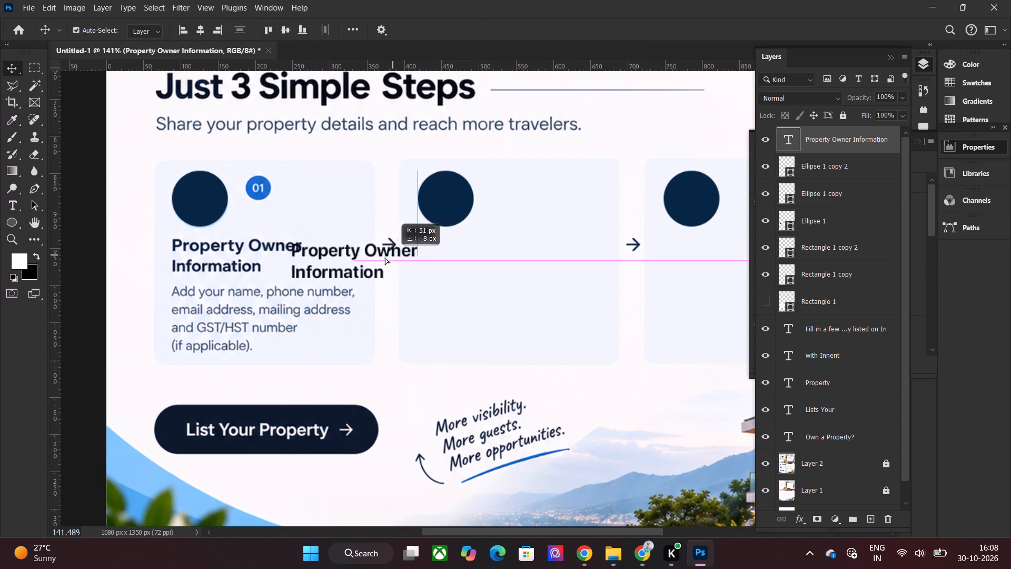
pyautogui.moveTo(385, 258); pyautogui.dragTo(278, 251)
pyautogui.press('Up')
pyautogui.press('Up')
pyautogui.press('Right')
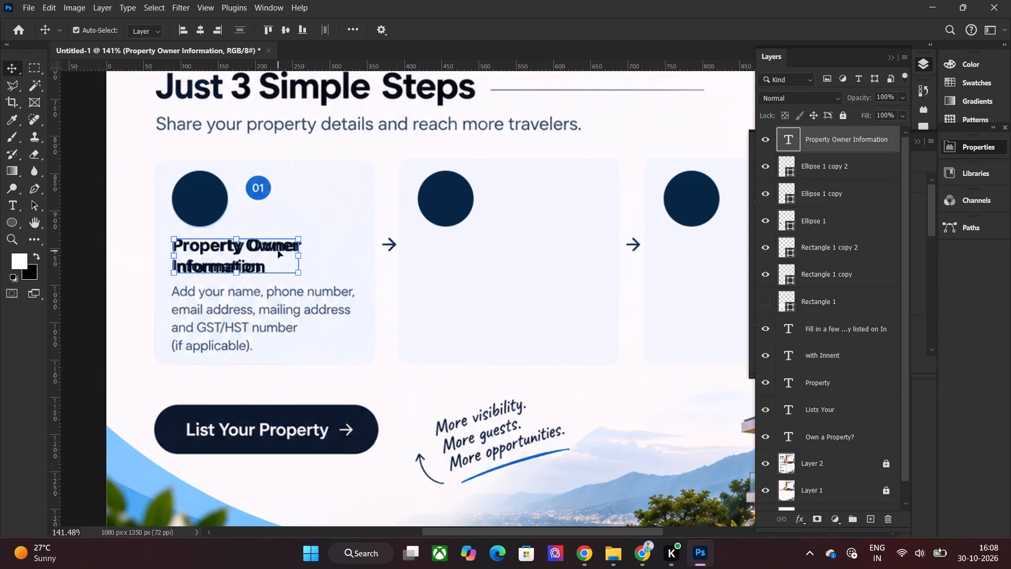
pyautogui.press('Left')
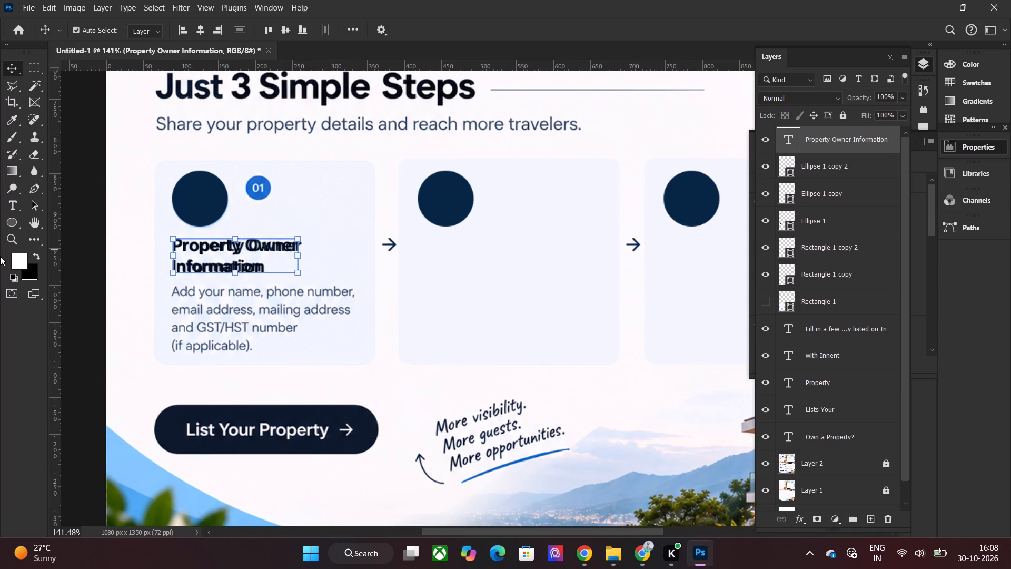
# Start a new text layer below the first card in SF Pro Display Regular, 24 pt, reading "Add your name, Phone number,".
pyautogui.click(13, 211)
pyautogui.click(353, 367)
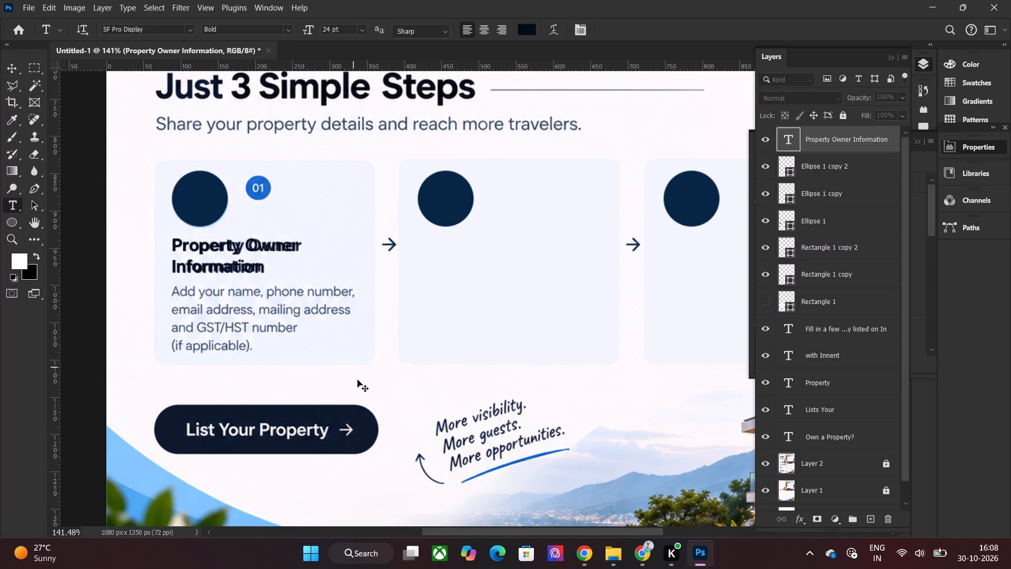
pyautogui.click(289, 30)
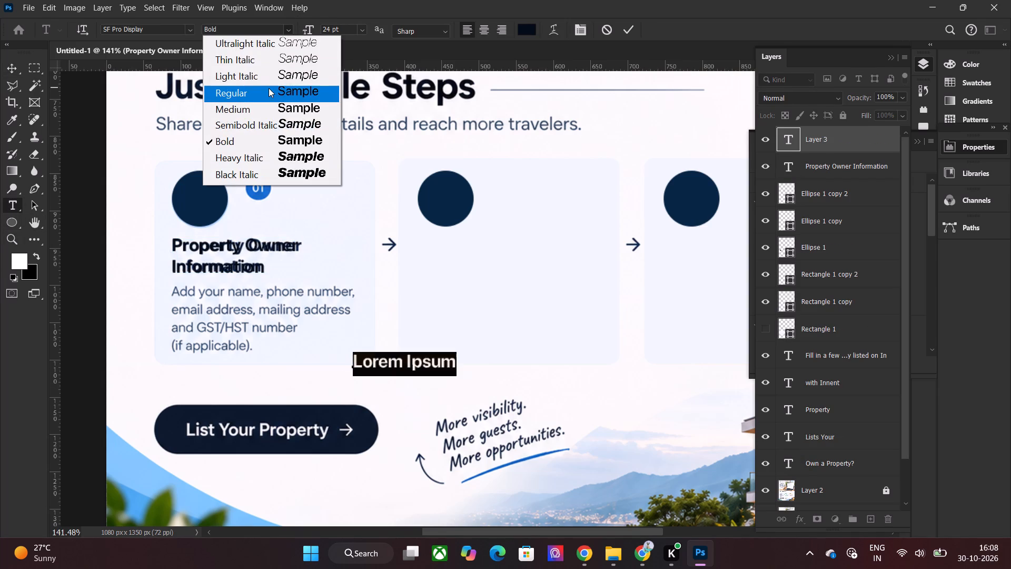
pyautogui.click(265, 92)
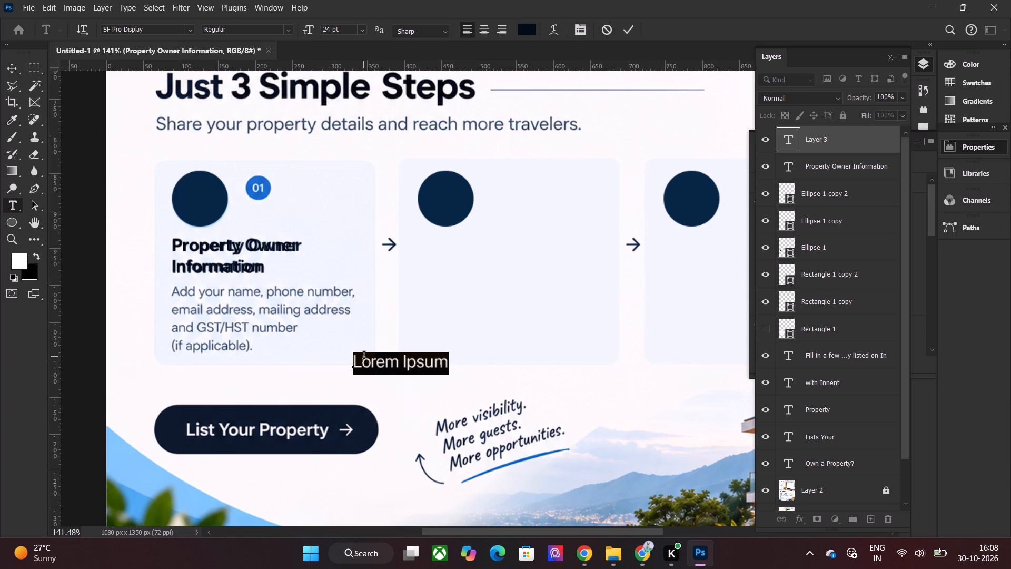
pyautogui.write('Add your name,')
pyautogui.press('space')
pyautogui.write('Phone number,')
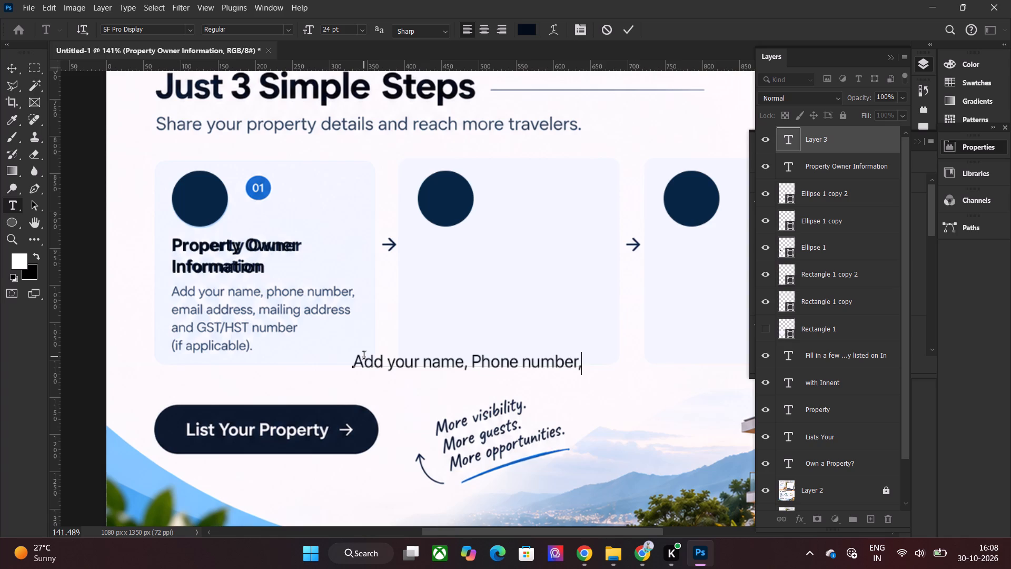
# Add the second line "email address, mailing address" to the description text, correcting its spelling.
pyautogui.press('Return')
pyautogui.write('email adress')
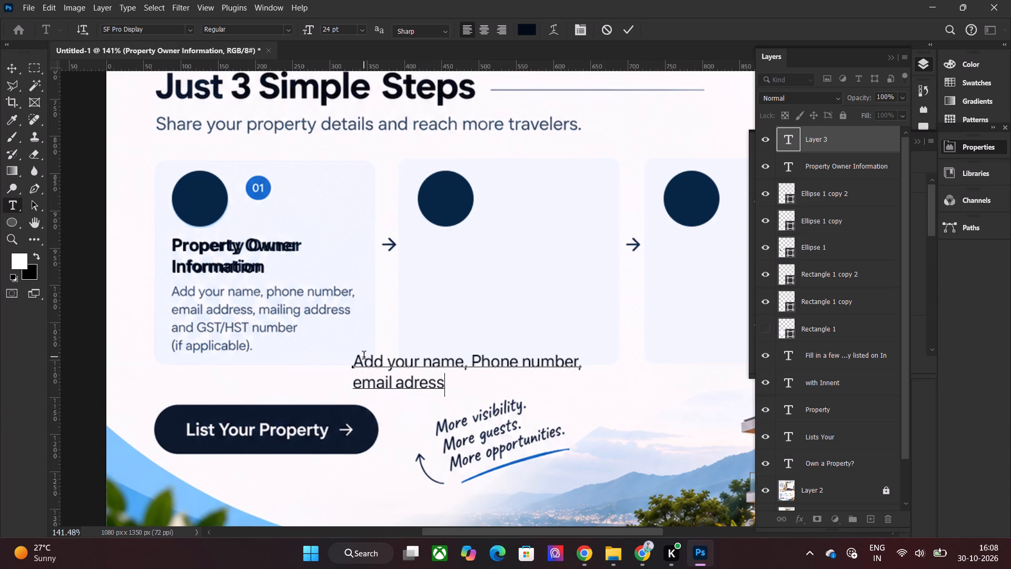
pyautogui.press('BackSpace')
pyautogui.press('BackSpace')
pyautogui.press('BackSpace')
pyautogui.press('BackSpace')
pyautogui.write('sress')
pyautogui.press('BackSpace')
pyautogui.press('BackSpace')
pyautogui.press('BackSpace')
pyautogui.press('BackSpace')
pyautogui.press('d')
pyautogui.press('BackSpace')
pyautogui.press('BackSpace')
pyautogui.write('dress')
pyautogui.write(', mailing adddress')
pyautogui.press('BackSpace')
pyautogui.press('BackSpace')
pyautogui.press('BackSpace')
pyautogui.press('BackSpace')
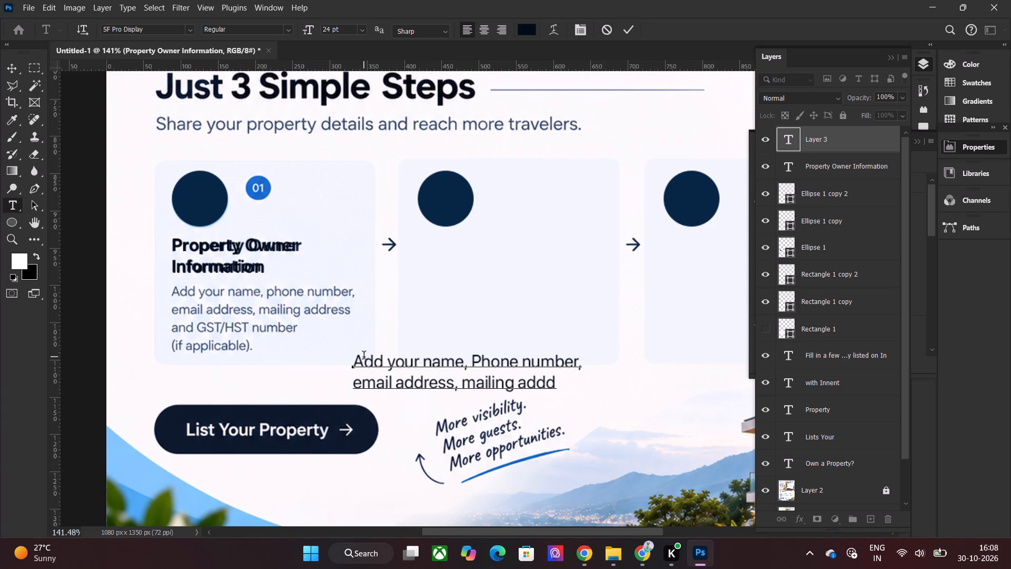
pyautogui.press('BackSpace')
pyautogui.write('ress')
pyautogui.press('space')
pyautogui.press('BackSpace')
# Add the third line "and GST/HST number" to the description text.
pyautogui.press('Return')
pyautogui.write('and GSR')
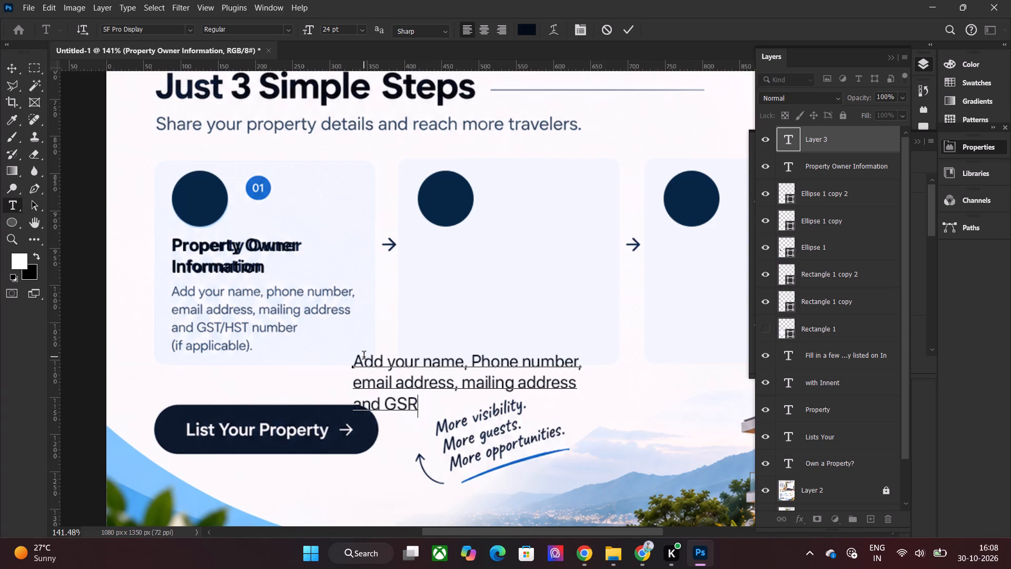
pyautogui.press('BackSpace')
pyautogui.write('t/')
pyautogui.press('BackSpace')
pyautogui.press('BackSpace')
pyautogui.hotkey('shift', 't')
pyautogui.press('/')
pyautogui.hotkey('shift', 'h')
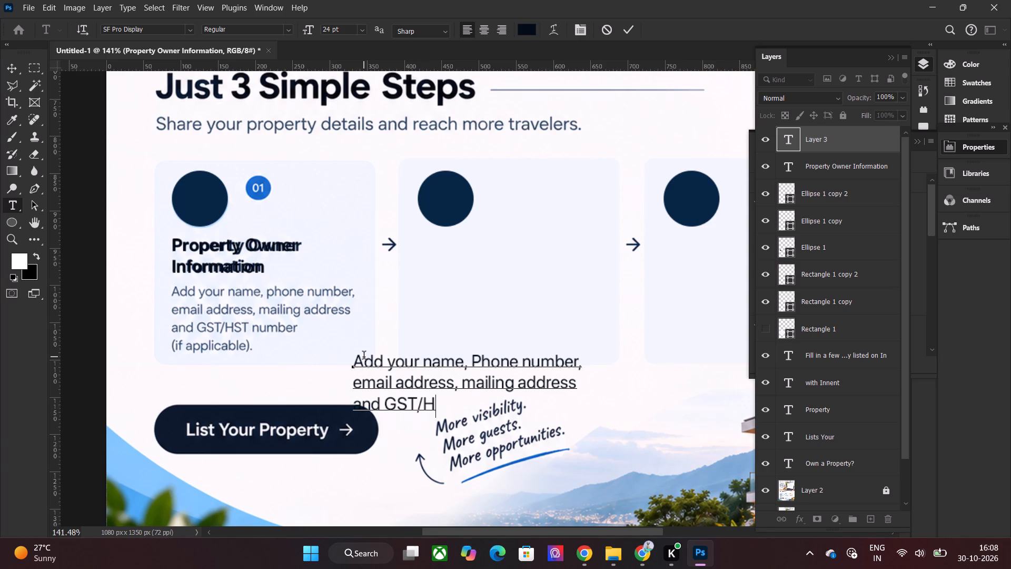
pyautogui.write('ST')
pyautogui.press('space')
pyautogui.write('m')
pyautogui.press('BackSpace')
pyautogui.write('number')
# Add the last line "(if applicable)." to the description text.
pyautogui.press('Return')
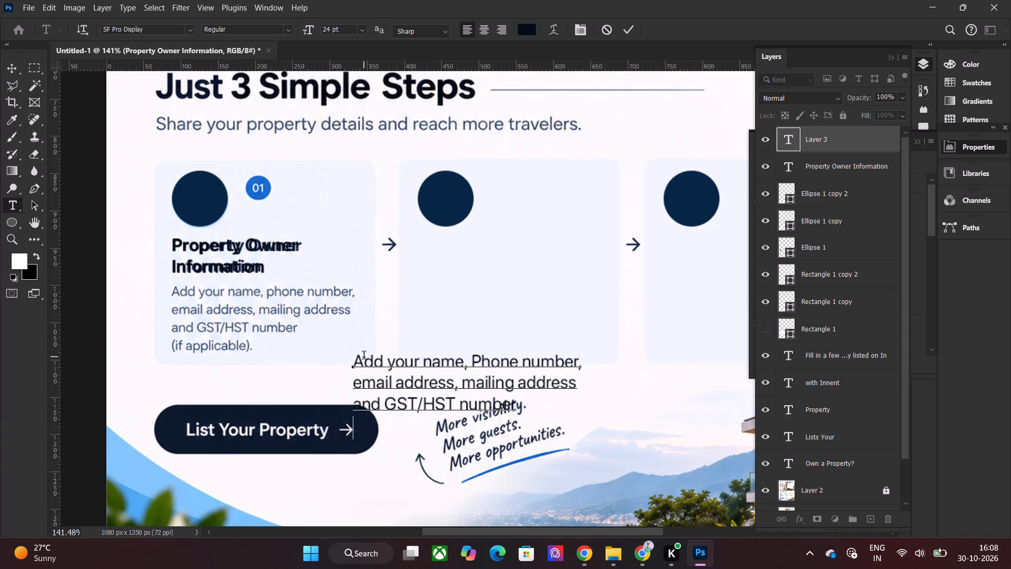
pyautogui.hotkey('shift', '(')
pyautogui.write('if app')
pyautogui.write('licat')
pyautogui.press('BackSpace')
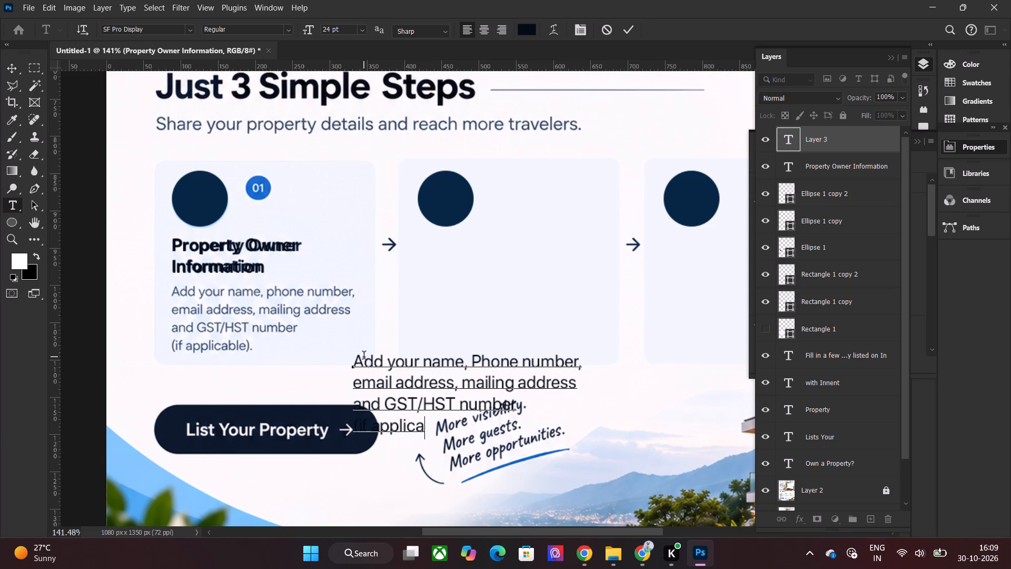
pyautogui.write('ble')
pyautogui.hotkey('shift', ')')
pyautogui.press('.')
# Recolour the entire description text dark grey #282828 and commit the text layer.
pyautogui.hotkey('ctrl', 'a')
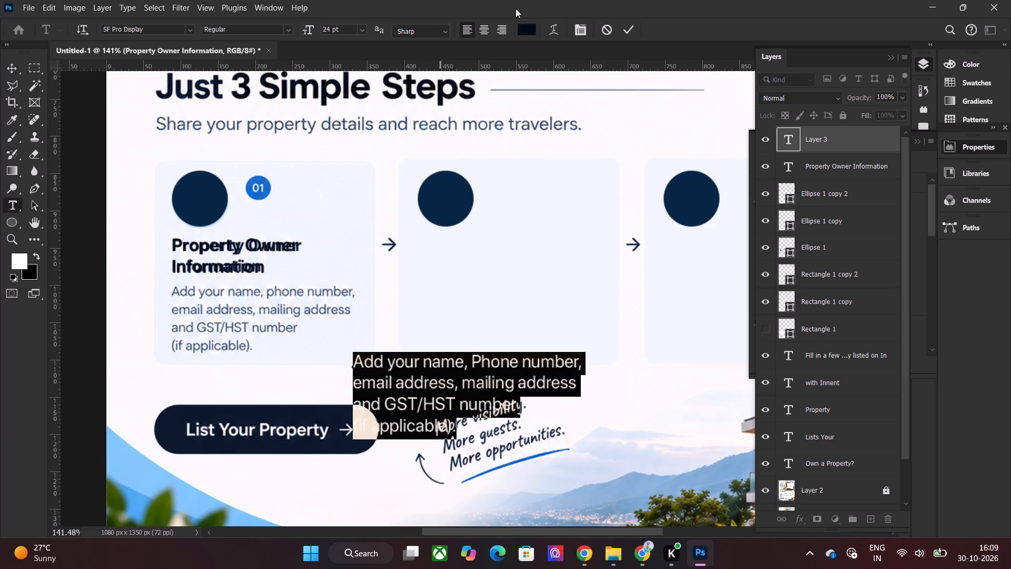
pyautogui.click(533, 28)
pyautogui.moveTo(76, 422); pyautogui.dragTo(9, 450)
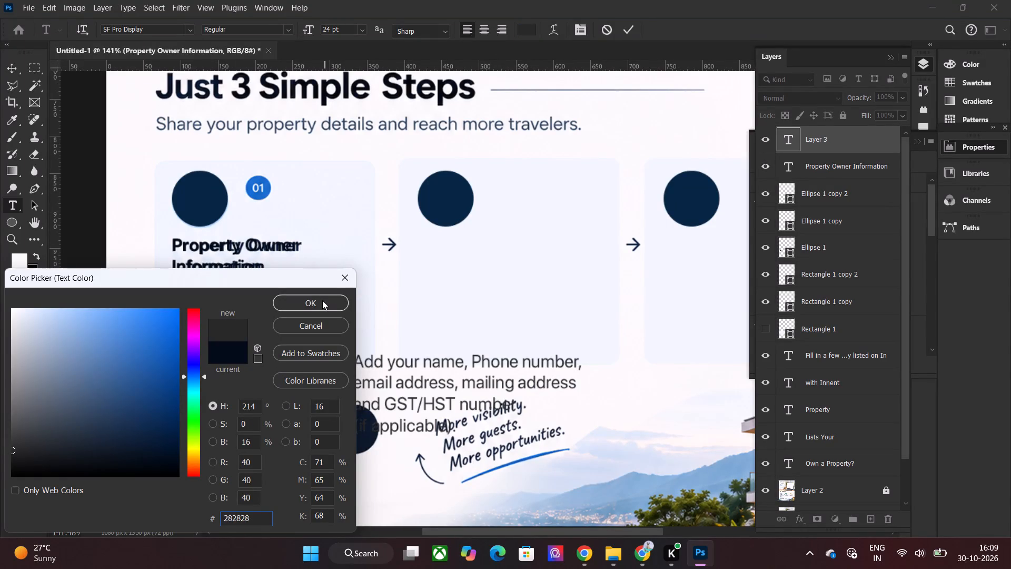
pyautogui.click(322, 300)
pyautogui.click(628, 33)
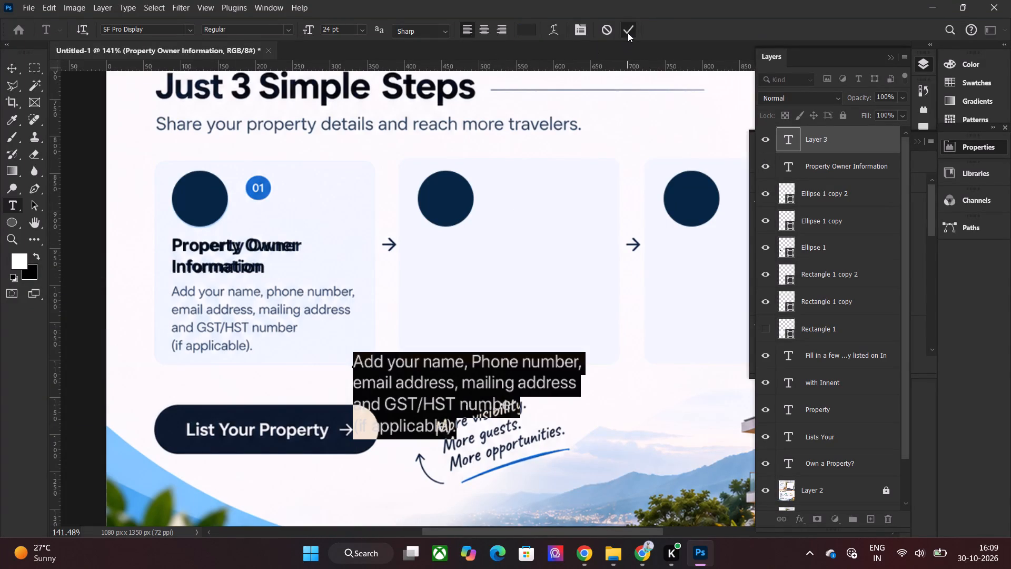
# Scale the description text to about 83% and align it over the reference description in card 01.
pyautogui.click(11, 72)
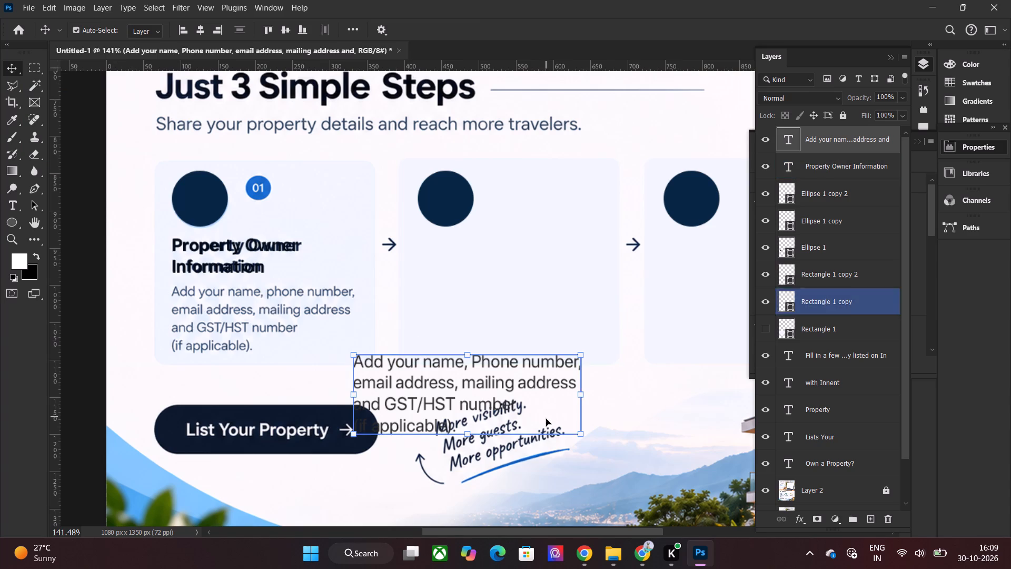
pyautogui.moveTo(583, 437); pyautogui.dragTo(513, 421)
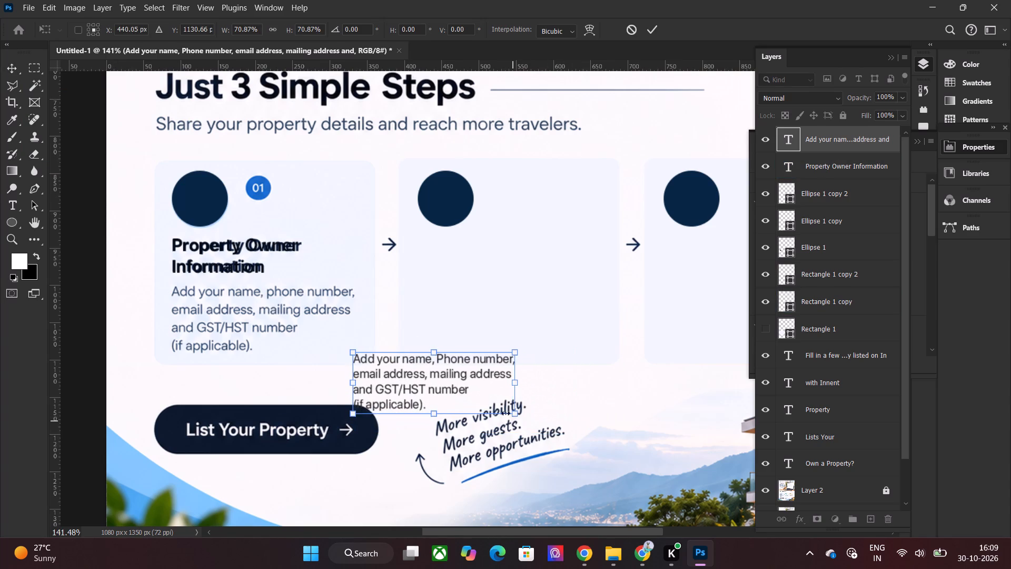
pyautogui.moveTo(451, 379); pyautogui.dragTo(272, 310)
pyautogui.keyDown('shift'); pyautogui.moveTo(334, 345); pyautogui.dragTo(357, 354); pyautogui.keyUp('shift')
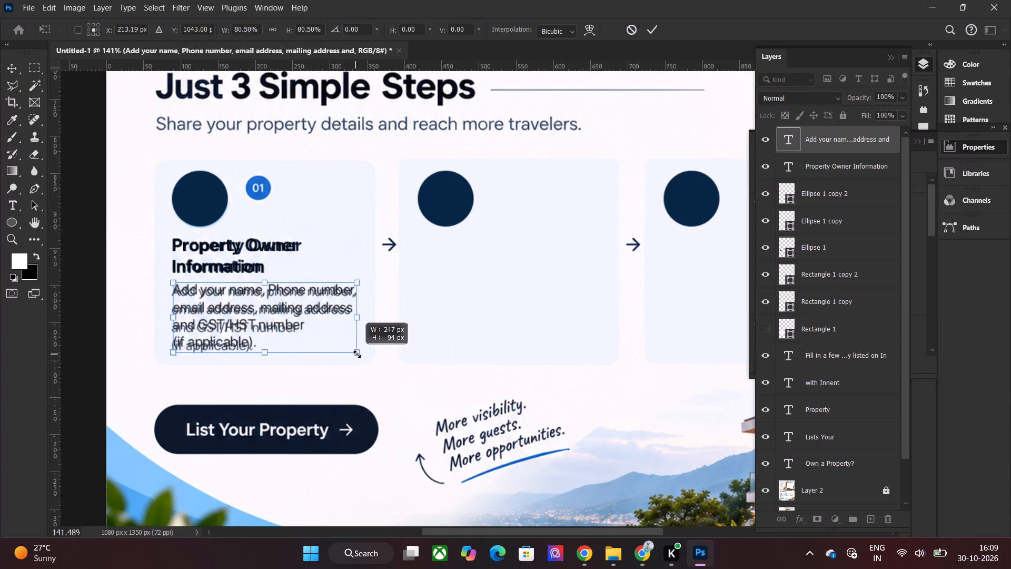
pyautogui.keyDown('shift'); pyautogui.moveTo(357, 354); pyautogui.dragTo(361, 358); pyautogui.keyUp('shift')
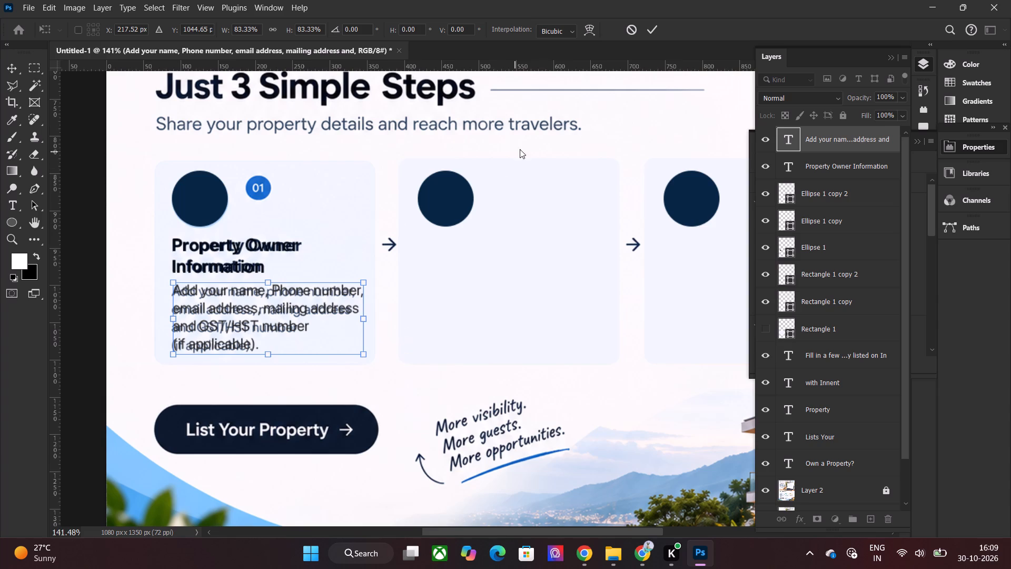
pyautogui.click(653, 35)
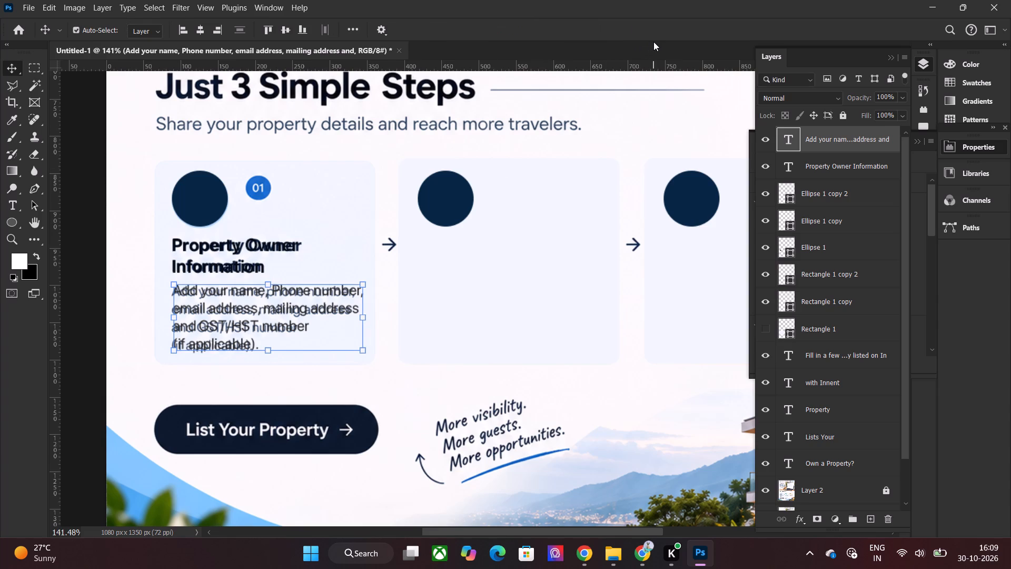
pyautogui.press('Down')
pyautogui.press('Left')
pyautogui.press('Left')
pyautogui.press('Down')
pyautogui.press('Left')
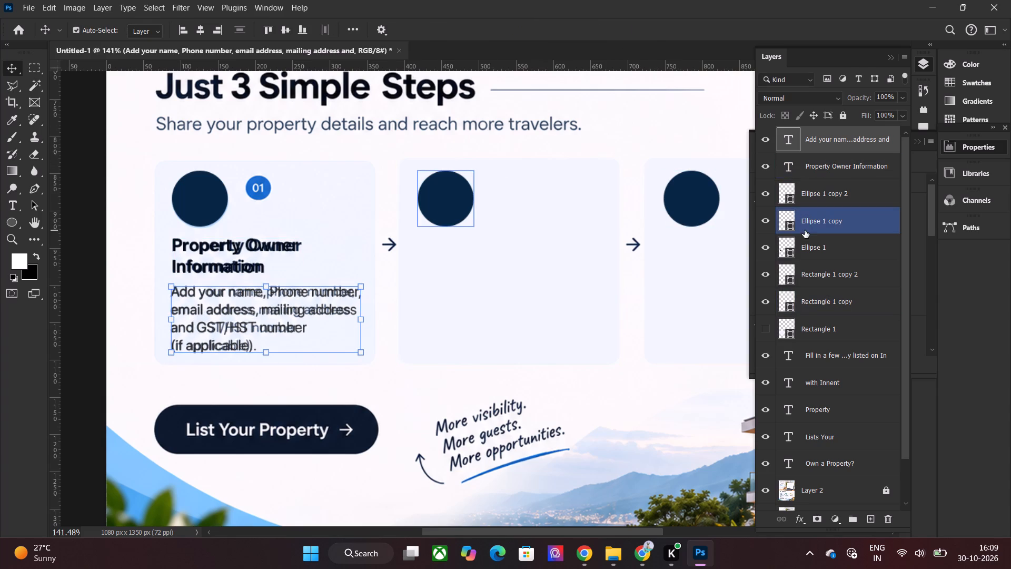
# Hide the three Ellipse 1 circle layers and the Rectangle 1 copy and copy 2 card layers covering the reference.
pyautogui.click(767, 197)
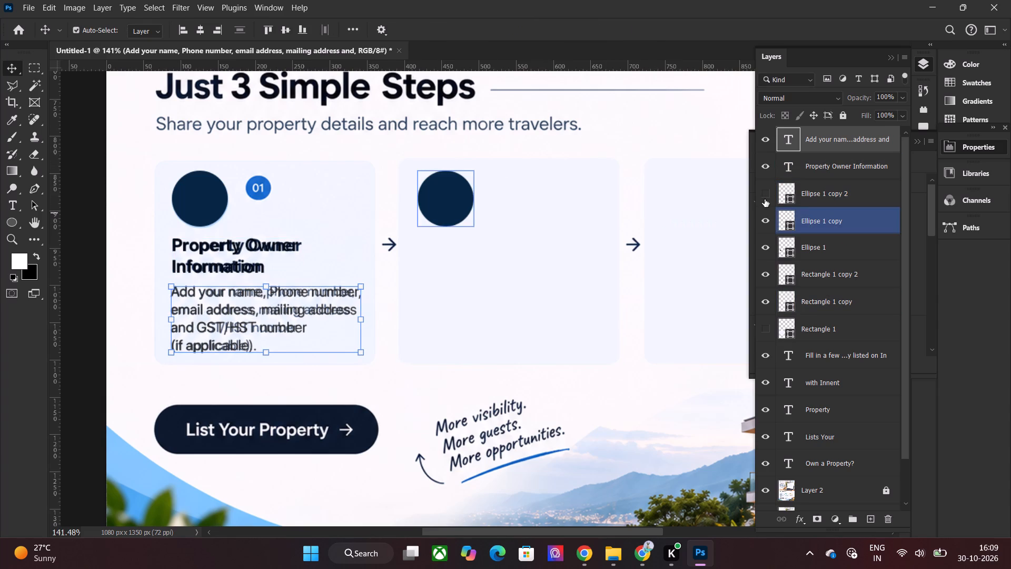
pyautogui.moveTo(765, 199); pyautogui.dragTo(769, 261)
pyautogui.click(768, 267)
pyautogui.click(763, 255)
pyautogui.click(770, 222)
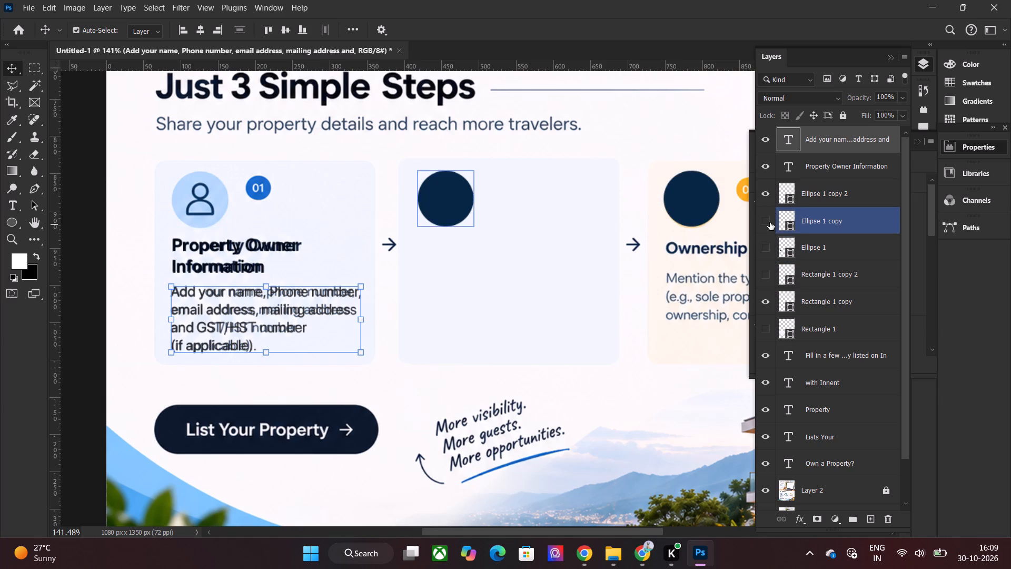
pyautogui.click(765, 198)
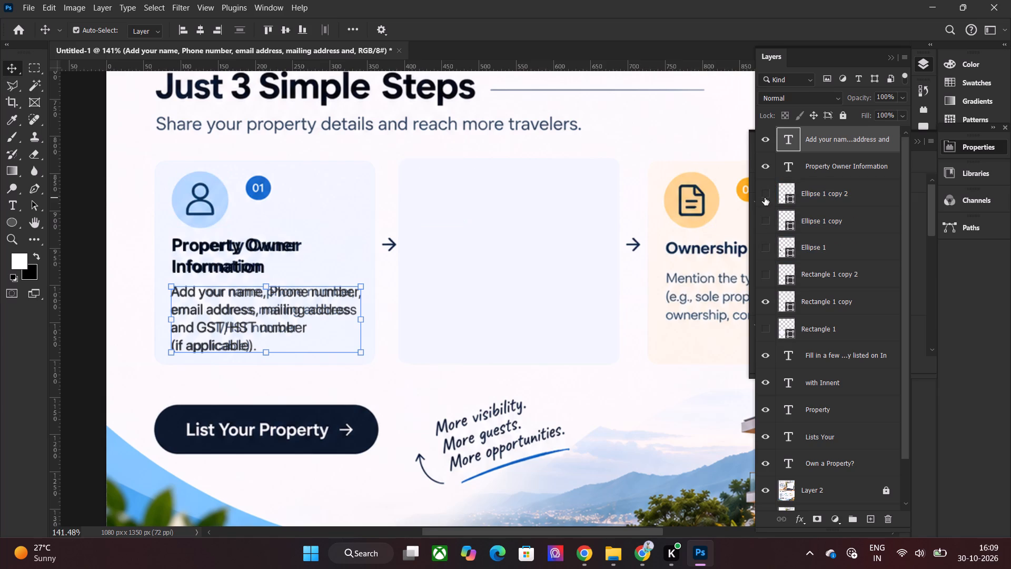
pyautogui.click(766, 300)
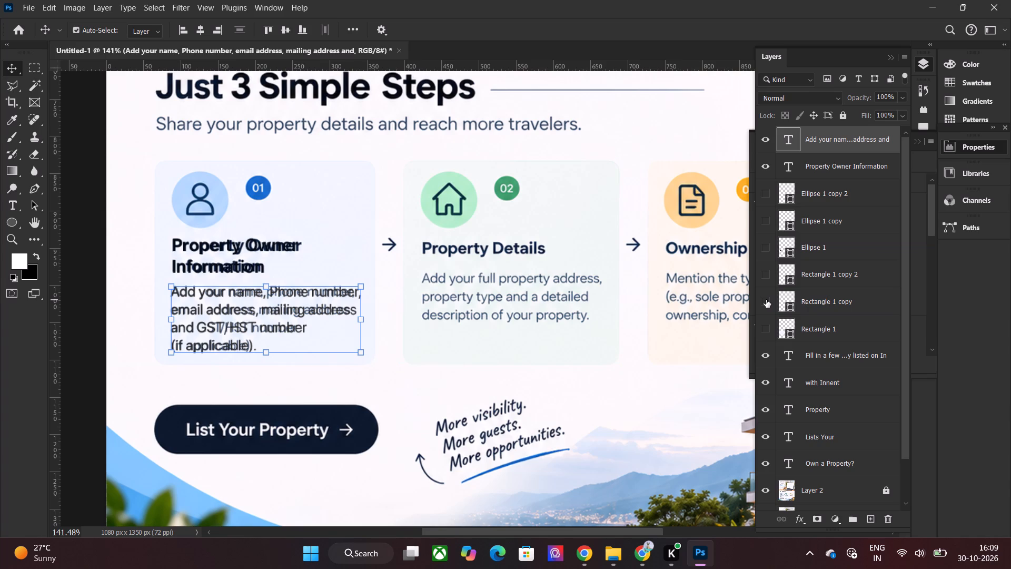
# Duplicate the Property Owner Information heading into card 02, change its text to "Property Details", and nudge it slightly down.
pyautogui.click(238, 254)
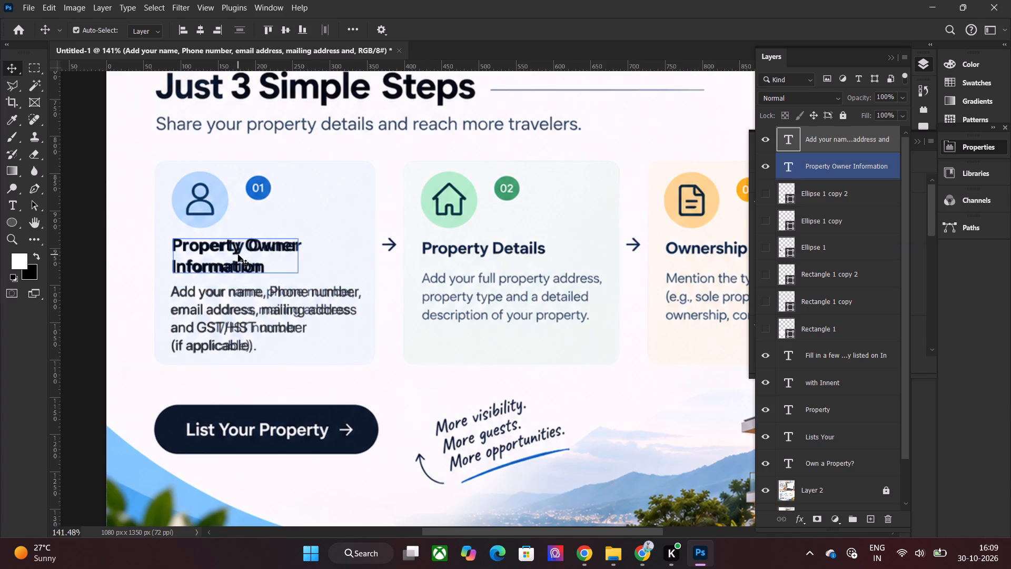
pyautogui.hotkey('ctrl', 'j')
pyautogui.moveTo(238, 254); pyautogui.dragTo(490, 254)
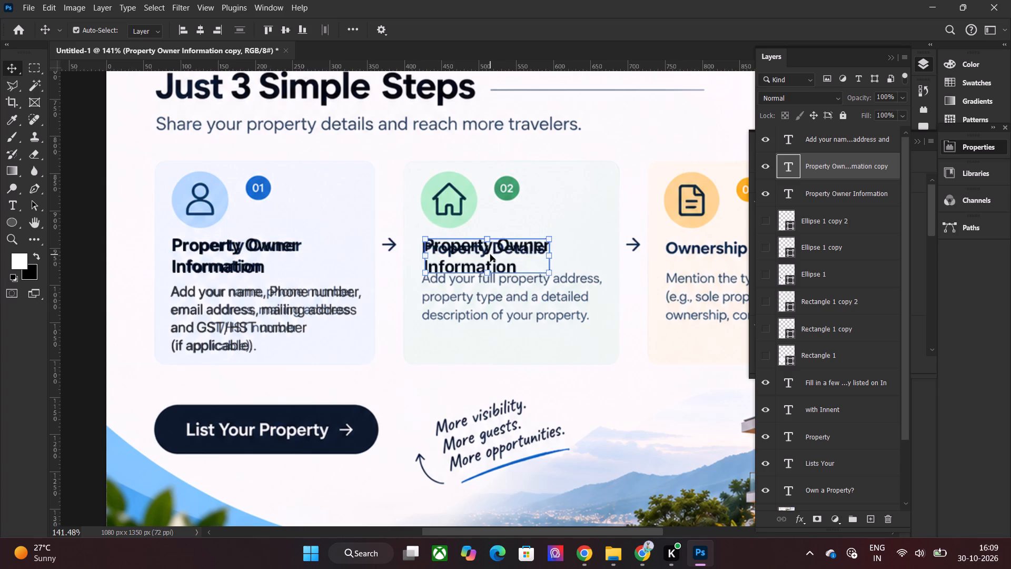
pyautogui.doubleClick(490, 254)
pyautogui.write('Proper')
pyautogui.write('ty Details')
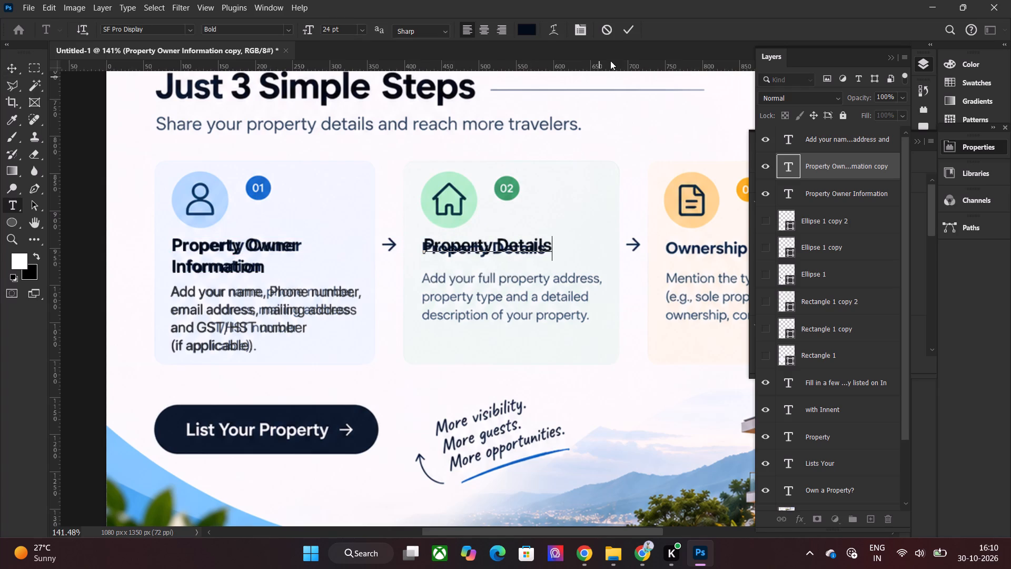
pyautogui.click(623, 40)
pyautogui.click(295, 305)
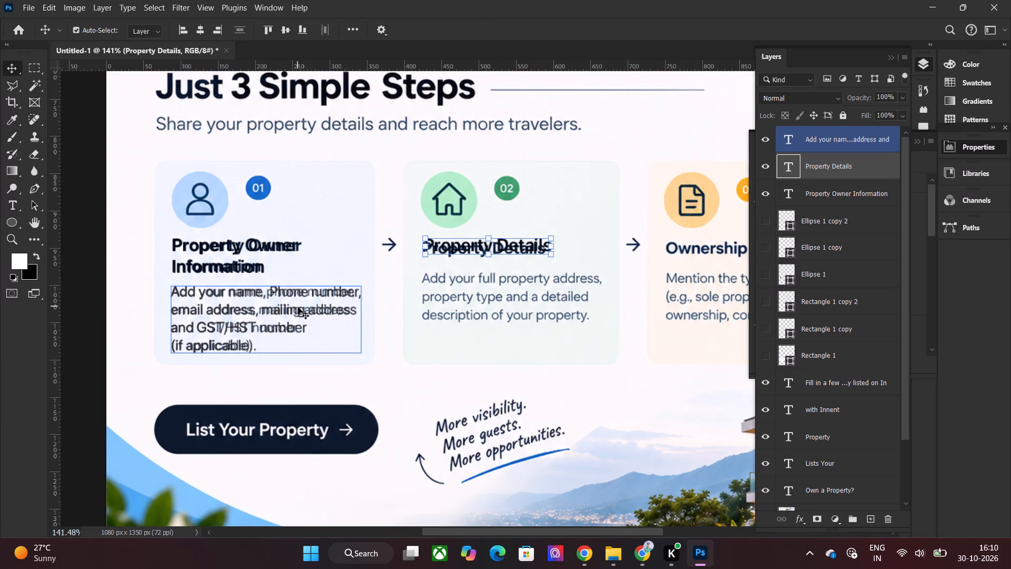
pyautogui.press('Down')
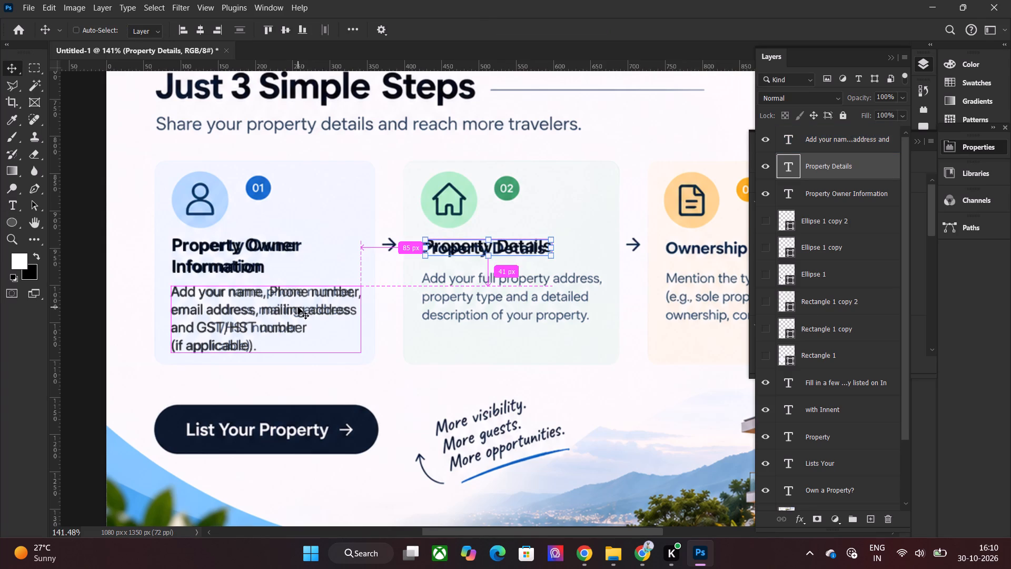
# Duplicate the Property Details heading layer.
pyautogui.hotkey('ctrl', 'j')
# Duplicate card 01's description text and move the copy horizontally into card 02, aligned under the Property Details heading.
pyautogui.click(295, 307)
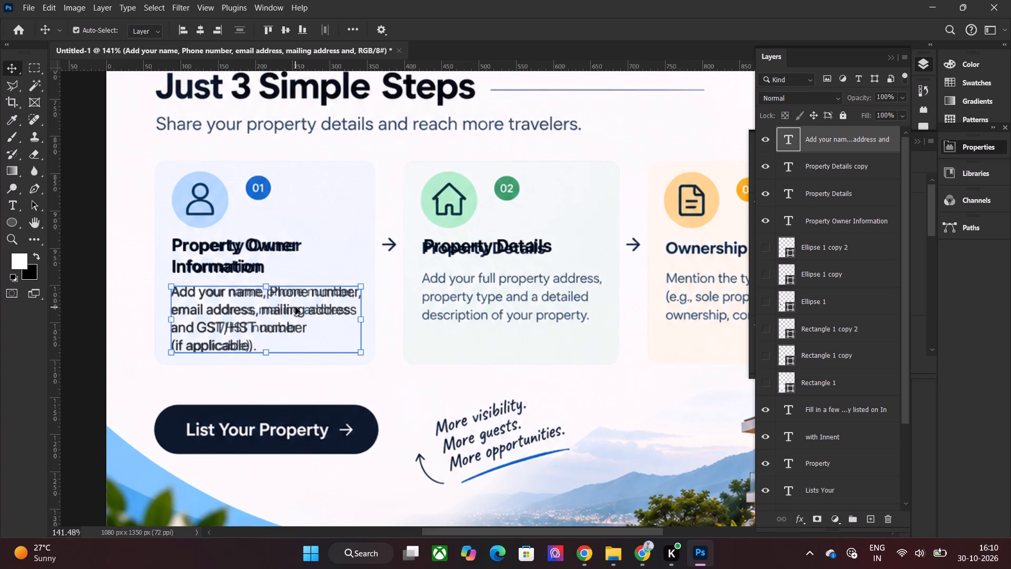
pyautogui.hotkey('ctrl', 'j')
pyautogui.moveTo(295, 307); pyautogui.dragTo(405, 307)
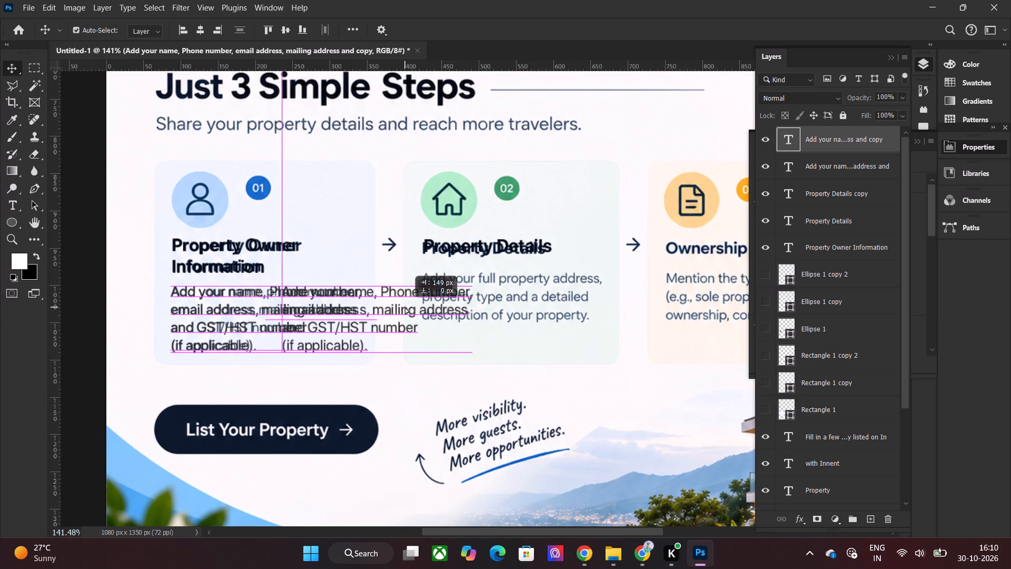
pyautogui.moveTo(405, 307); pyautogui.dragTo(431, 307)
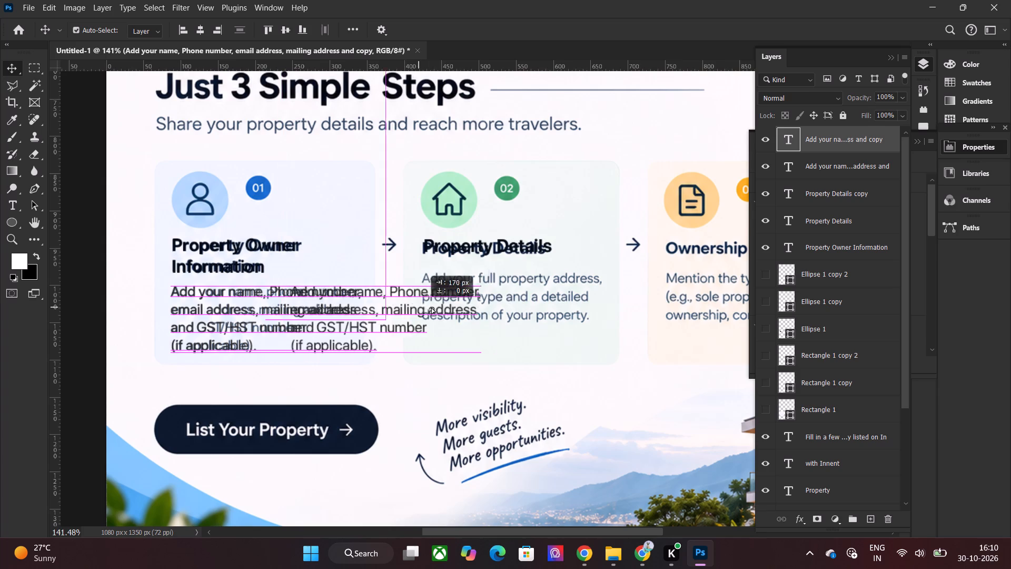
pyautogui.moveTo(431, 307); pyautogui.dragTo(477, 307)
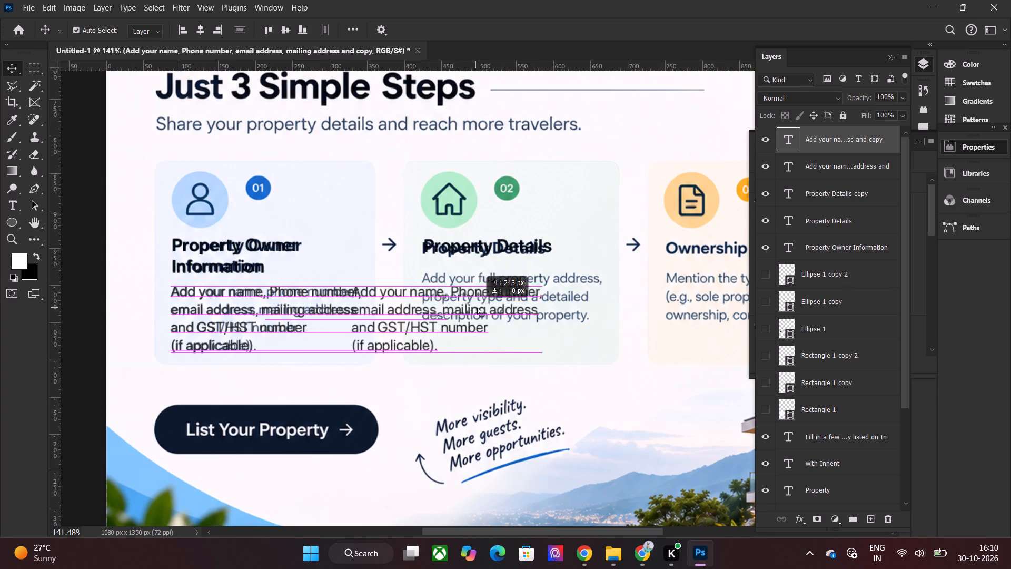
pyautogui.moveTo(477, 307); pyautogui.dragTo(547, 307)
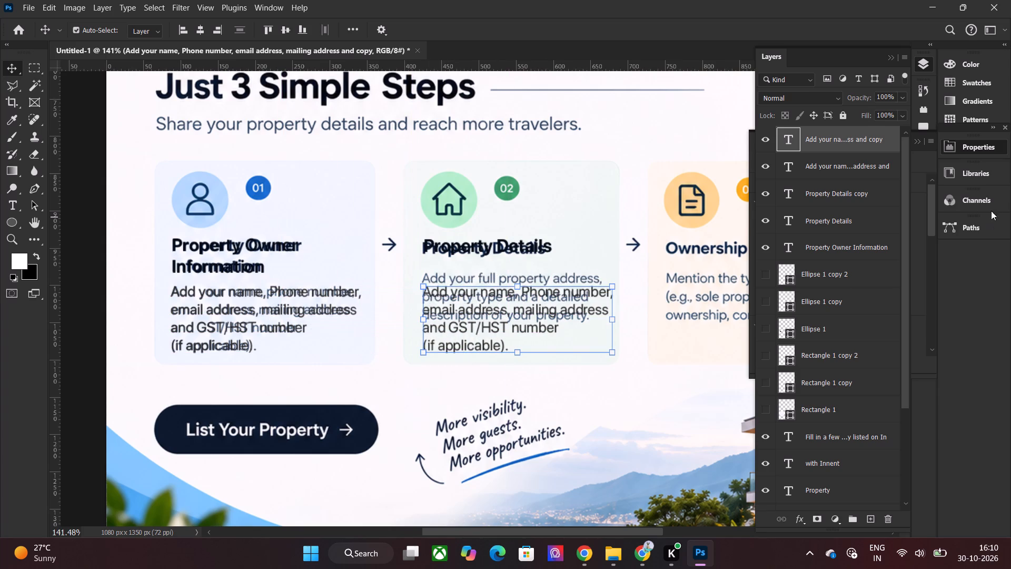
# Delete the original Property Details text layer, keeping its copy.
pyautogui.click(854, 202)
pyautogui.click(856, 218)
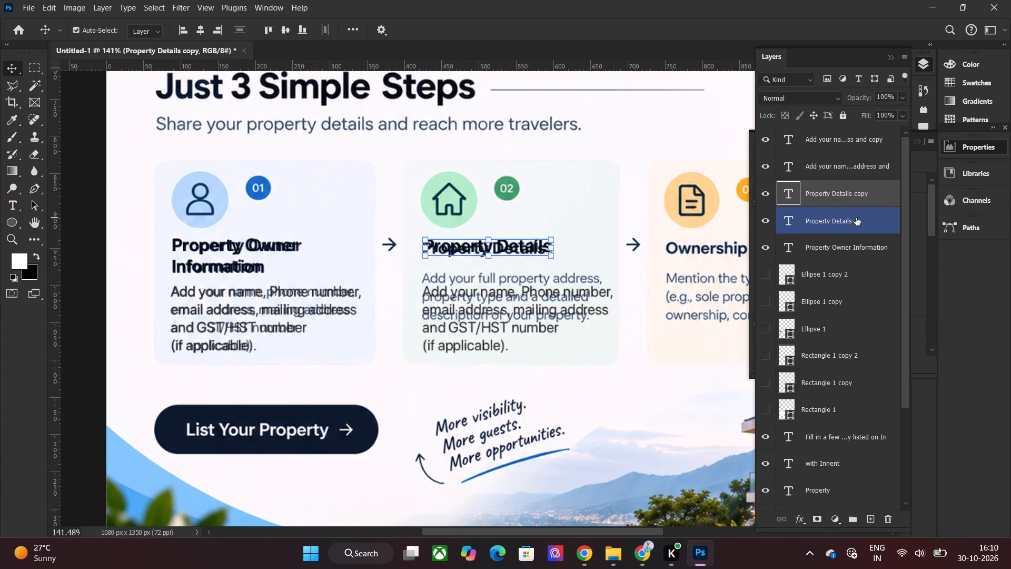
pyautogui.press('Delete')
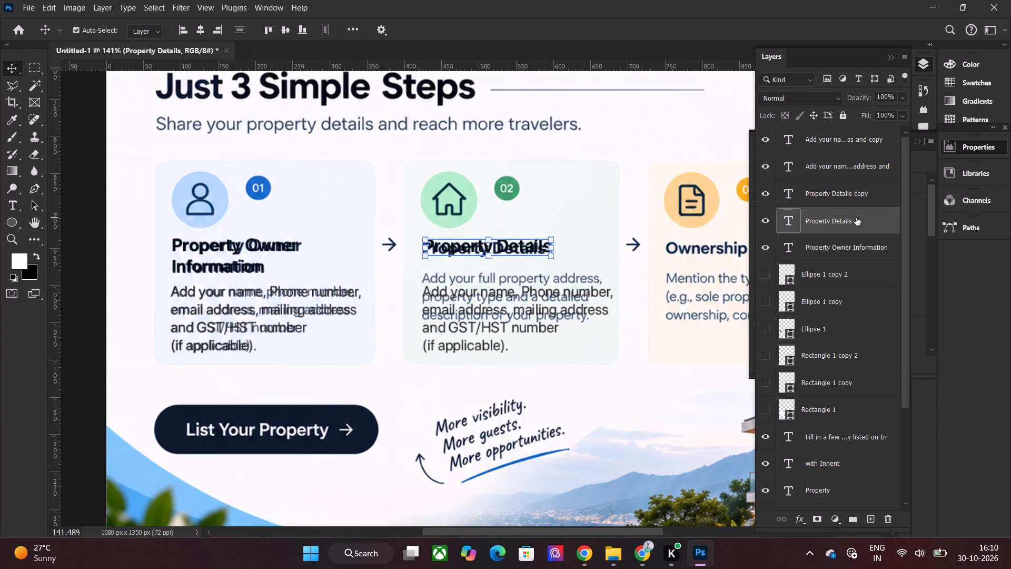
# Replace the copied description in card 02 with the first line "Add your Full property address,".
pyautogui.click(519, 300)
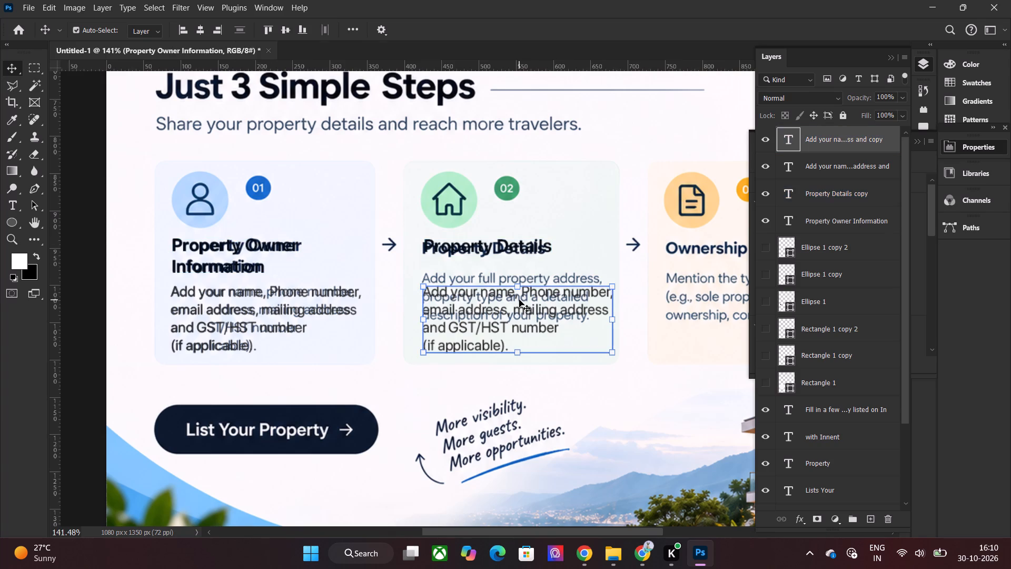
pyautogui.doubleClick(508, 302)
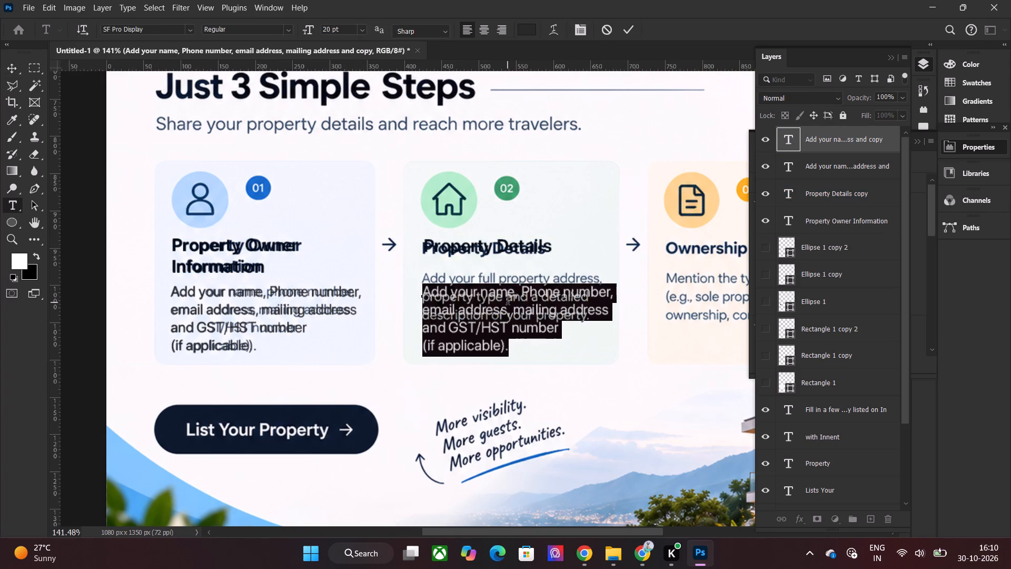
pyautogui.write('Add yout')
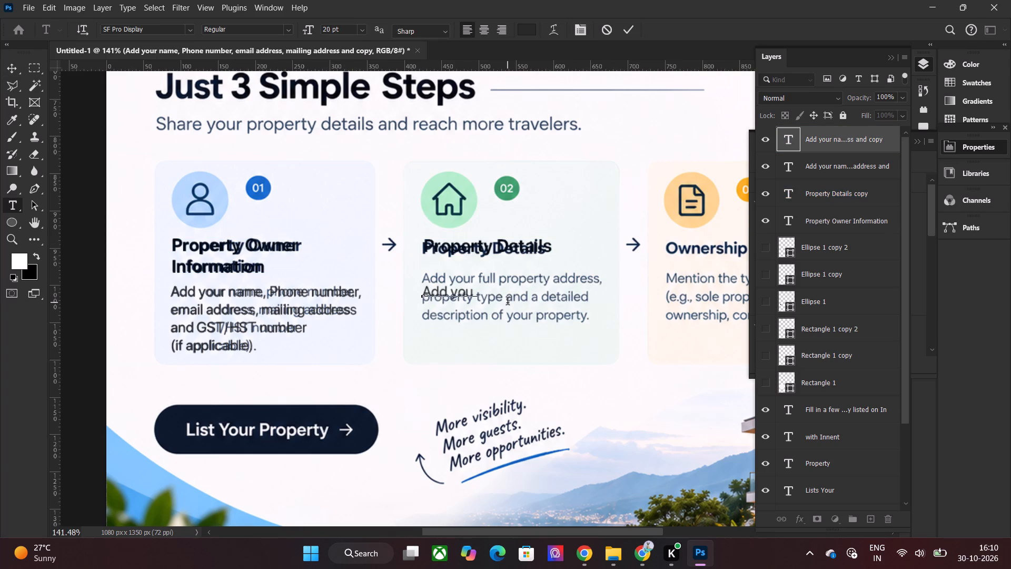
pyautogui.press('BackSpace')
pyautogui.write('r')
pyautogui.press('space')
pyautogui.hotkey('shift', 'f')
pyautogui.write('ill')
pyautogui.press('BackSpace')
pyautogui.press('BackSpace')
pyautogui.press('BackSpace')
pyautogui.write('ull property address,')
# Add the lines "Property type and a detailed" and "Description of your property." to card 02's description and commit the text.
pyautogui.press('Return')
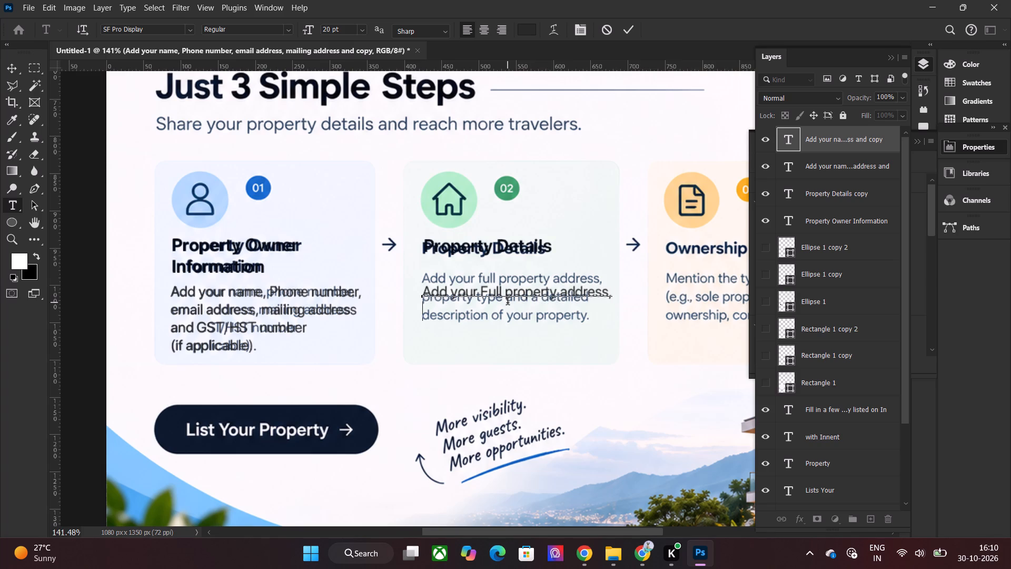
pyautogui.write('Property type and a')
pyautogui.press('space')
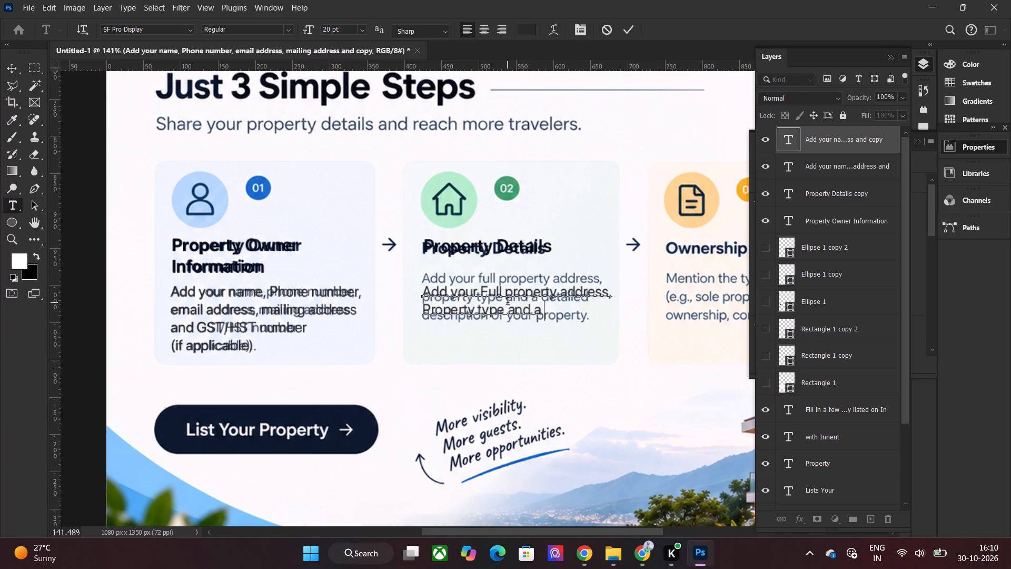
pyautogui.write('detailed')
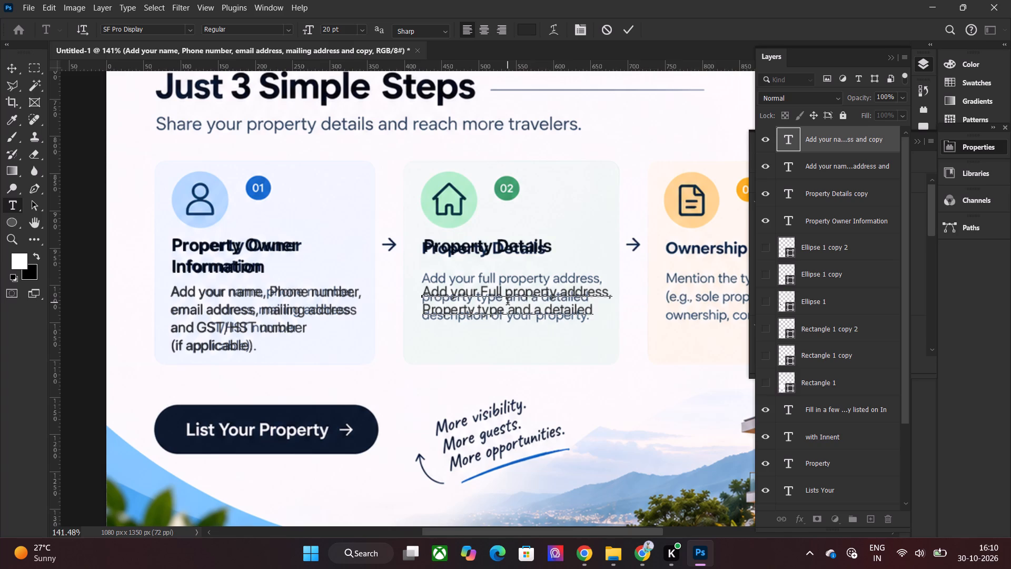
pyautogui.press('Return')
pyautogui.write('Descript')
pyautogui.write('ion')
pyautogui.press('space')
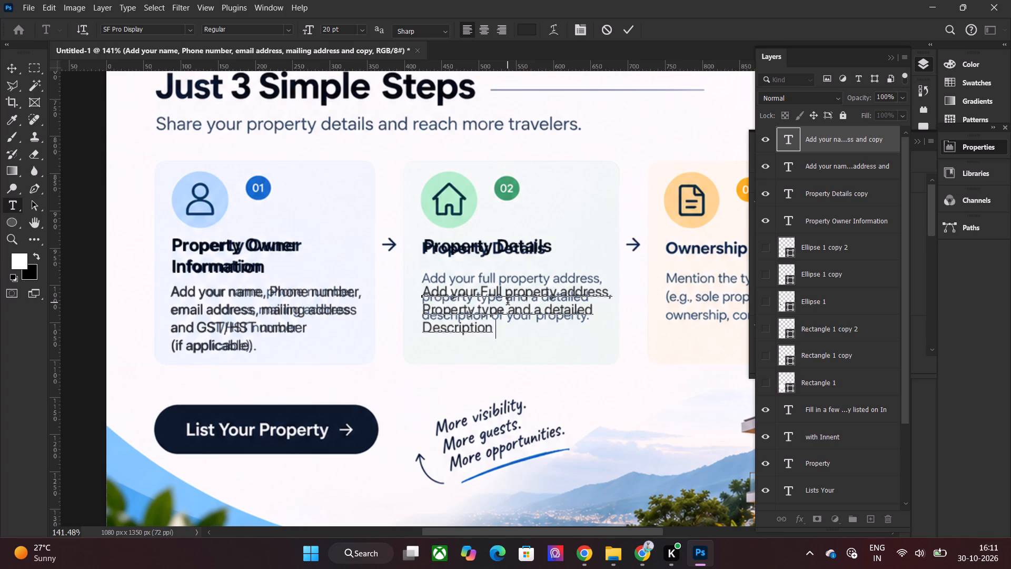
pyautogui.write('of your proper')
pyautogui.write('ty')
pyautogui.press('.')
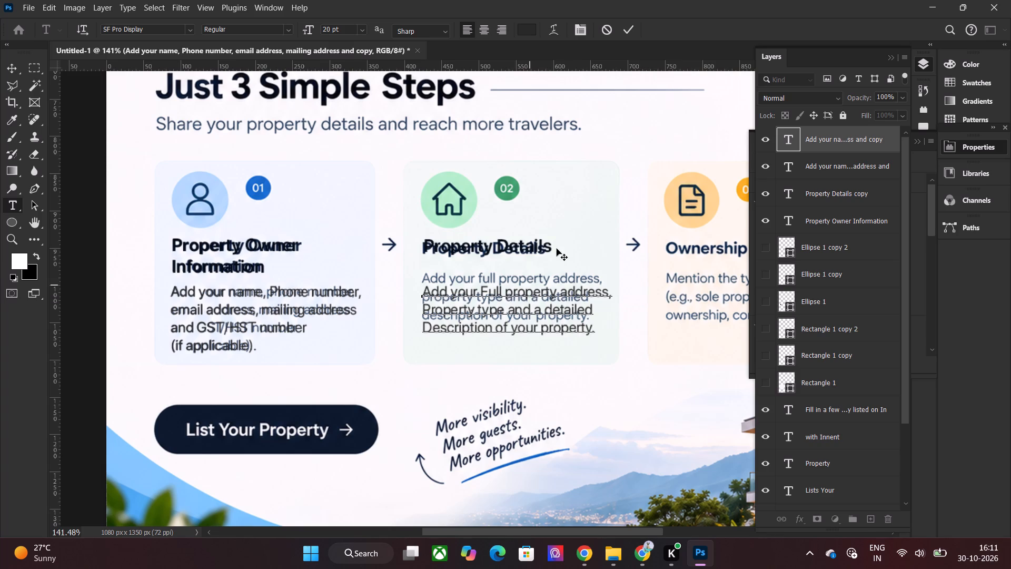
pyautogui.click(636, 25)
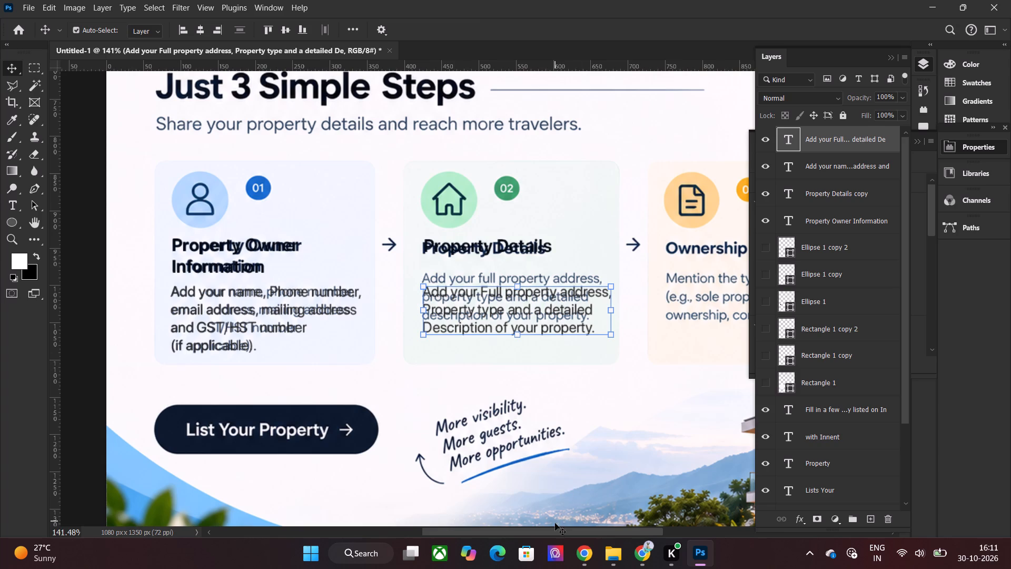
# Nudge card 02's description text slightly left towards the reference text's starting edge.
pyautogui.moveTo(556, 530); pyautogui.dragTo(594, 530)
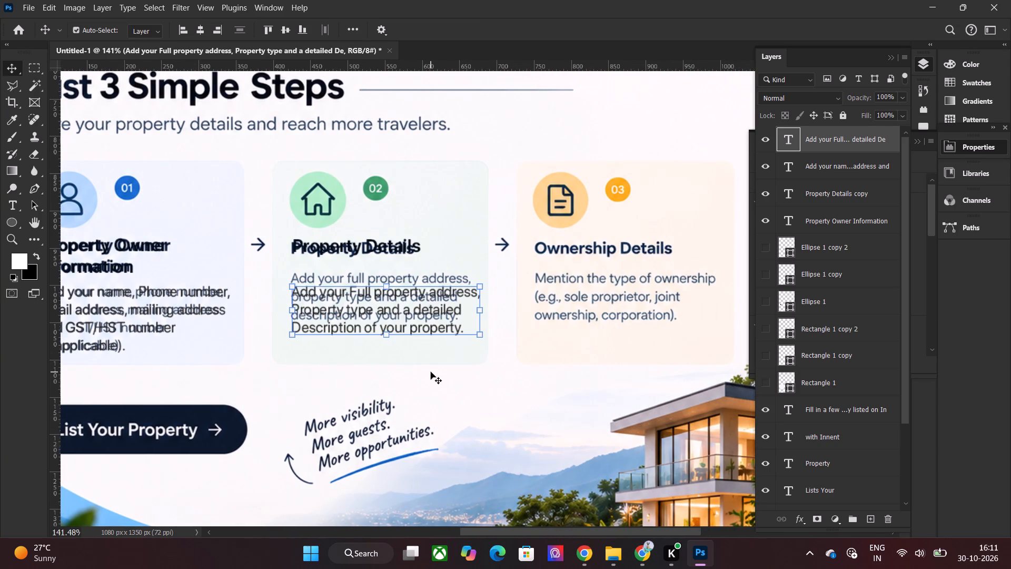
pyautogui.press('Left')
pyautogui.press('Left')
pyautogui.press('Left')
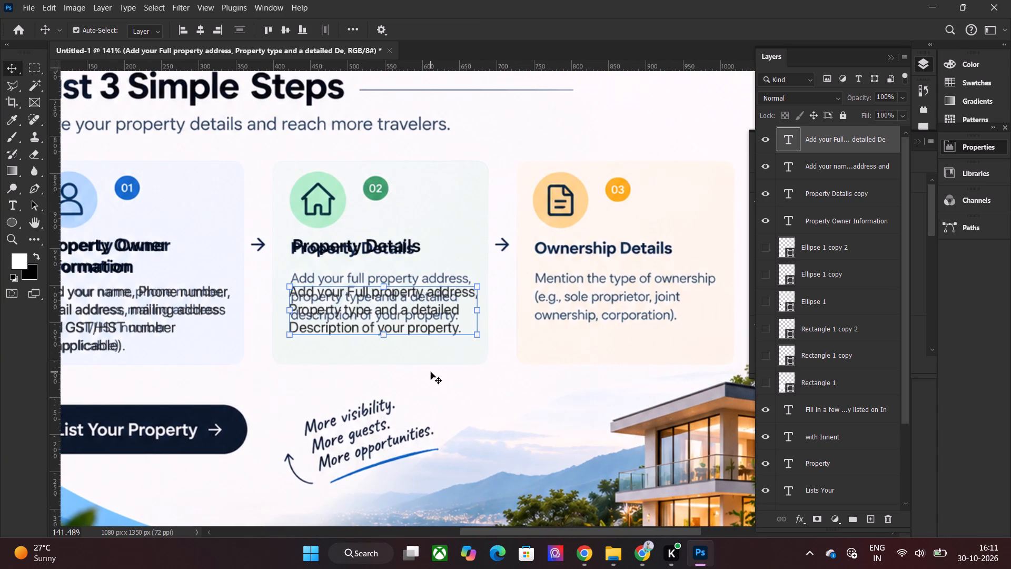
# Nudge card 02's description text slightly further left.
pyautogui.press('Left')
pyautogui.press('Left')
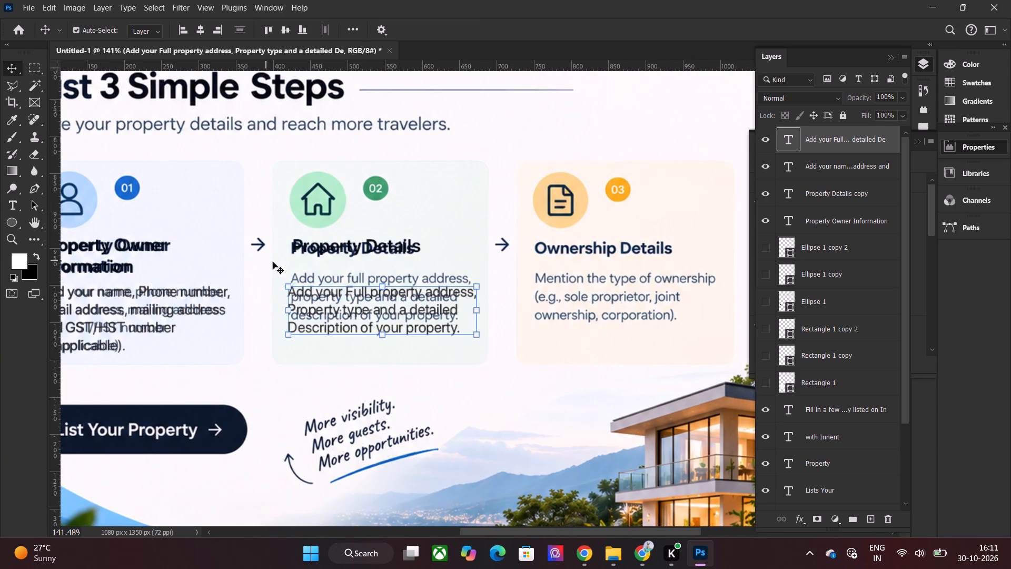
# Duplicate the Property Details heading into card 03 and change the copy's text to "Ownership Details".
pyautogui.click(342, 247)
pyautogui.hotkey('ctrl', 'j')
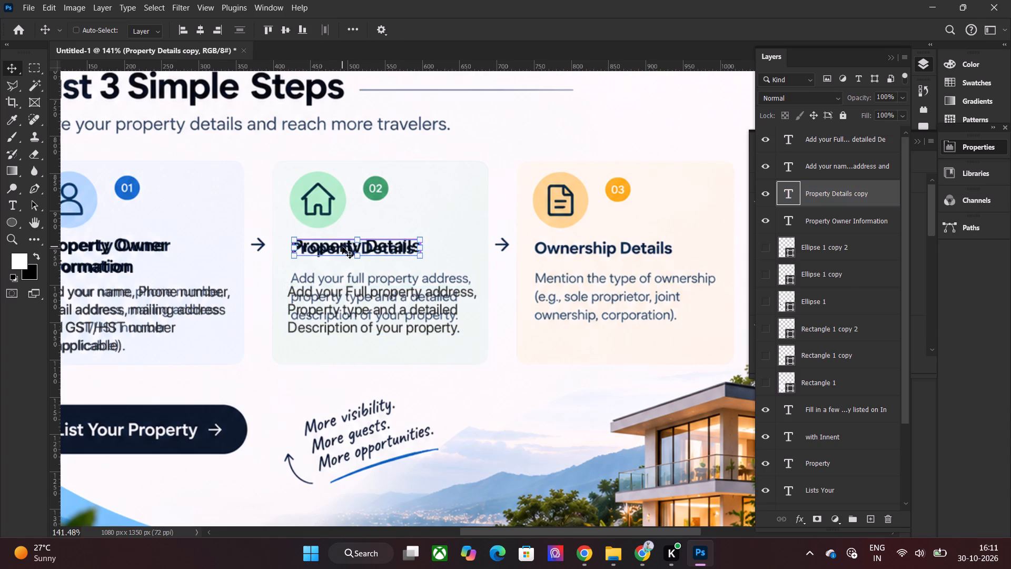
pyautogui.moveTo(376, 245); pyautogui.dragTo(568, 269)
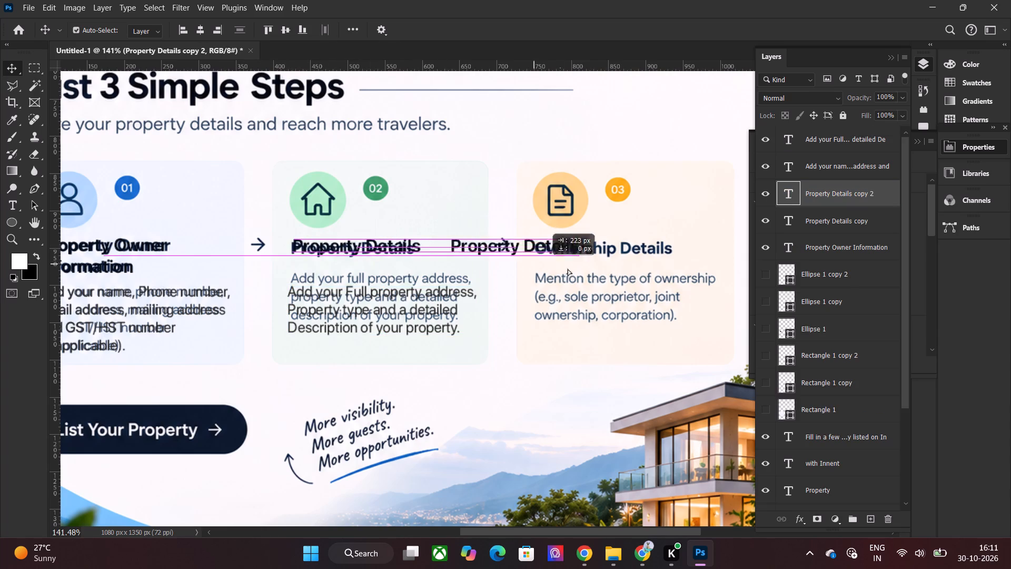
pyautogui.moveTo(568, 269); pyautogui.dragTo(619, 272)
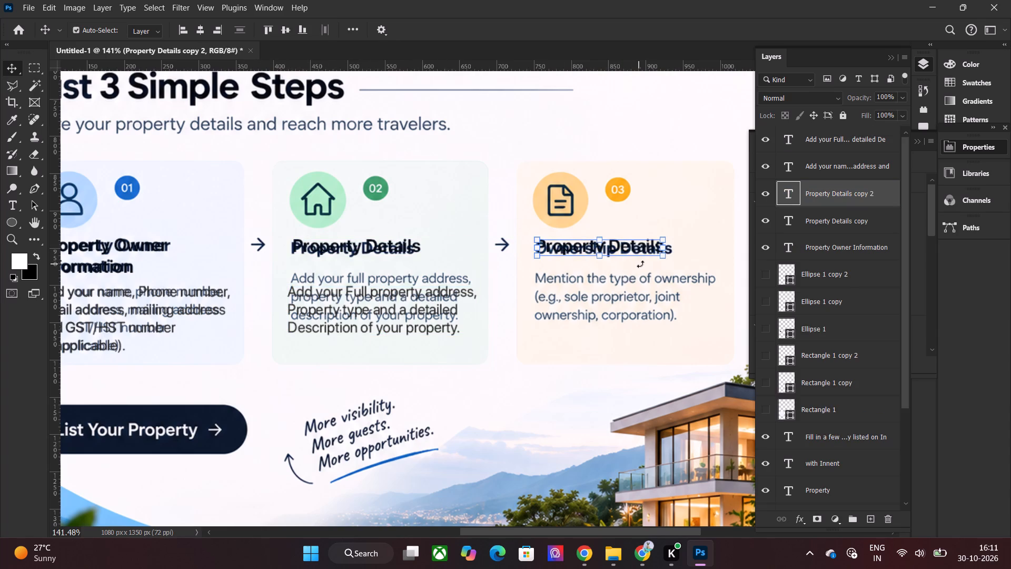
pyautogui.doubleClick(636, 248)
pyautogui.hotkey('shift', 'o')
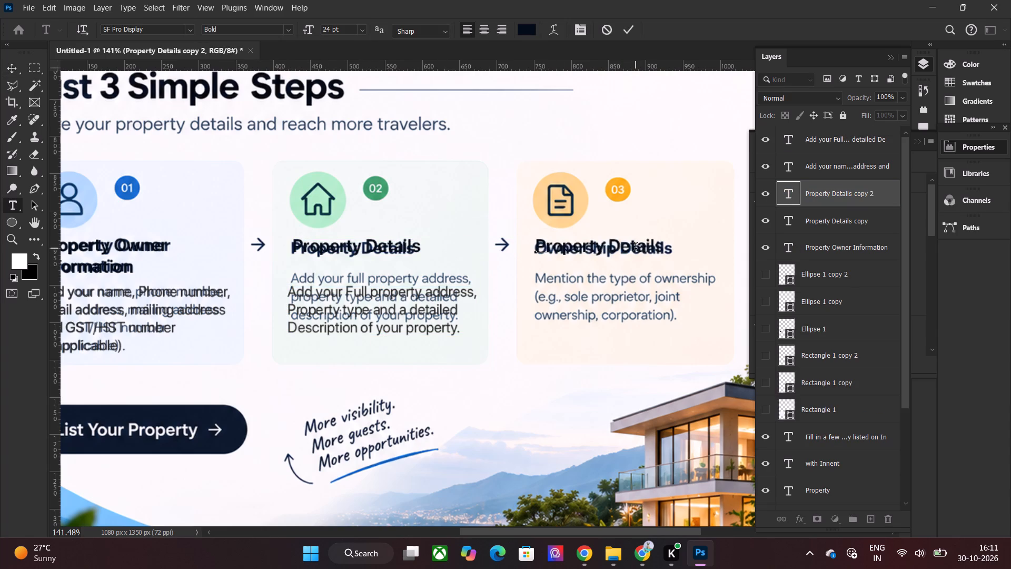
pyautogui.write('wner')
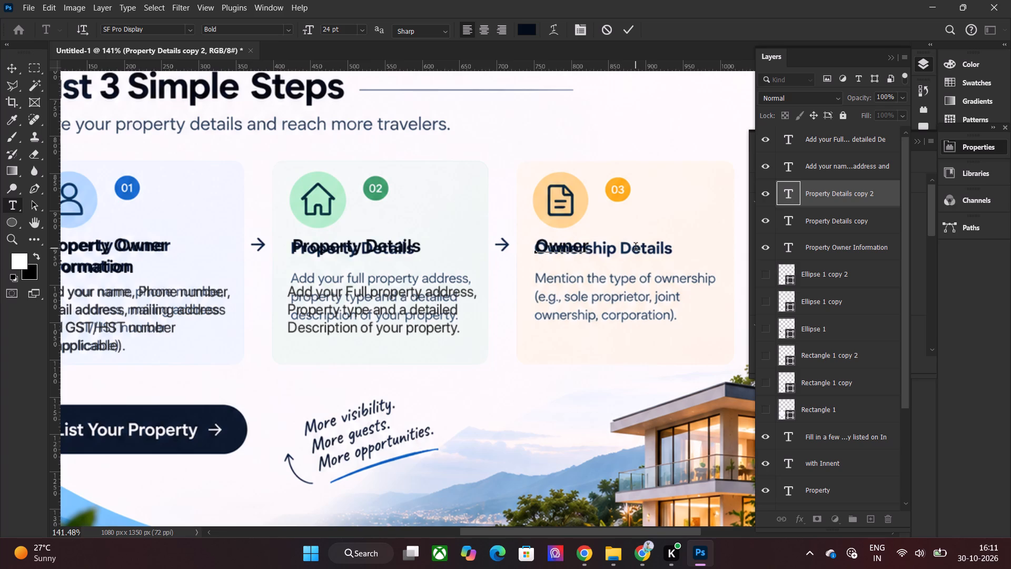
pyautogui.write('ship Details')
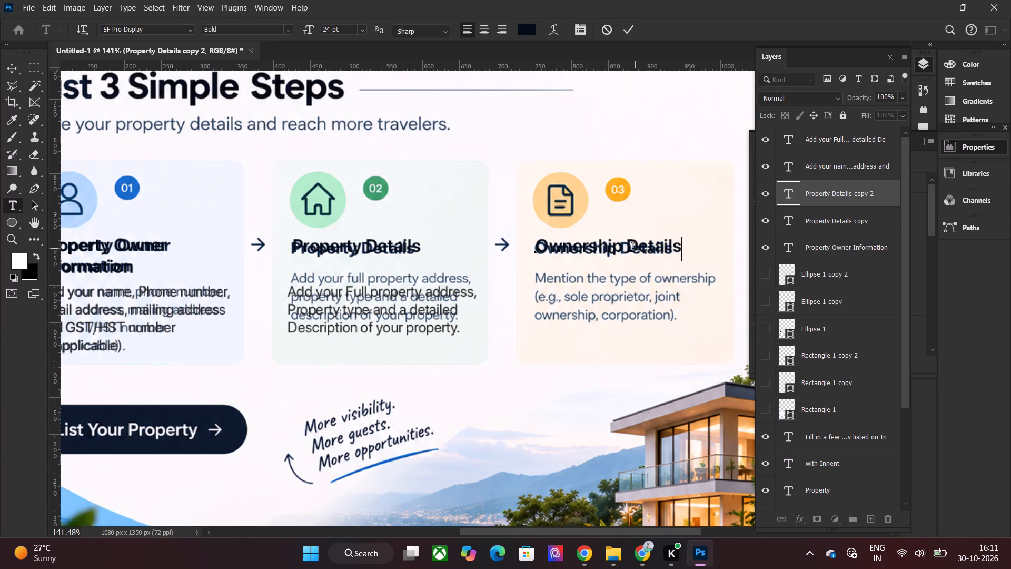
pyautogui.click(632, 33)
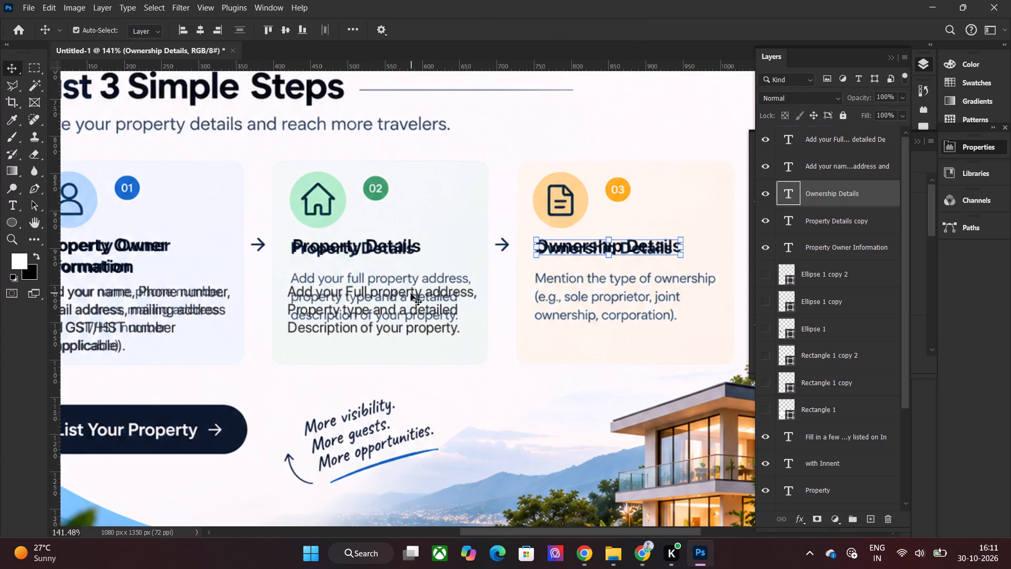
# Duplicate card 02's description into card 03 and replace the copy's text with "Mention the type of ownership" and a second line "(e.g.".
pyautogui.click(411, 293)
pyautogui.hotkey('ctrl', 'j')
pyautogui.moveTo(413, 293); pyautogui.dragTo(451, 293)
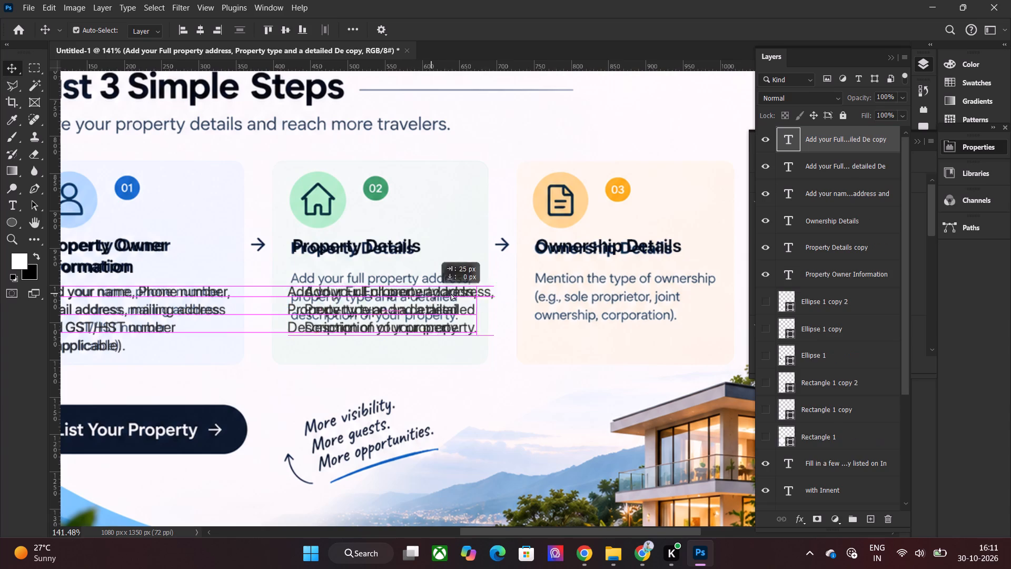
pyautogui.moveTo(451, 293); pyautogui.dragTo(655, 293)
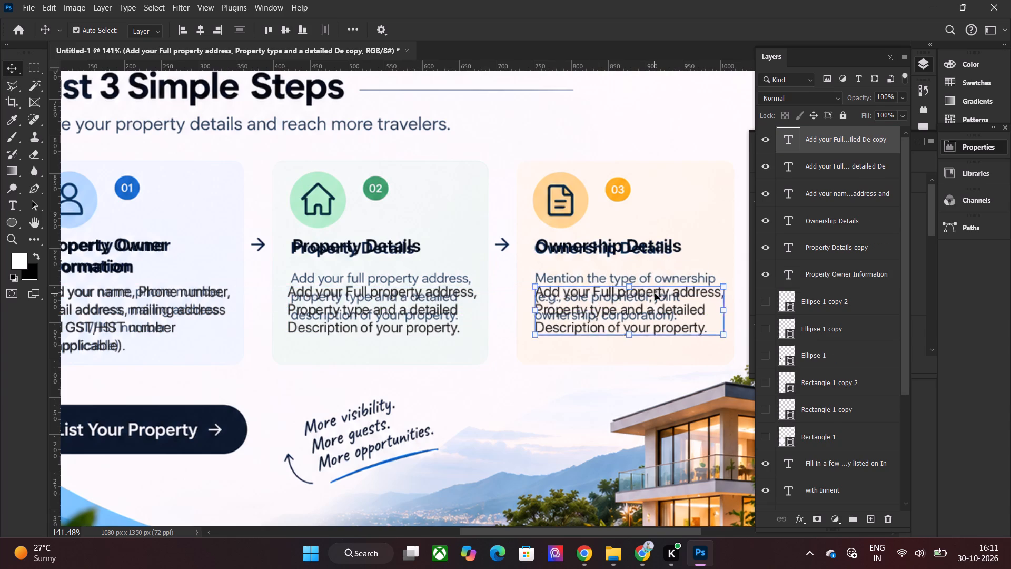
pyautogui.doubleClick(655, 293)
pyautogui.write('Mention the type of ownership')
pyautogui.press('Return')
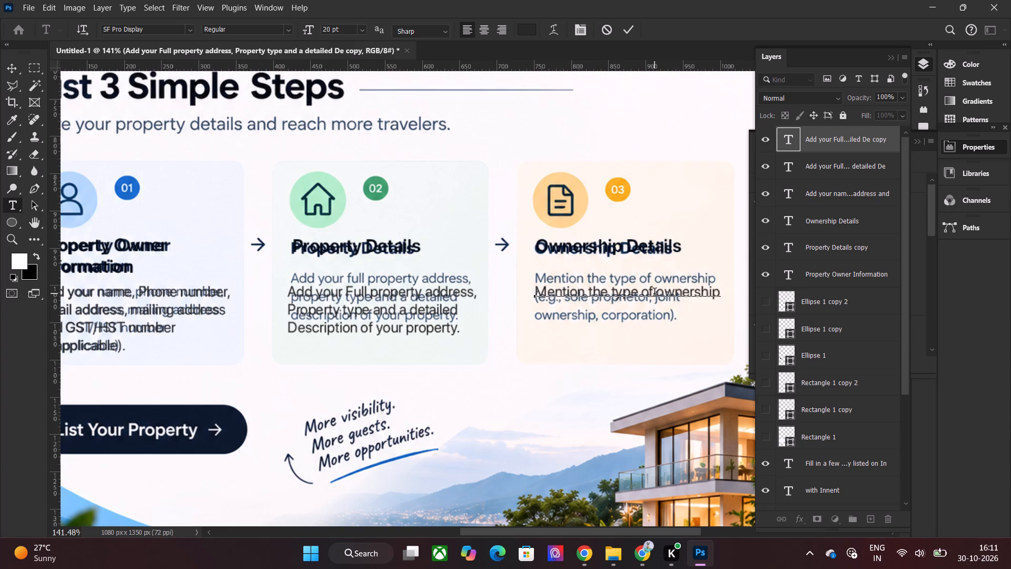
pyautogui.write('(e')
pyautogui.write('.g.')
pyautogui.press('space')
pyautogui.click(629, 31)
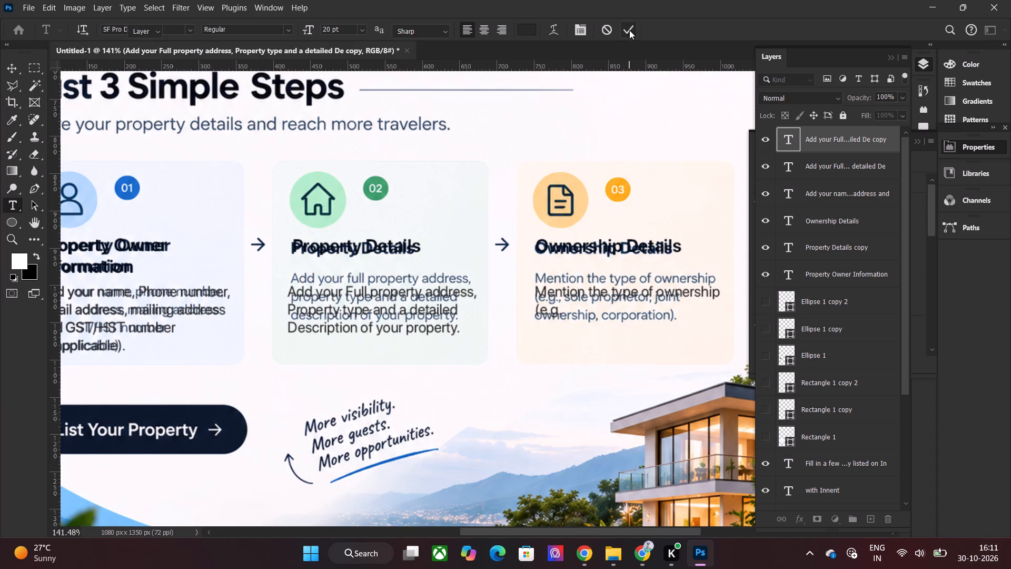
# Move card 03's description about 62 px down, clear of the reference text, and complete its second line as "(e.g. Sole Proprietor, joint".
pyautogui.moveTo(592, 296); pyautogui.dragTo(592, 340)
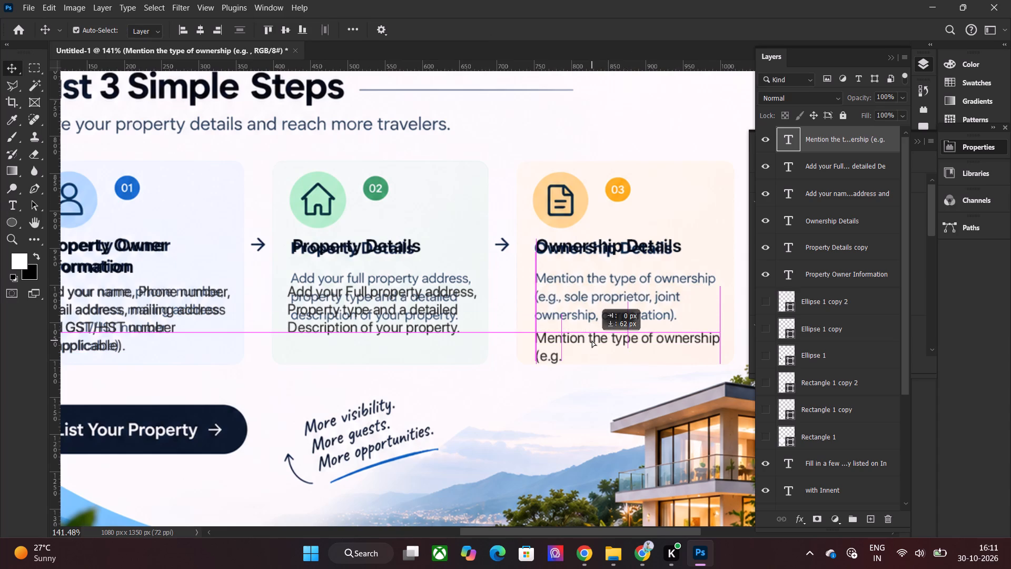
pyautogui.moveTo(592, 340); pyautogui.dragTo(592, 342)
pyautogui.doubleClick(592, 342)
pyautogui.click(577, 358)
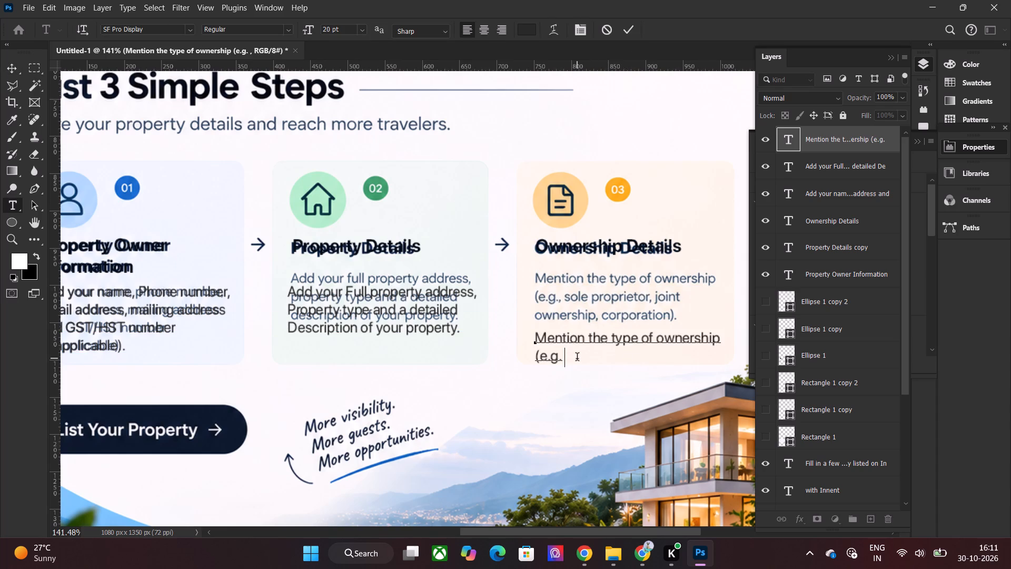
pyautogui.write('Sole')
pyautogui.press('space')
pyautogui.write('Prp')
pyautogui.press('BackSpace')
pyautogui.press('o')
pyautogui.press('p')
pyautogui.write('rietor')
pyautogui.write(', joing')
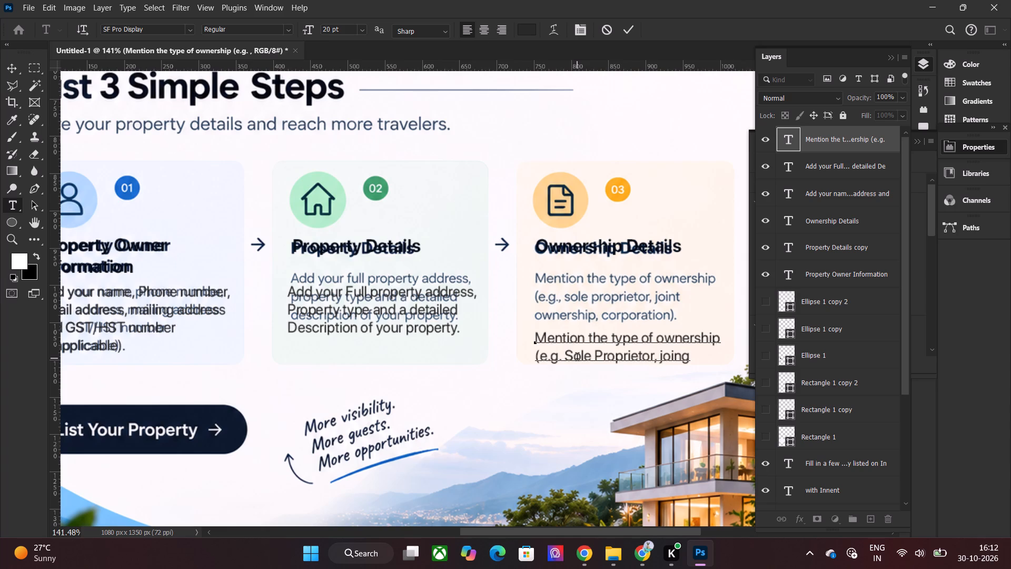
pyautogui.press('Return')
pyautogui.press('BackSpace')
pyautogui.press('BackSpace')
pyautogui.press('t')
# Add the third line "Ownership, Corpotation)." to card 03's description and commit the text.
pyautogui.press('Return')
pyautogui.write('On')
pyautogui.press('BackSpace')
pyautogui.write('wner')
pyautogui.write('ship, Corpo')
pyautogui.write('tation')
pyautogui.hotkey('shift', '?')
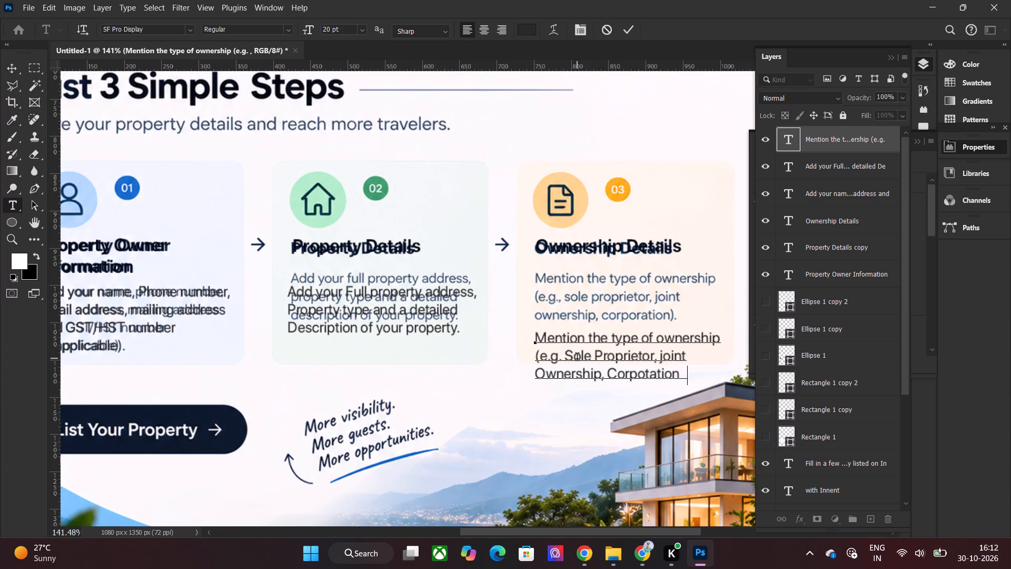
pyautogui.press('BackSpace')
pyautogui.write(')/')
pyautogui.press('BackSpace')
pyautogui.press('.')
pyautogui.click(633, 25)
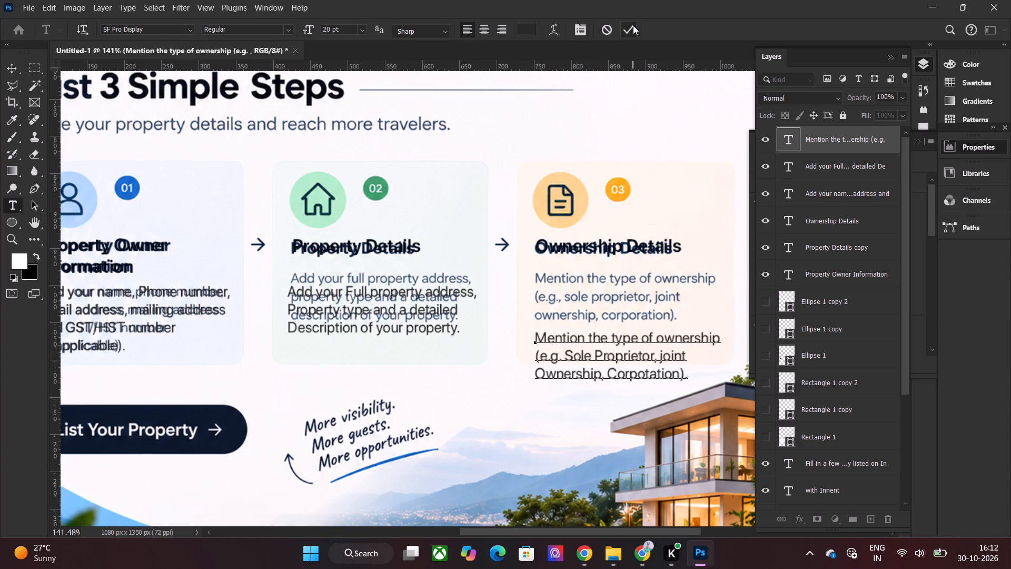
# Move card 03's description back up level with card 02's description and deselect it.
pyautogui.moveTo(635, 360); pyautogui.dragTo(631, 328)
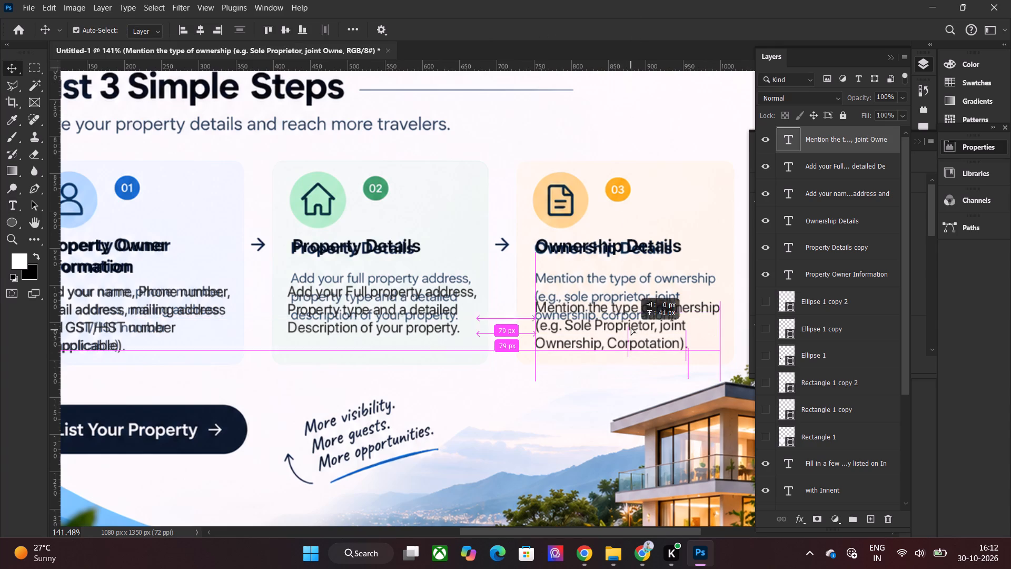
pyautogui.moveTo(631, 328); pyautogui.dragTo(633, 313)
pyautogui.click(509, 423)
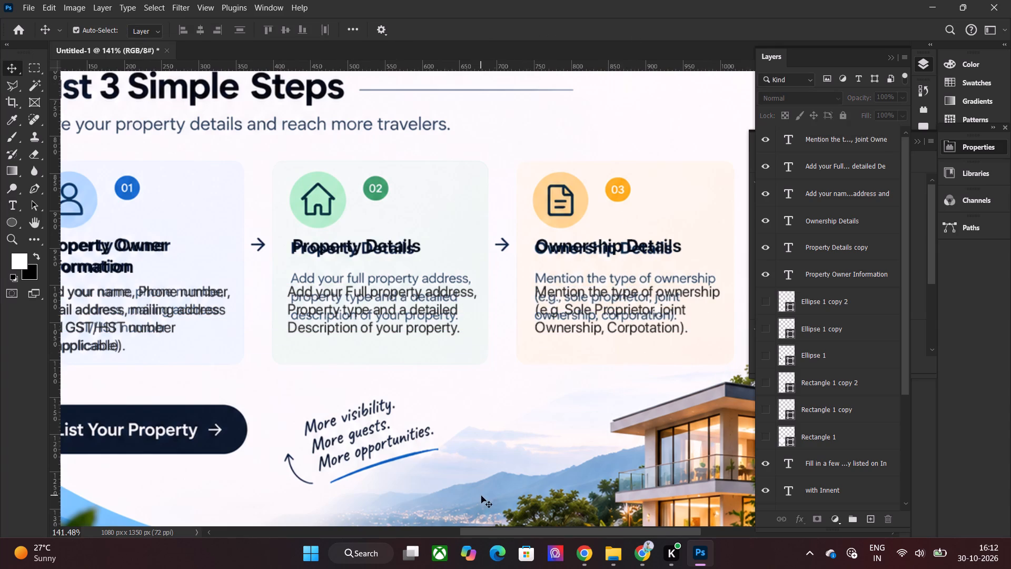
# Turn the visibility of the three card rectangle layers and three icon ellipse layers back on.
pyautogui.moveTo(574, 530); pyautogui.dragTo(492, 530)
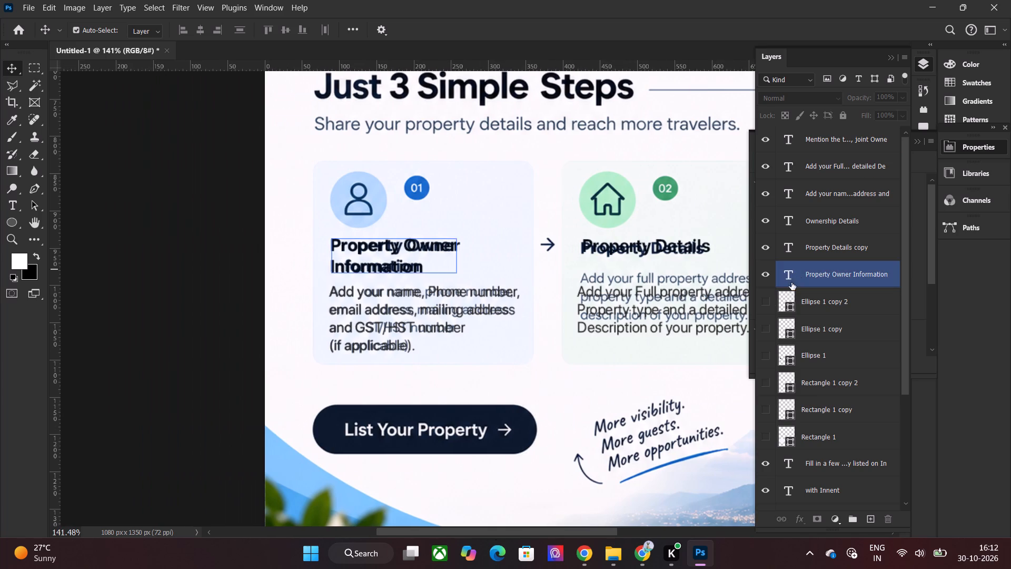
pyautogui.moveTo(766, 304); pyautogui.dragTo(758, 432)
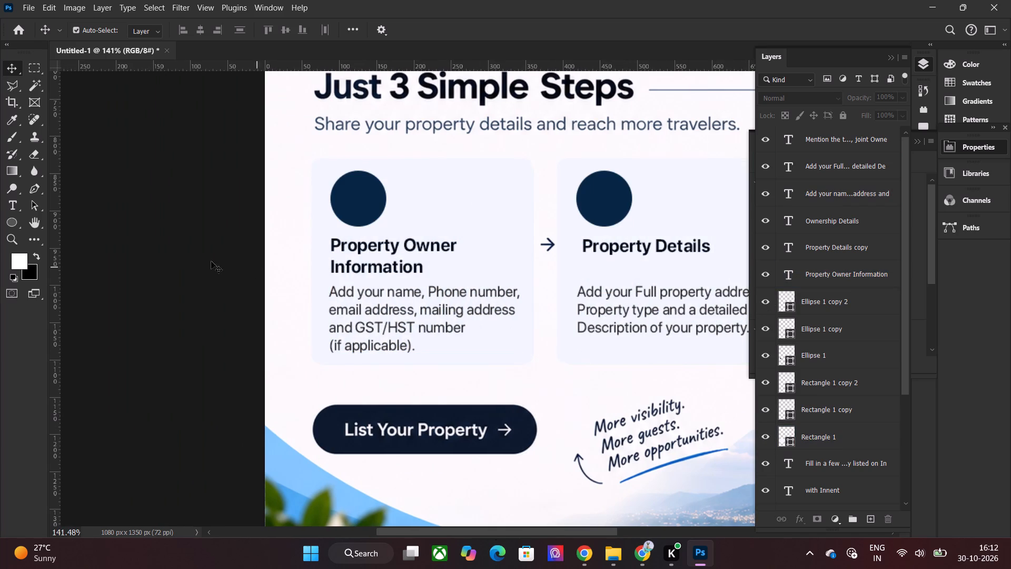
pyautogui.click(173, 255)
pyautogui.hotkey('ctrl', '0')
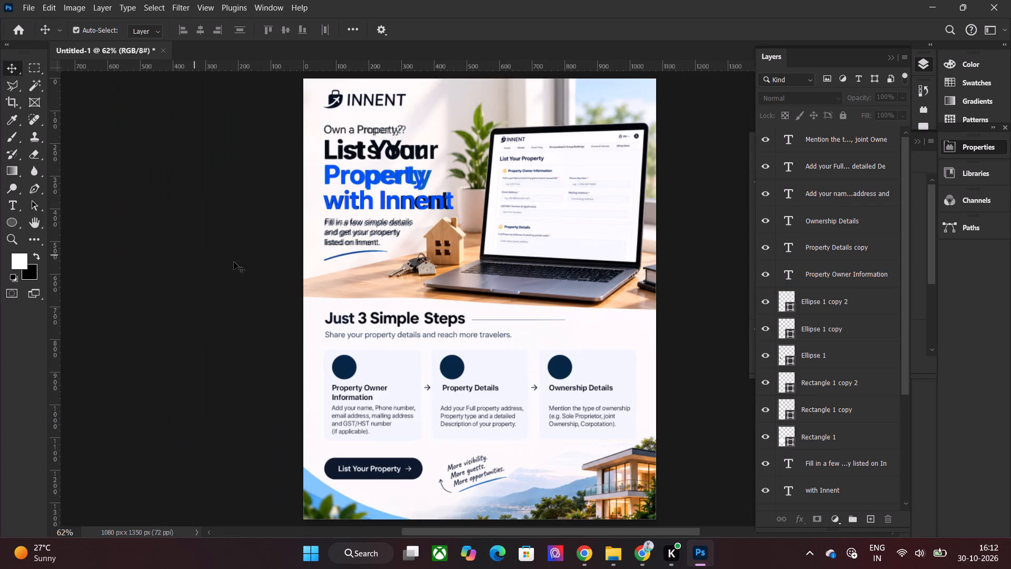
pyautogui.keyDown('alt'); pyautogui.scroll(1, 391, 378); pyautogui.keyUp('alt')
pyautogui.scroll(-3, 913, 395)
pyautogui.scroll(-3, 865, 416)
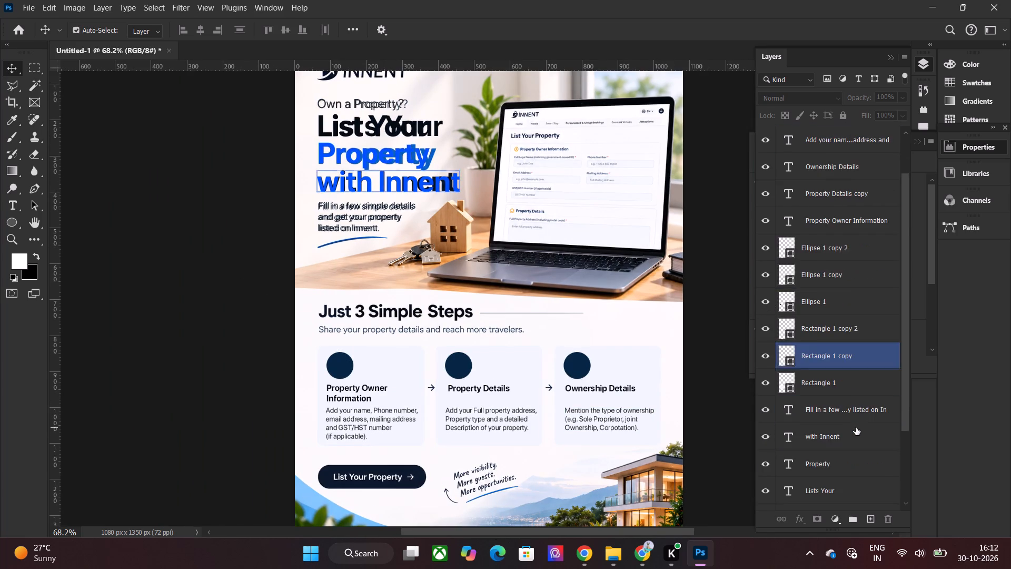
# Hide the reference image on Layer 2, examine the rebuilt cards on their own, and show the reference again.
pyautogui.scroll(-4, 856, 427)
pyautogui.click(766, 440)
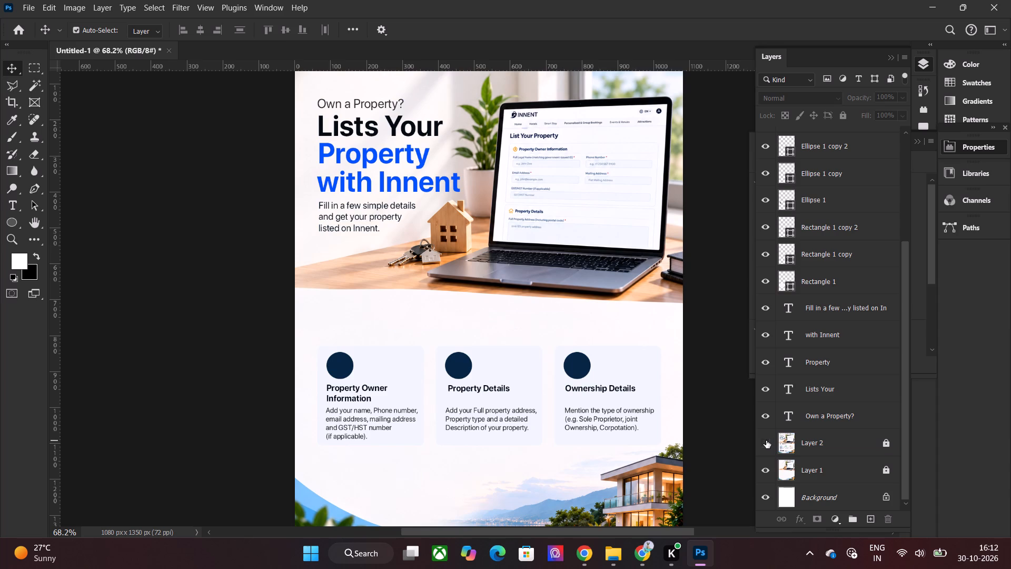
pyautogui.scroll(-3, 766, 440)
pyautogui.keyDown('alt'); pyautogui.scroll(2, 522, 430); pyautogui.keyUp('alt')
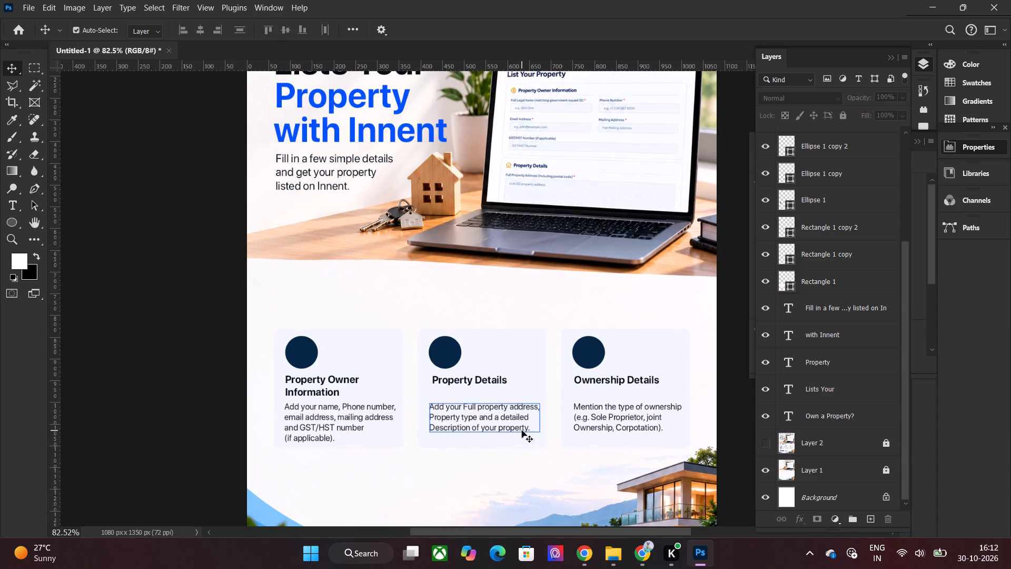
pyautogui.keyDown('alt'); pyautogui.scroll(2, 430, 439); pyautogui.keyUp('alt')
pyautogui.keyDown('alt'); pyautogui.scroll(2, 368, 450); pyautogui.keyUp('alt')
pyautogui.keyDown('alt'); pyautogui.scroll(1, 472, 467); pyautogui.keyUp('alt')
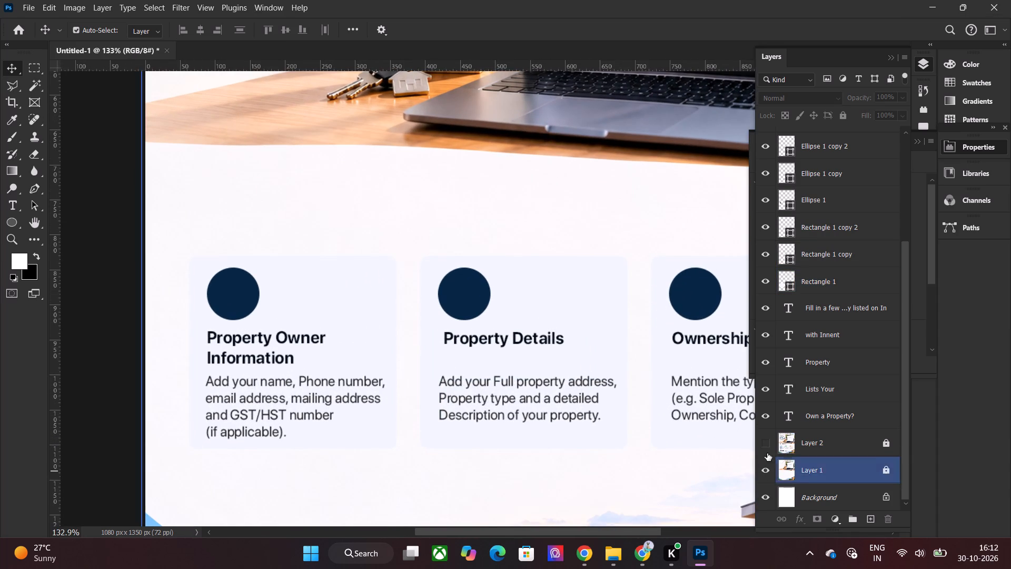
pyautogui.click(767, 445)
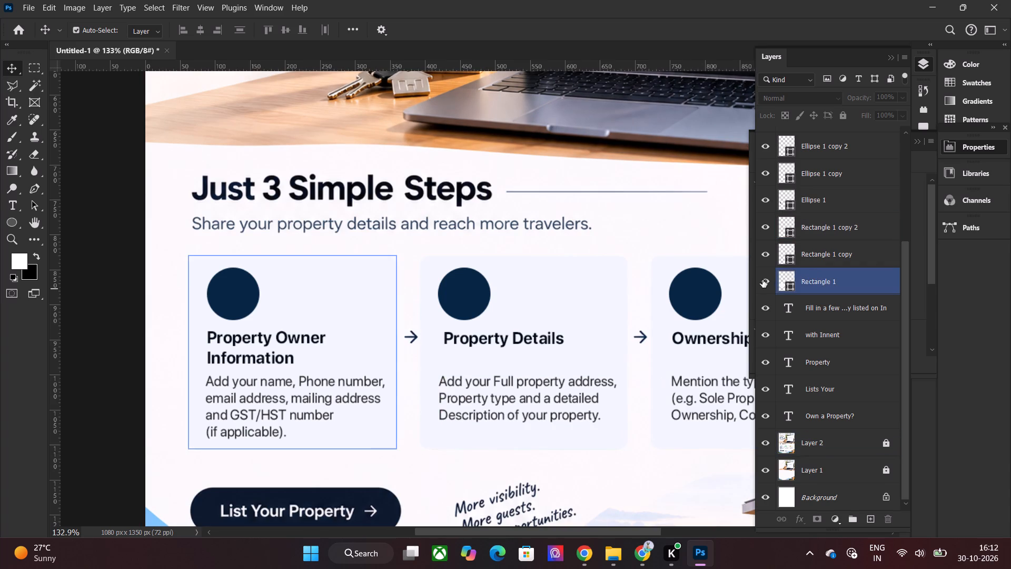
# Hide the three card rectangle layers and three icon ellipse layers to expose the reference's card icons.
pyautogui.moveTo(762, 280); pyautogui.dragTo(769, 149)
pyautogui.scroll(2, 788, 198)
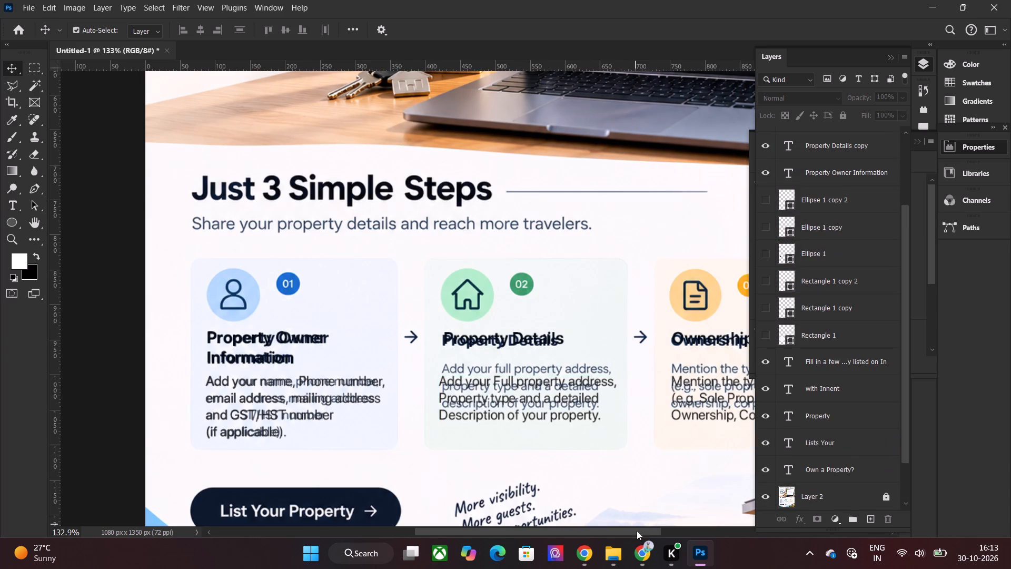
# Switch to Chrome, search for flaticon in a new tab and open the Flaticon site.
pyautogui.click(639, 546)
pyautogui.click(639, 546)
pyautogui.click(590, 553)
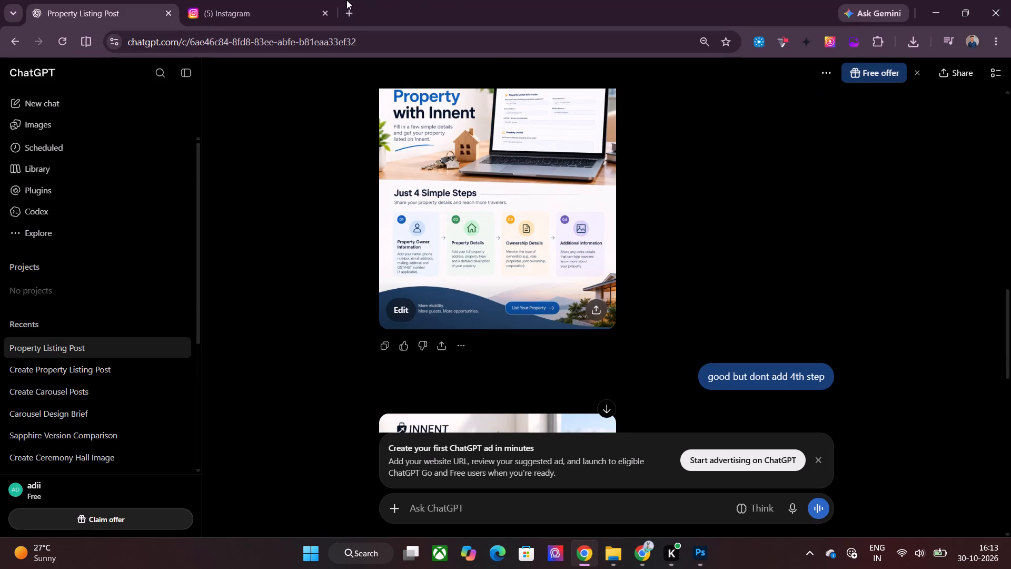
pyautogui.click(346, 0)
pyautogui.write('flaticon')
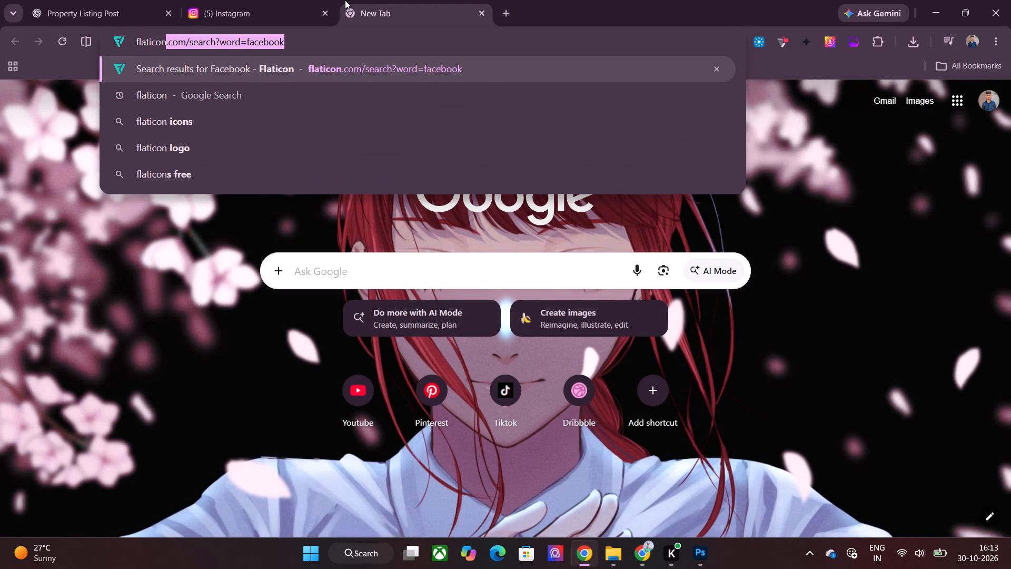
pyautogui.press('BackSpace')
pyautogui.press('Return')
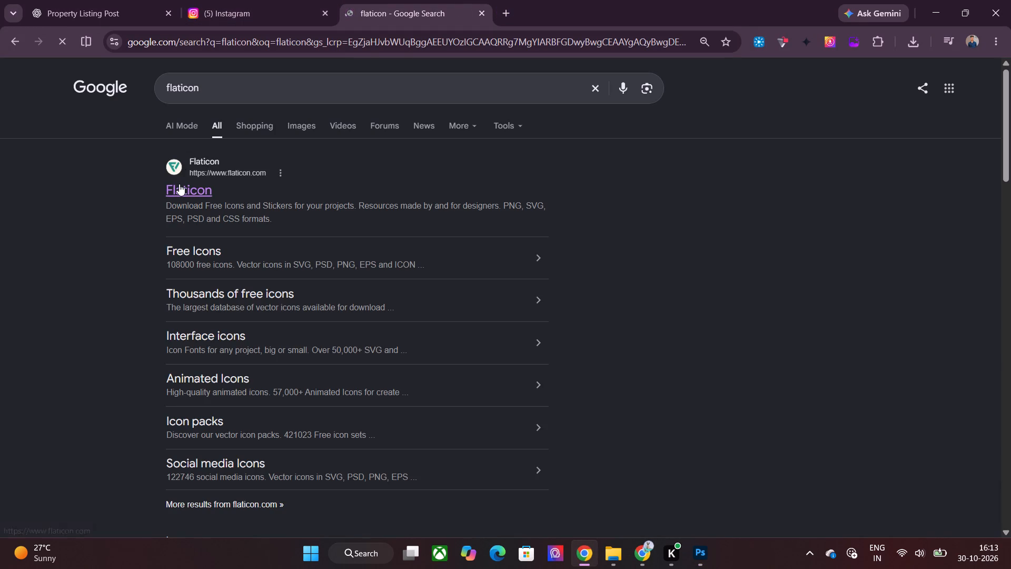
pyautogui.click(179, 184)
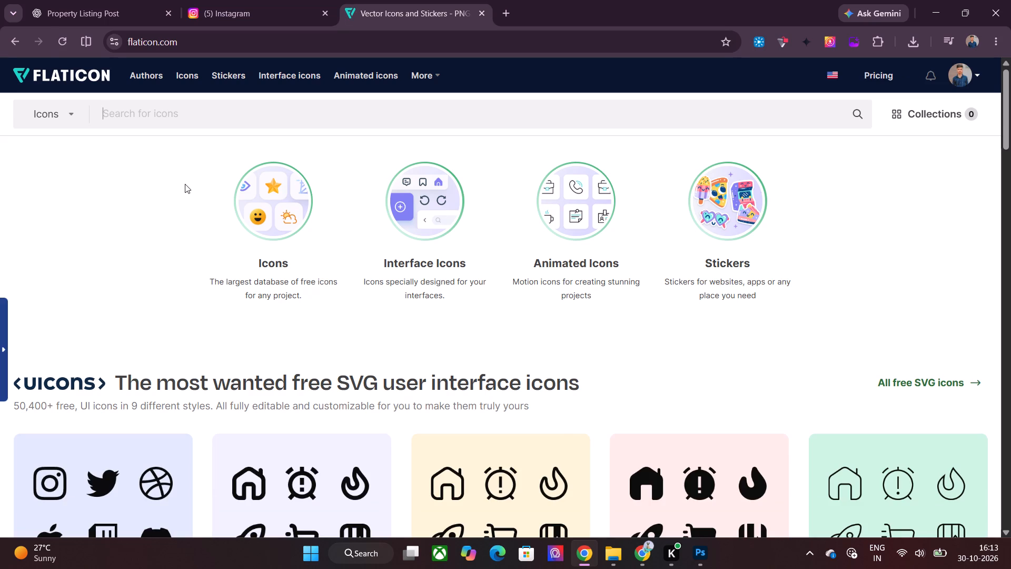
# Search Flaticon for "user" and save the first solid black user icon as a free PNG named user in the 30-10-26 folder.
pyautogui.scroll(-3, 285, 303)
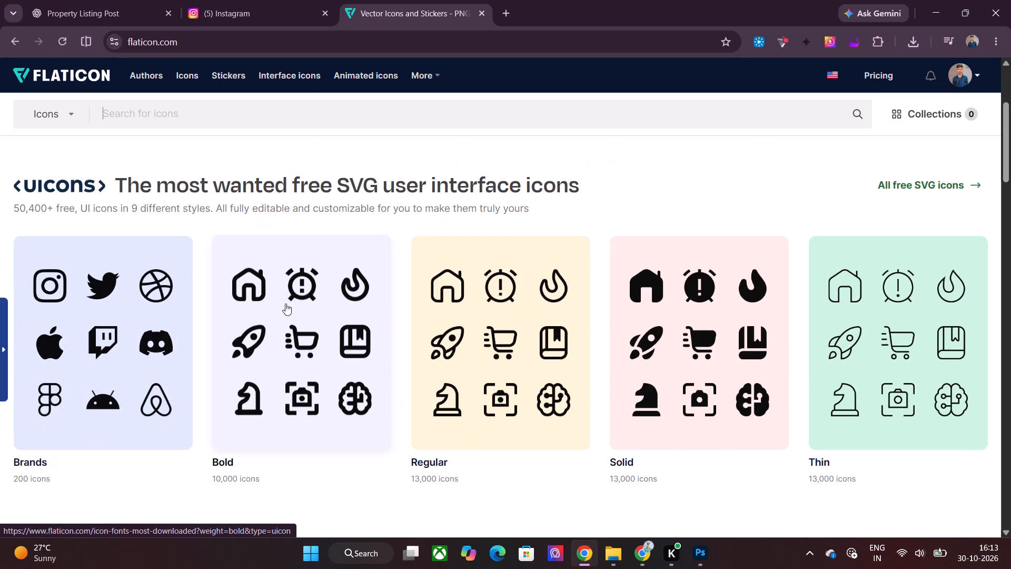
pyautogui.click(255, 116)
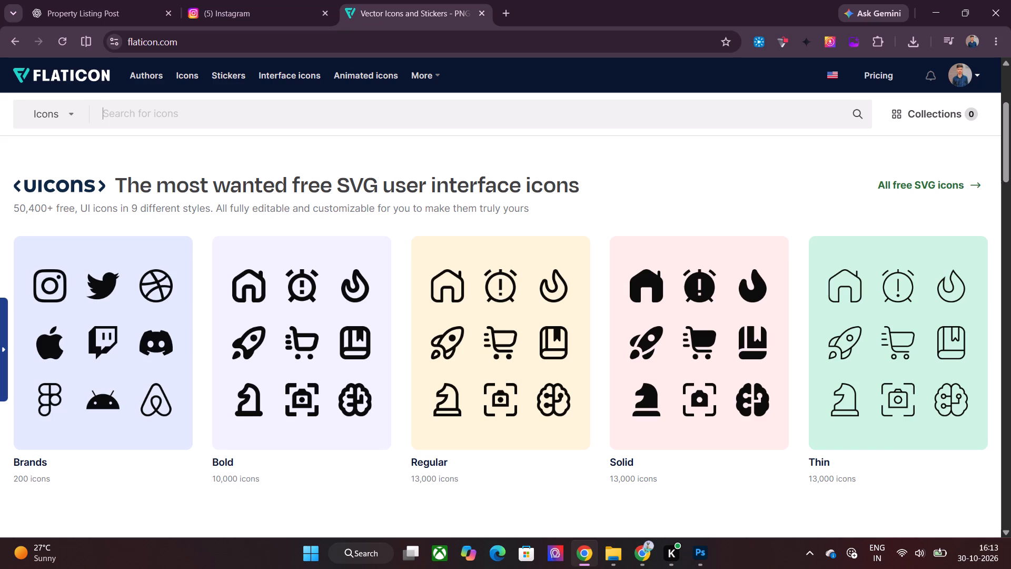
pyautogui.write('user')
pyautogui.press('Return')
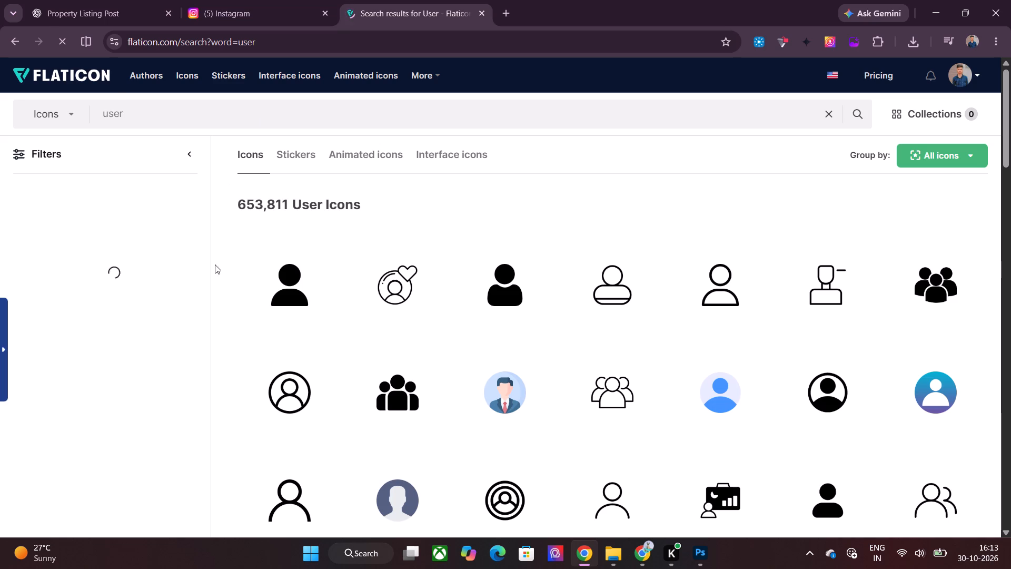
pyautogui.click(282, 305)
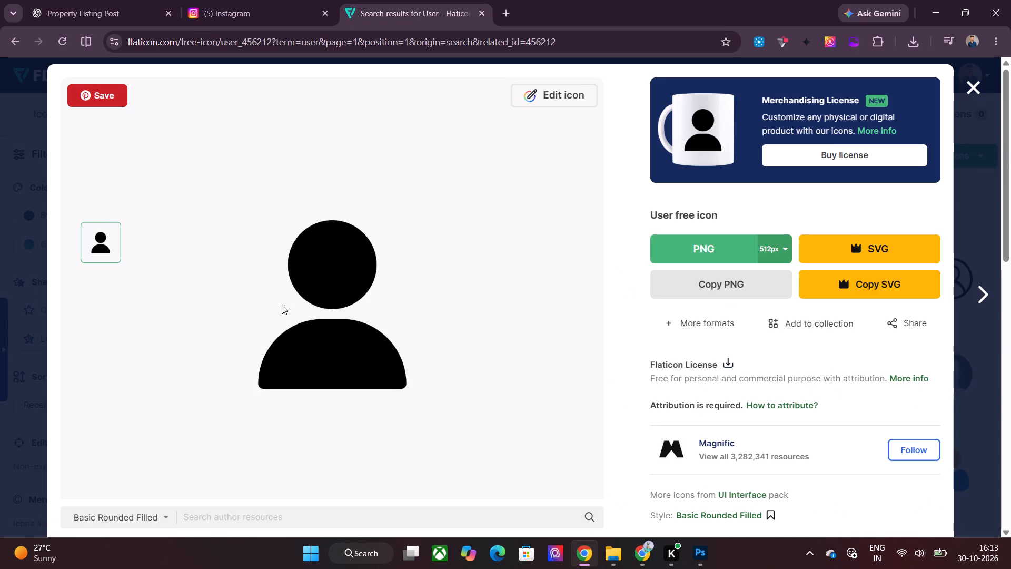
pyautogui.click(688, 258)
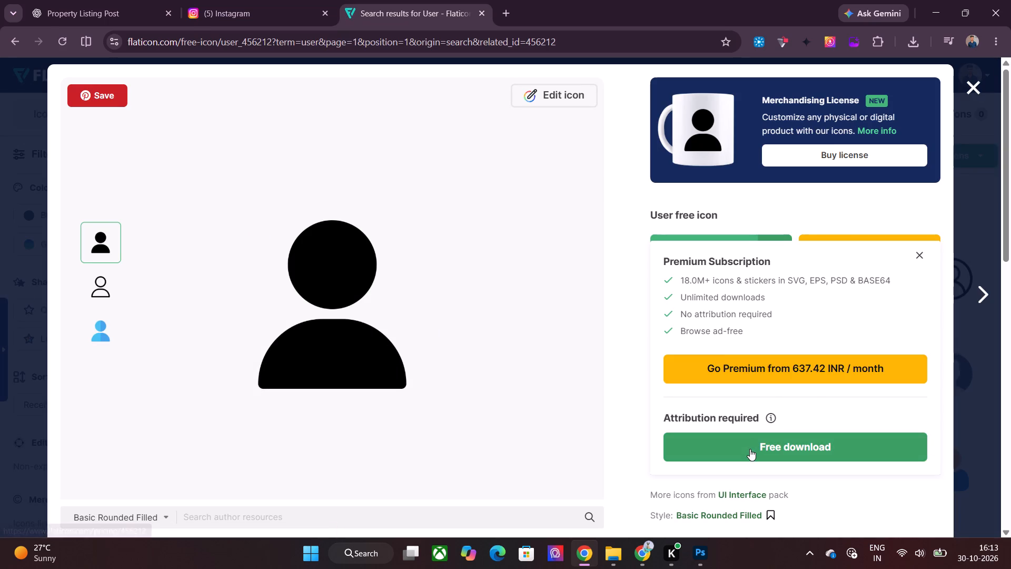
pyautogui.click(750, 449)
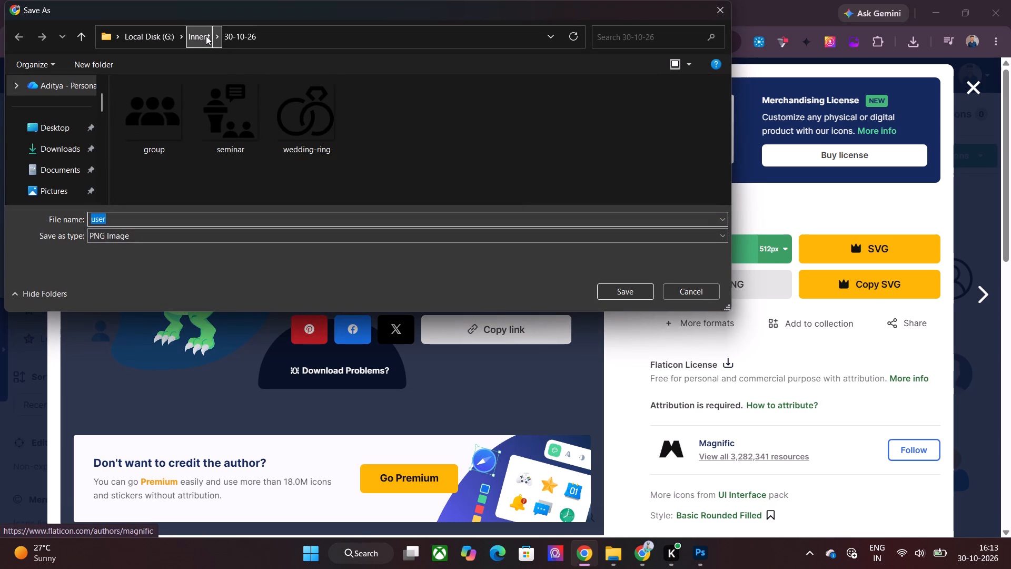
pyautogui.click(633, 286)
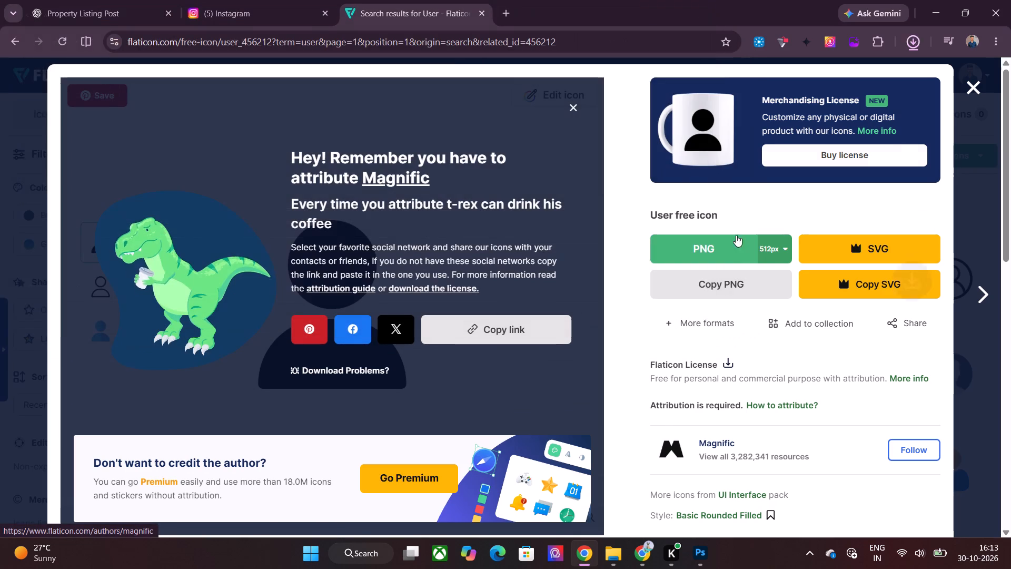
pyautogui.click(982, 80)
pyautogui.click(696, 555)
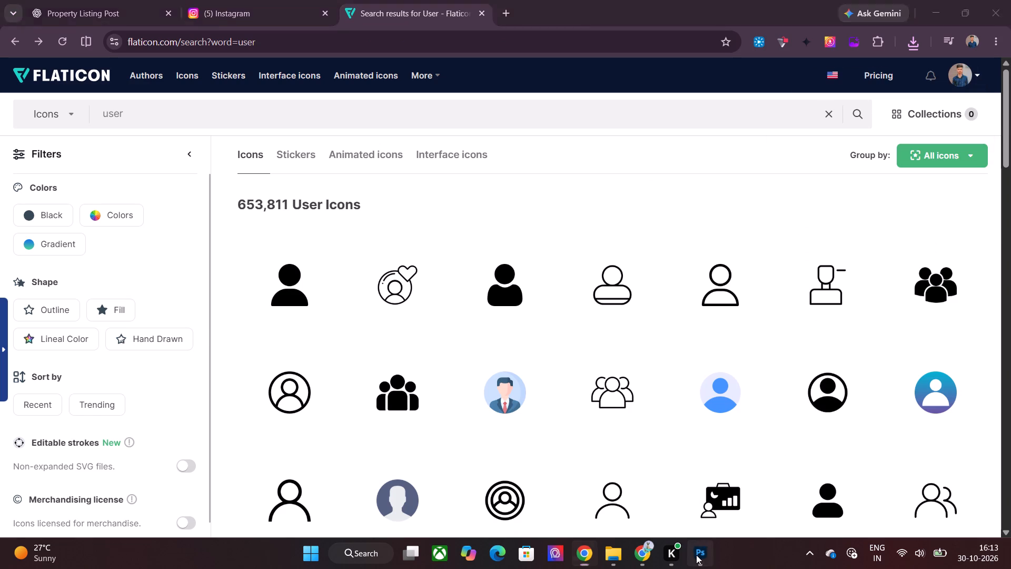
pyautogui.click(696, 555)
# Search the icon library for "home" and look through the icons.
pyautogui.doubleClick(232, 109)
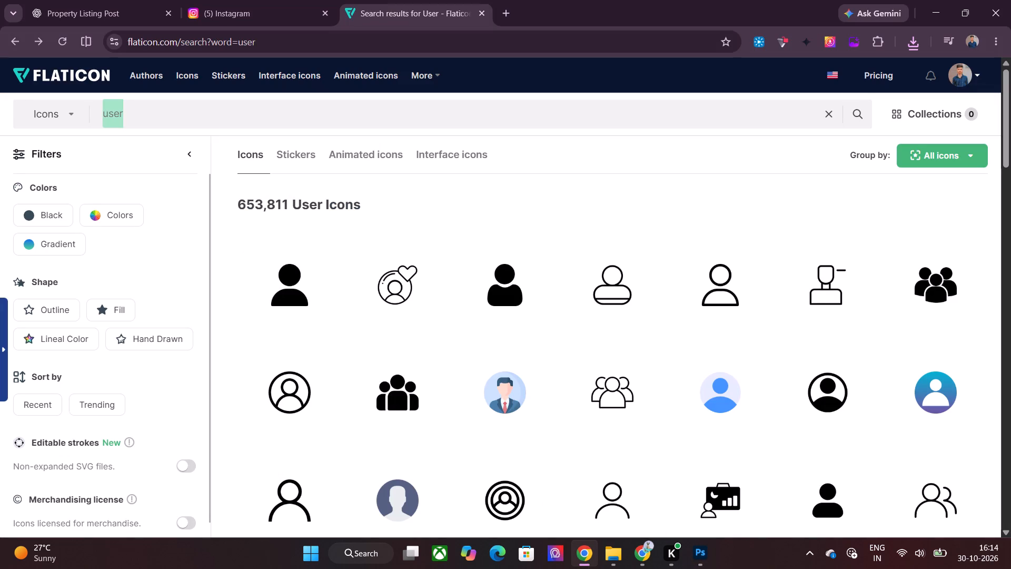
pyautogui.write('home')
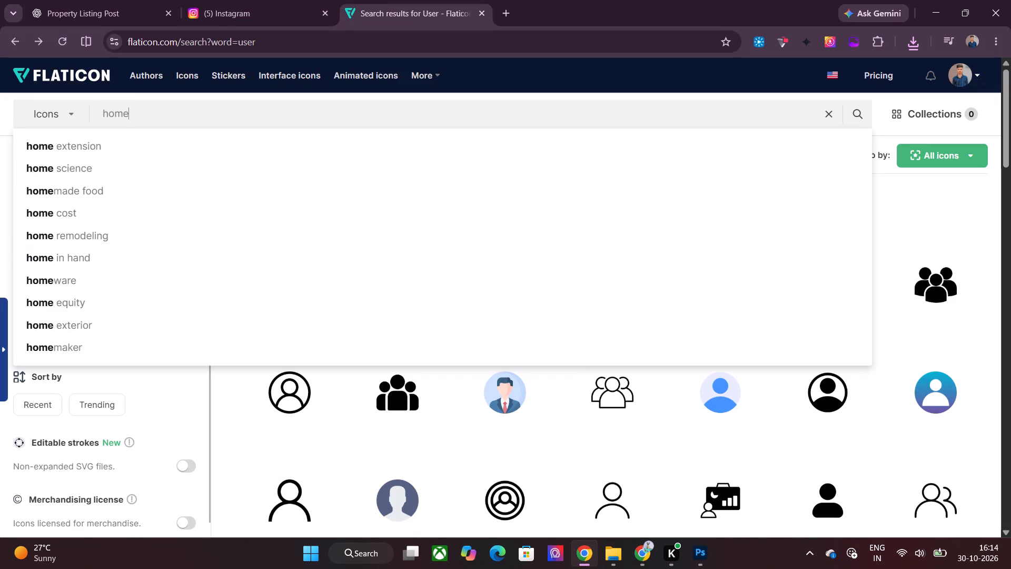
pyautogui.press('Return')
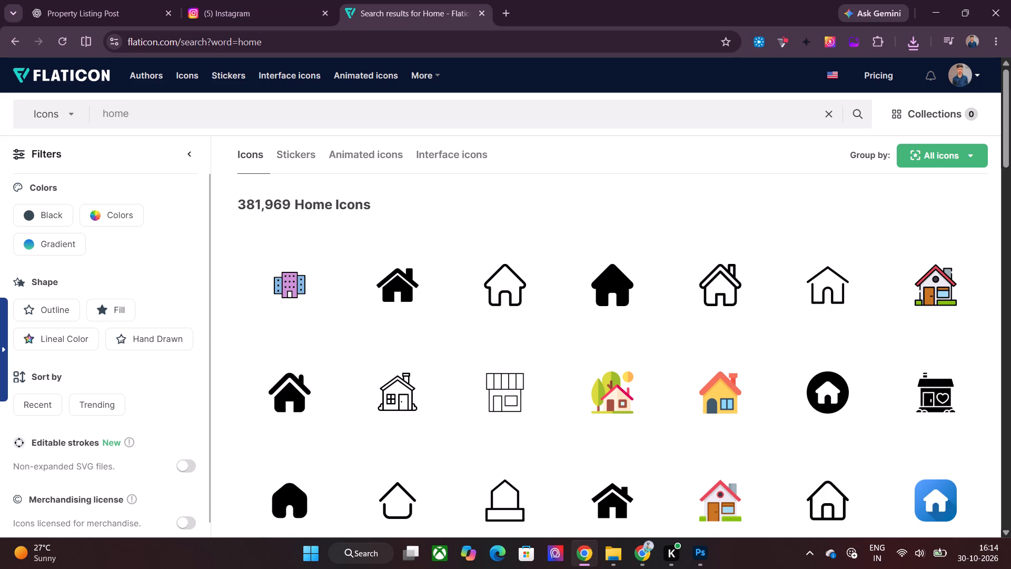
pyautogui.scroll(-1, 374, 324)
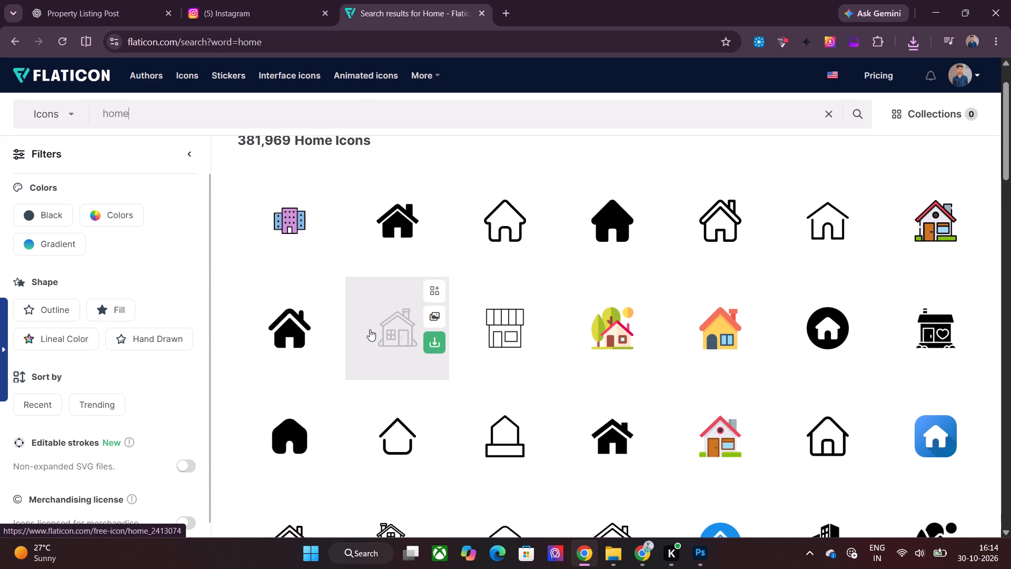
# Search for "hotel" and save the outlined three-block hotels building icon as a free PNG in the 30-10-26 folder.
pyautogui.doubleClick(339, 120)
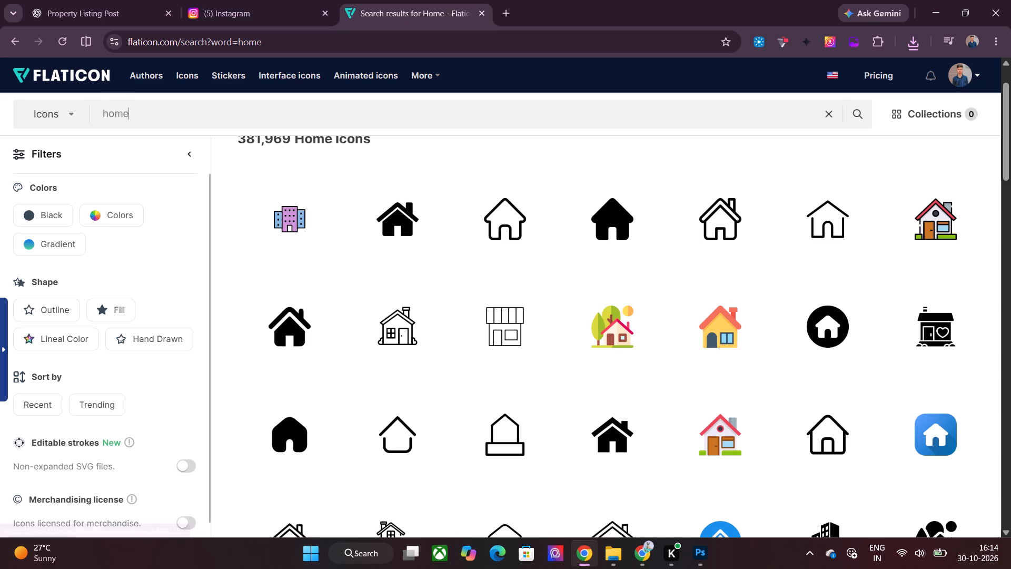
pyautogui.write('hotel')
pyautogui.press('Return')
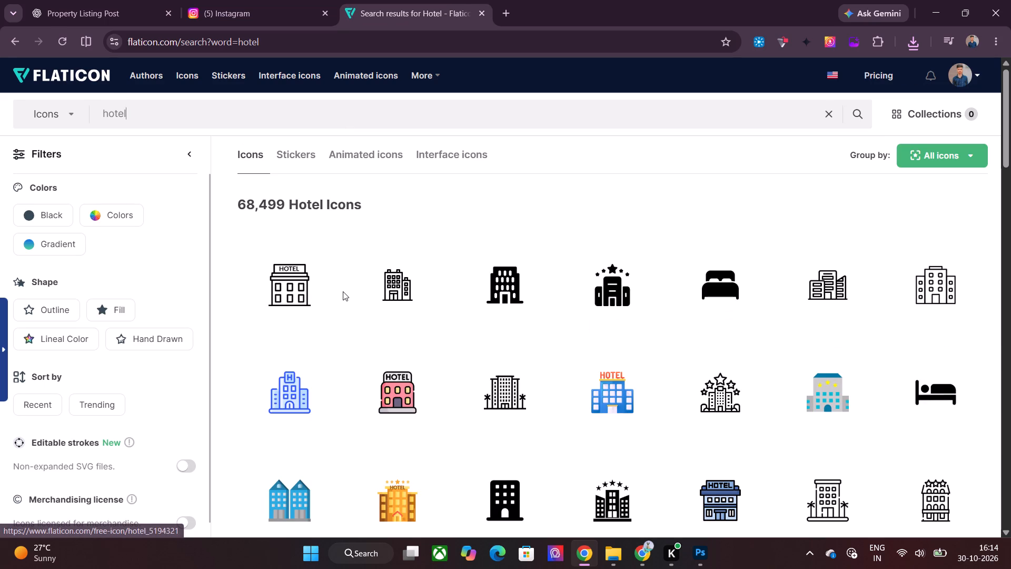
pyautogui.scroll(-3, 343, 291)
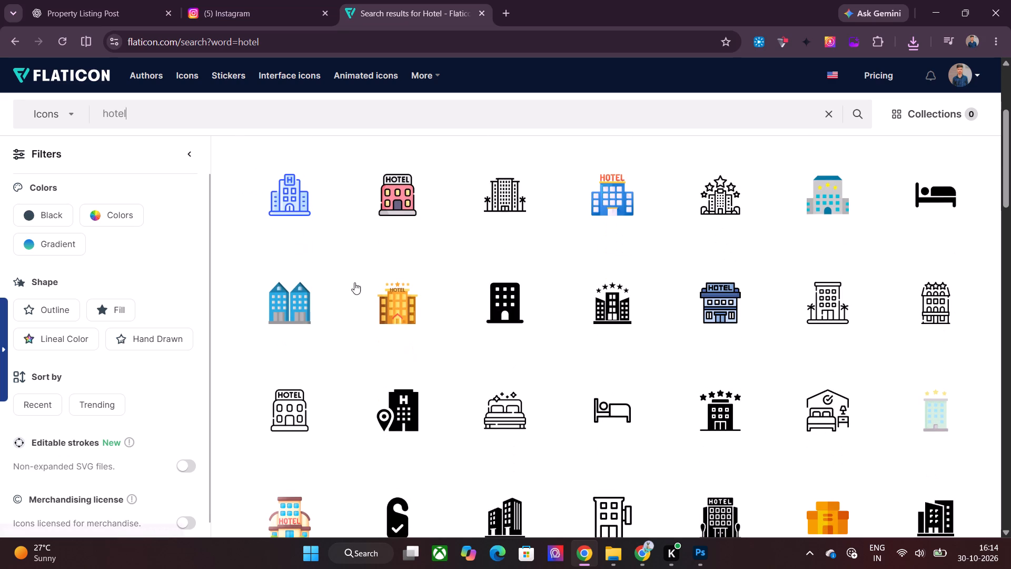
pyautogui.scroll(2, 416, 266)
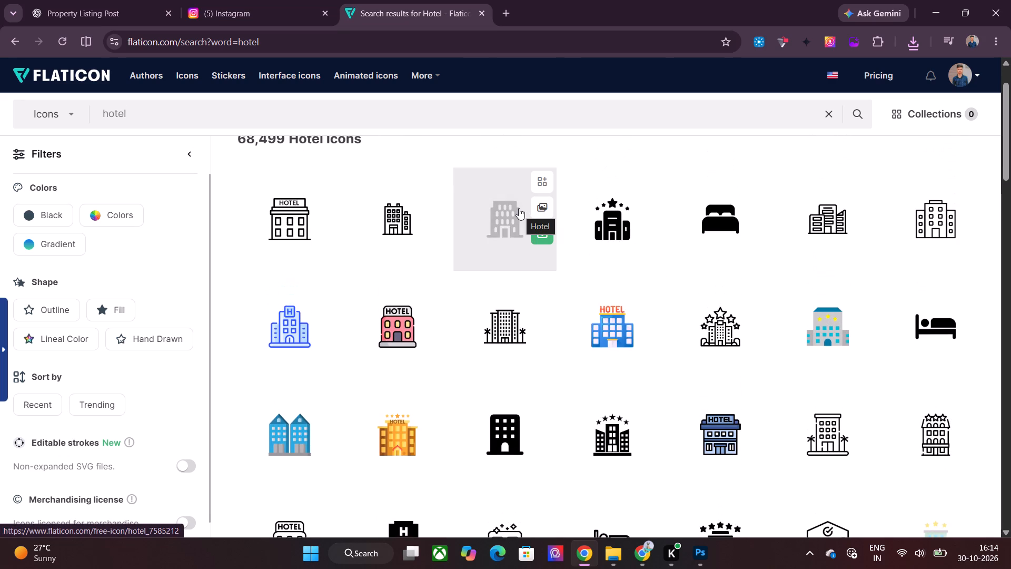
pyautogui.click(924, 220)
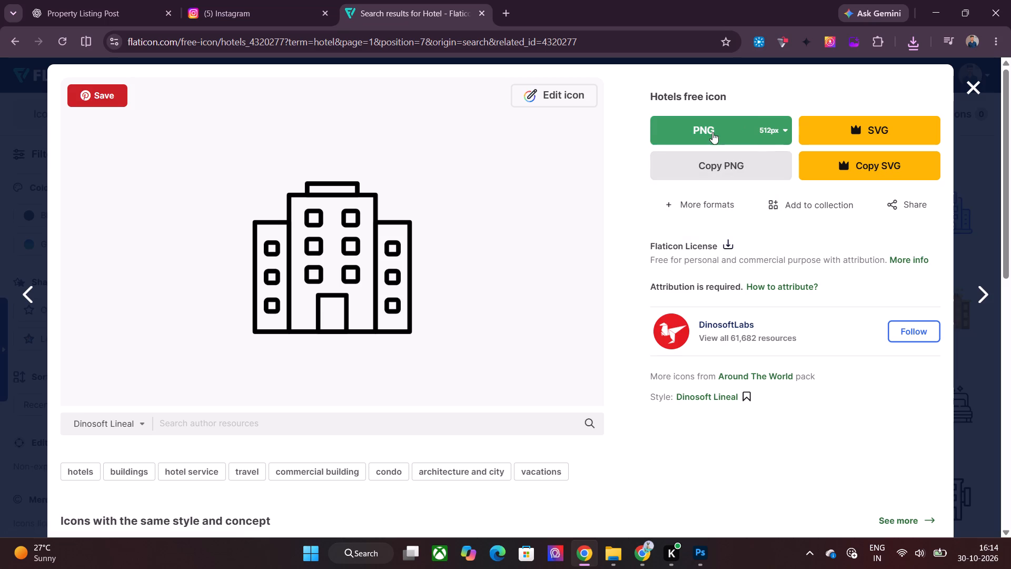
pyautogui.click(712, 132)
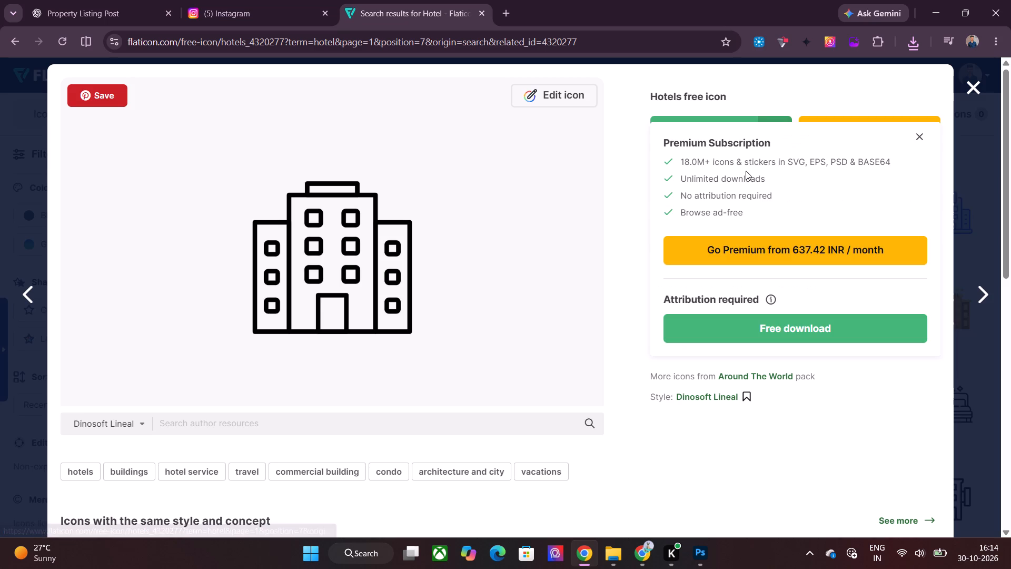
pyautogui.click(747, 341)
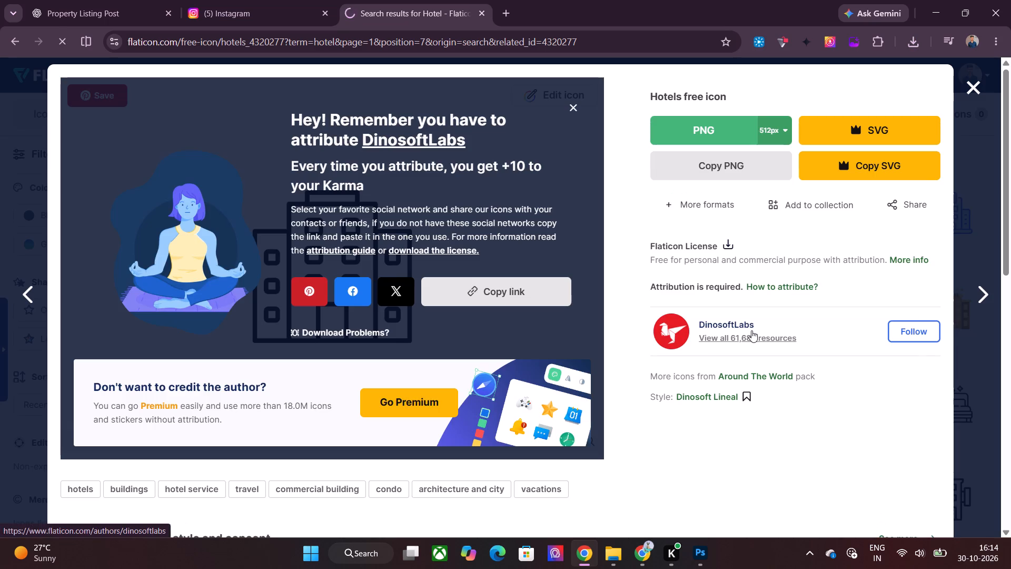
pyautogui.click(619, 296)
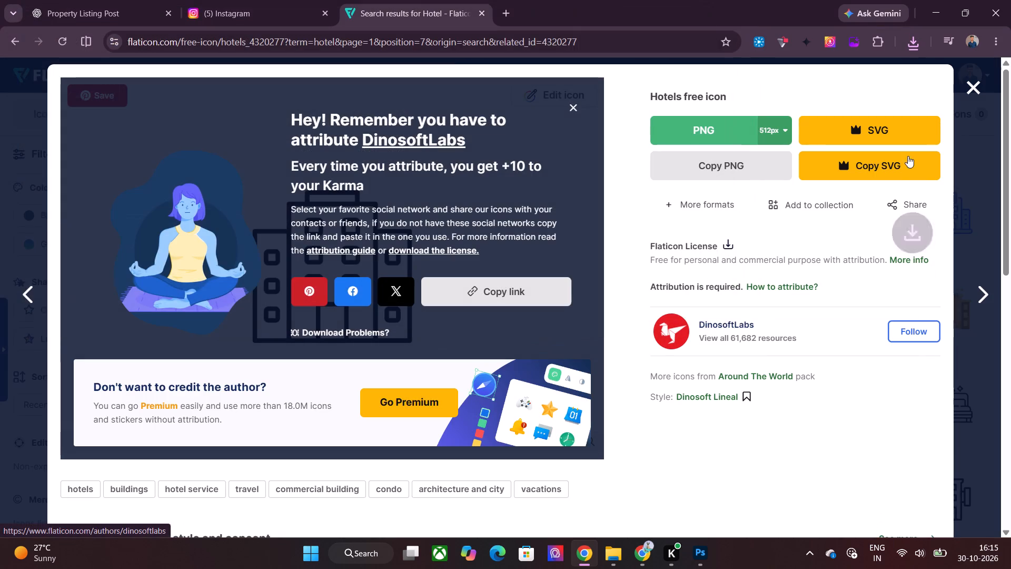
pyautogui.click(971, 84)
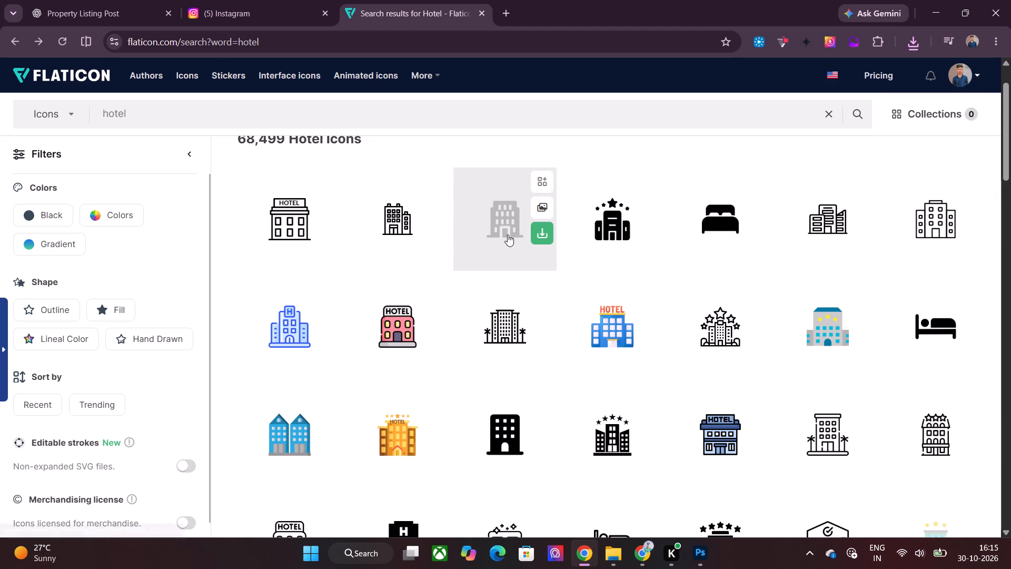
# Save the solid black hotel building icon as a free PNG named hotel in the 30-10-26 folder.
pyautogui.click(508, 234)
pyautogui.click(701, 134)
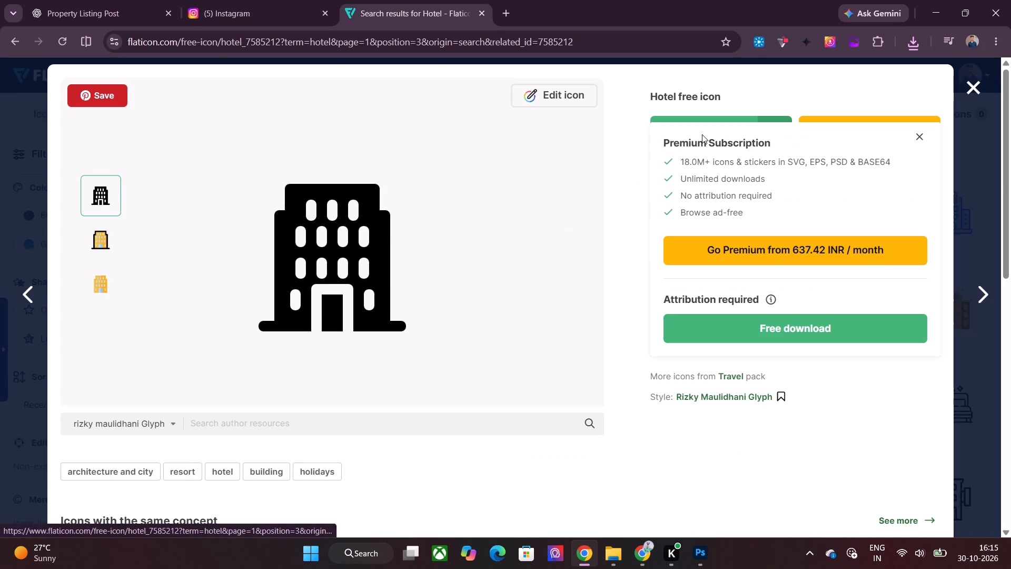
pyautogui.click(756, 326)
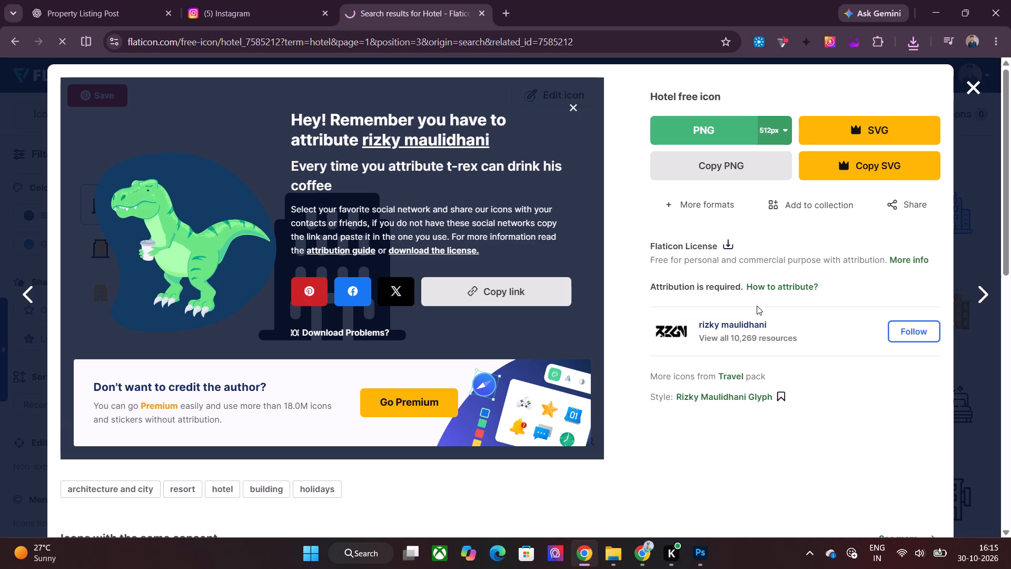
pyautogui.click(632, 289)
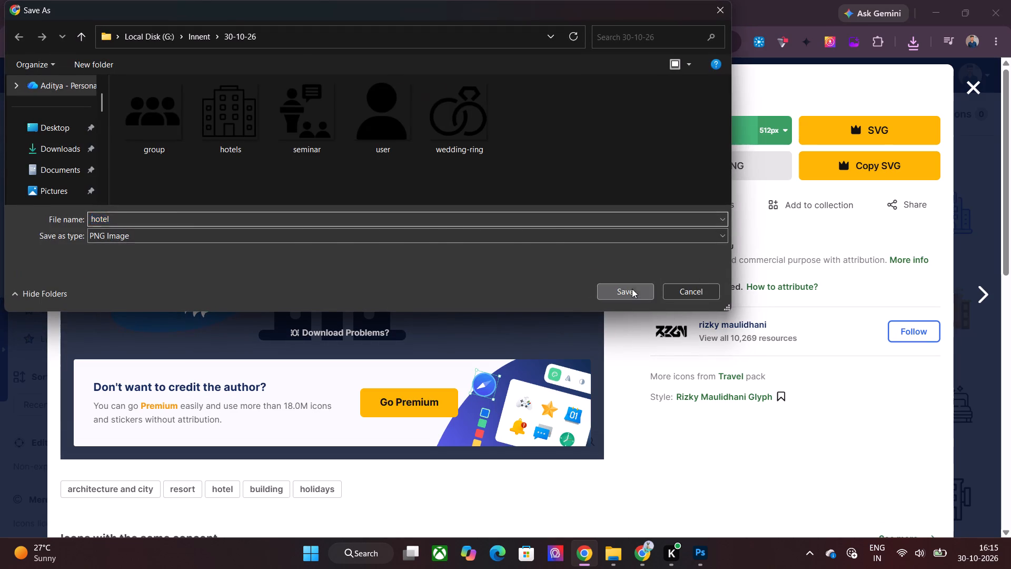
# Search Flaticon for "document" and save the first outlined document icon as a free PNG named google-docs in the 30-10-26 folder.
pyautogui.click(970, 92)
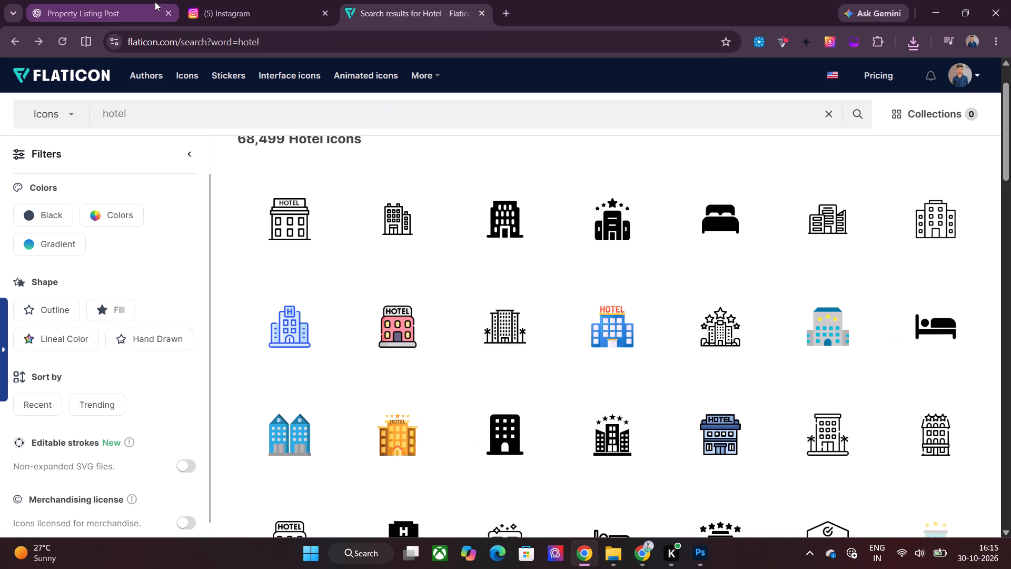
pyautogui.click(693, 558)
pyautogui.click(696, 558)
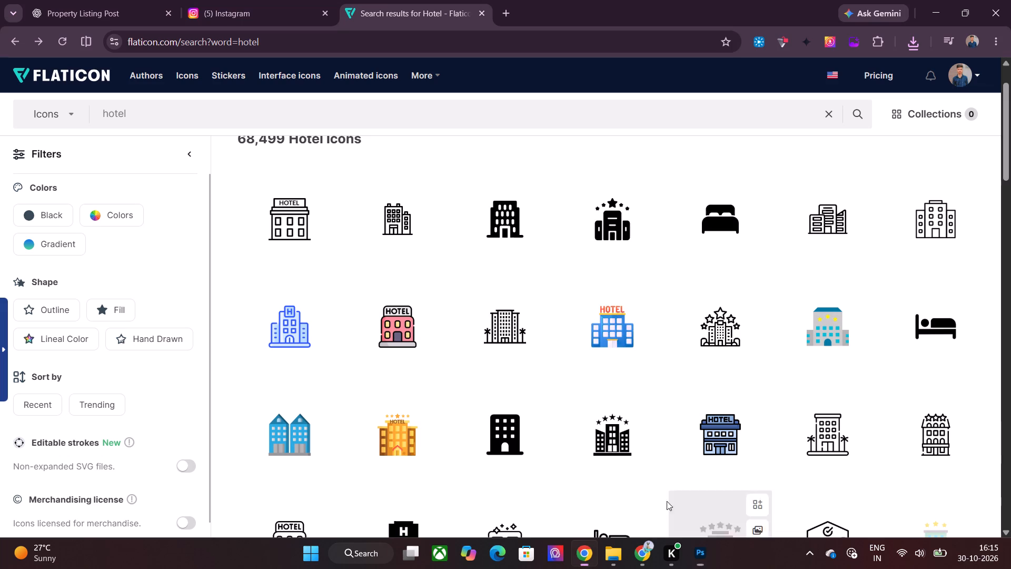
pyautogui.doubleClick(402, 106)
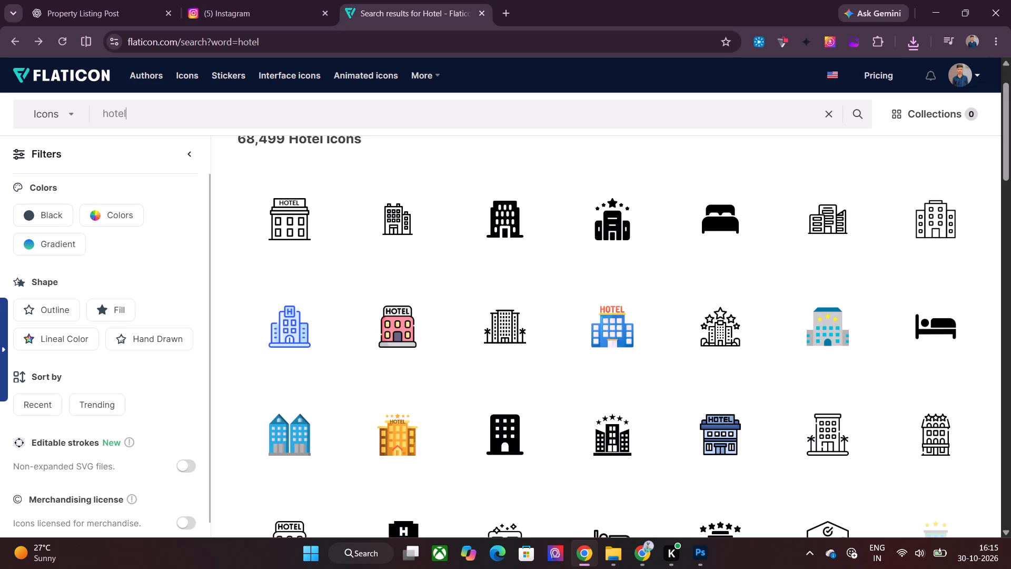
pyautogui.write('document')
pyautogui.press('Return')
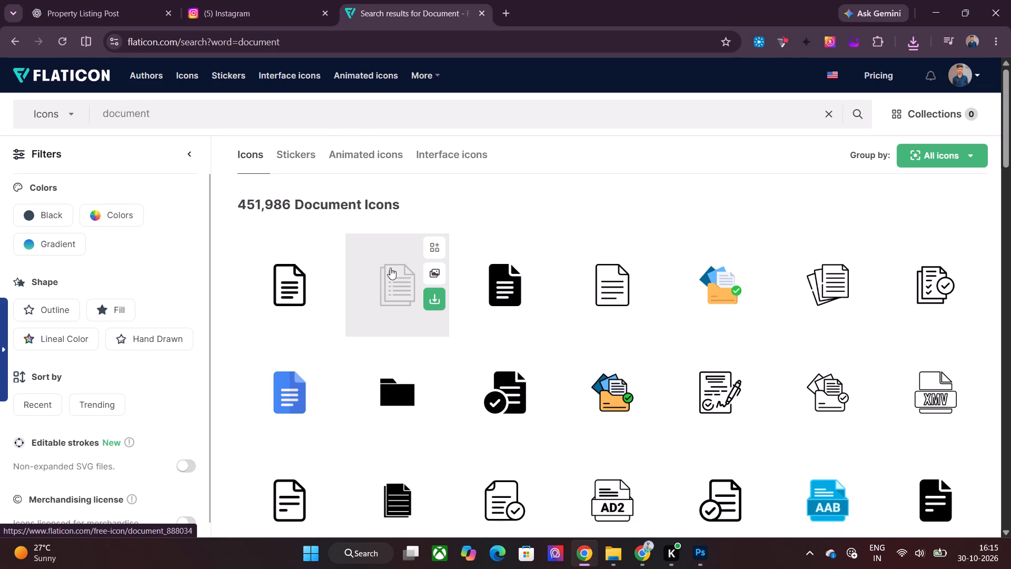
pyautogui.click(700, 548)
pyautogui.click(701, 552)
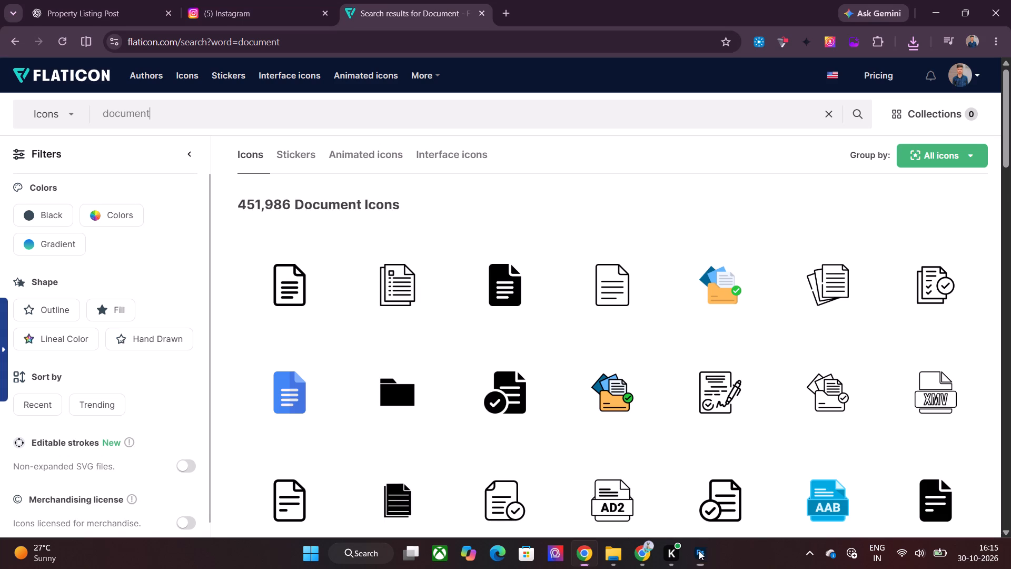
pyautogui.click(306, 282)
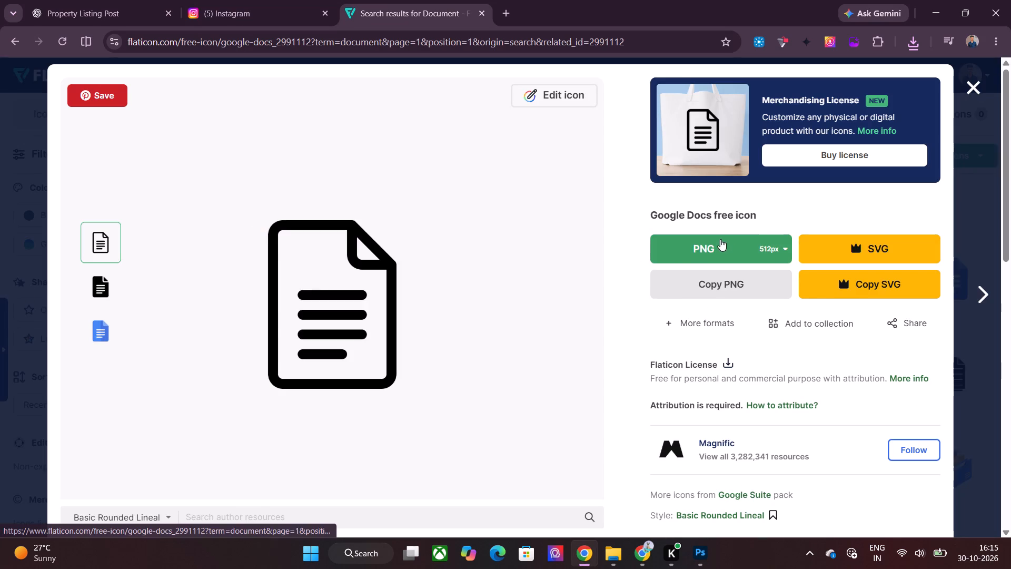
pyautogui.click(720, 239)
pyautogui.click(774, 451)
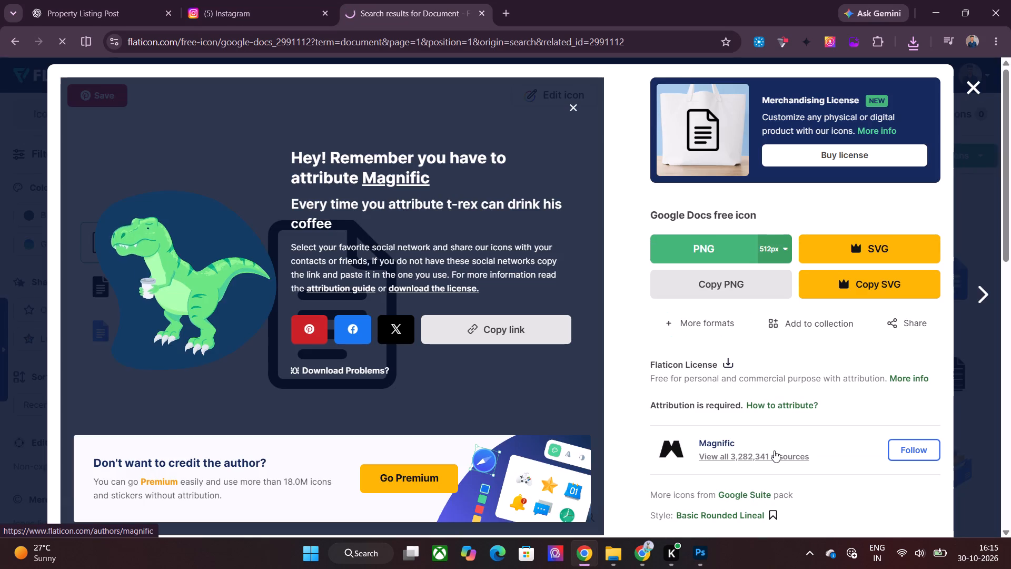
pyautogui.click(649, 284)
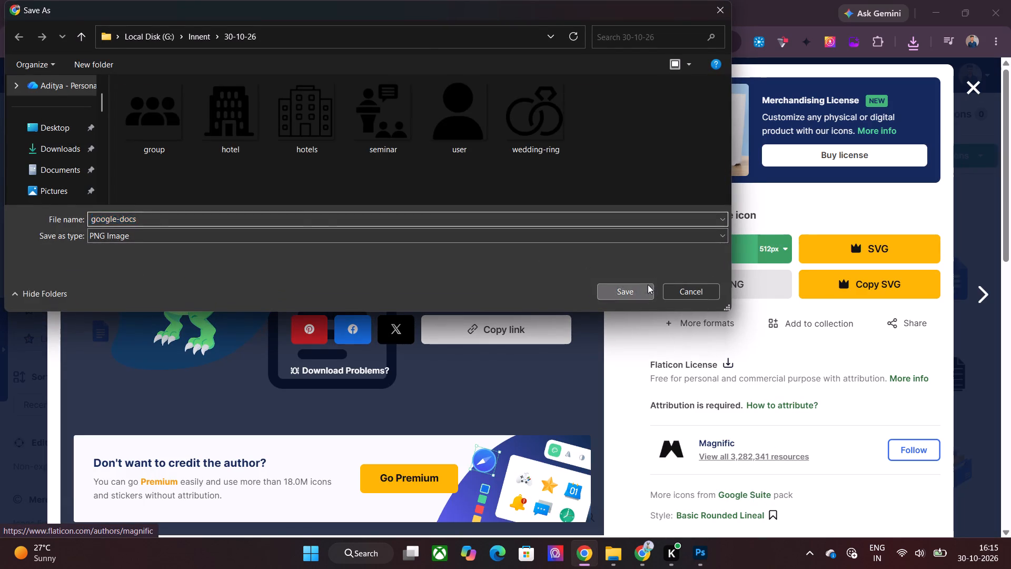
# Switch to Photoshop and open the google-docs, hotels and user icon files from the 30-10-26 folder.
pyautogui.click(703, 563)
pyautogui.click(123, 128)
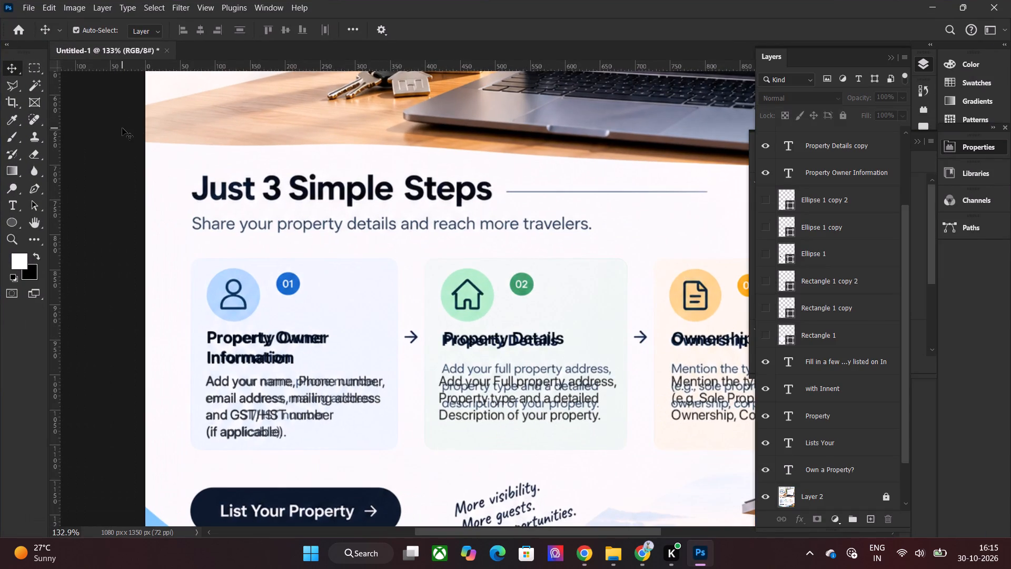
pyautogui.hotkey('ctrl', 'o')
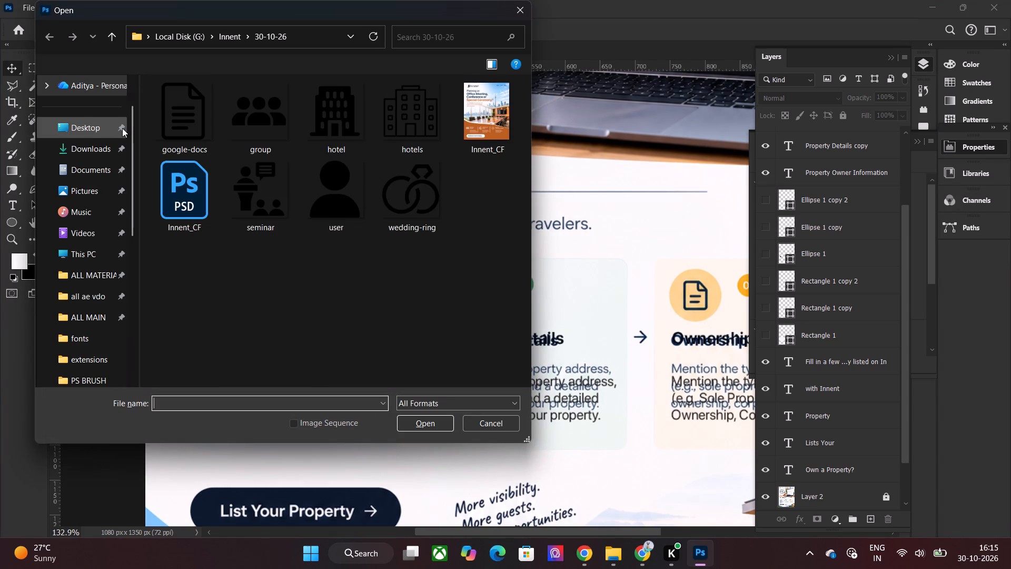
pyautogui.click(330, 203)
pyautogui.keyDown('ctrl'); pyautogui.click(164, 116); pyautogui.keyUp('ctrl')
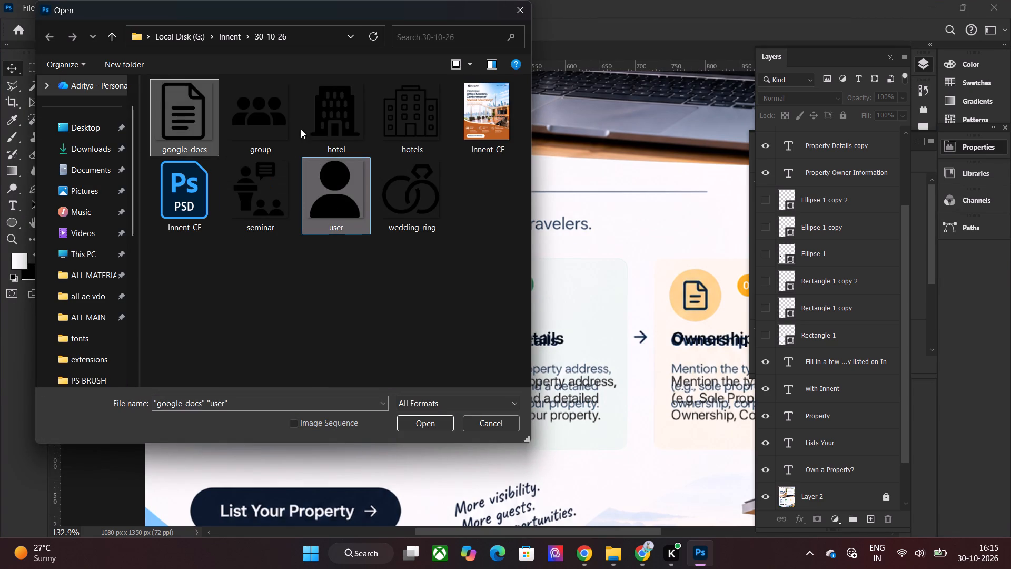
pyautogui.moveTo(404, 17); pyautogui.dragTo(299, 46)
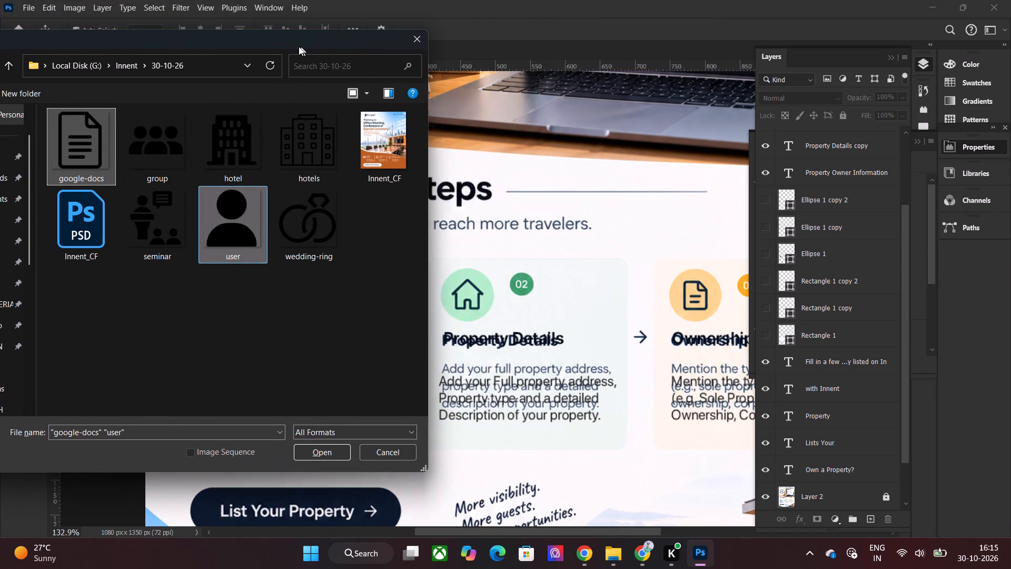
pyautogui.moveTo(299, 46); pyautogui.dragTo(288, 47)
pyautogui.keyDown('ctrl'); pyautogui.click(357, 150); pyautogui.keyUp('ctrl')
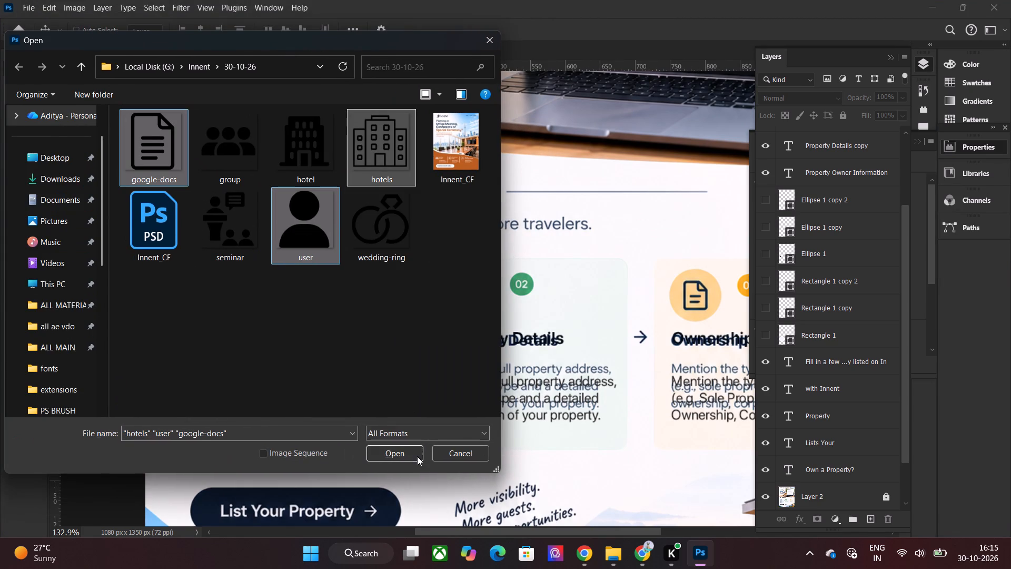
pyautogui.click(419, 462)
pyautogui.click(414, 461)
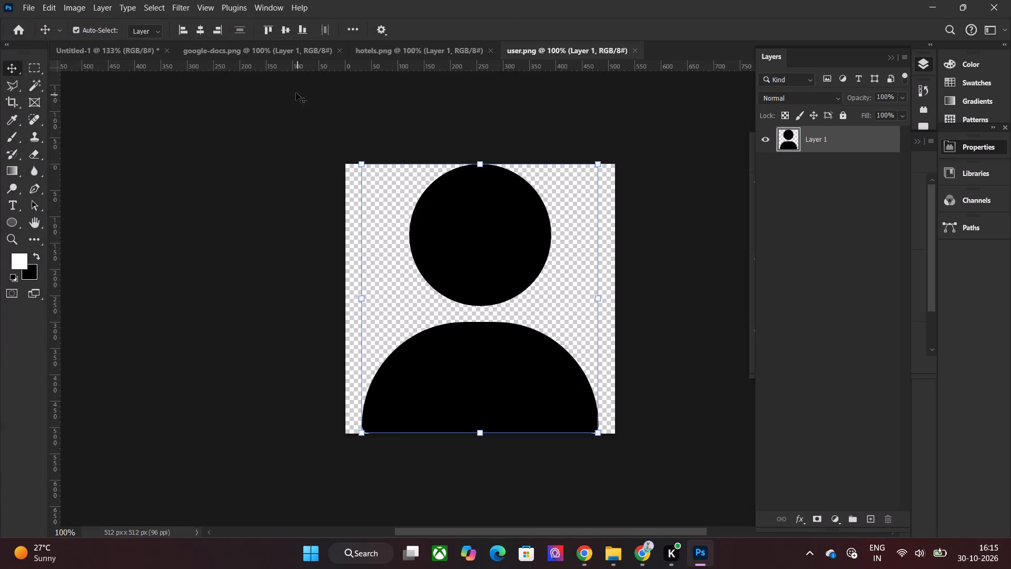
# Convert the user icon layer to a smart object and copy it into the Untitled-1 post document.
pyautogui.rightClick(835, 148)
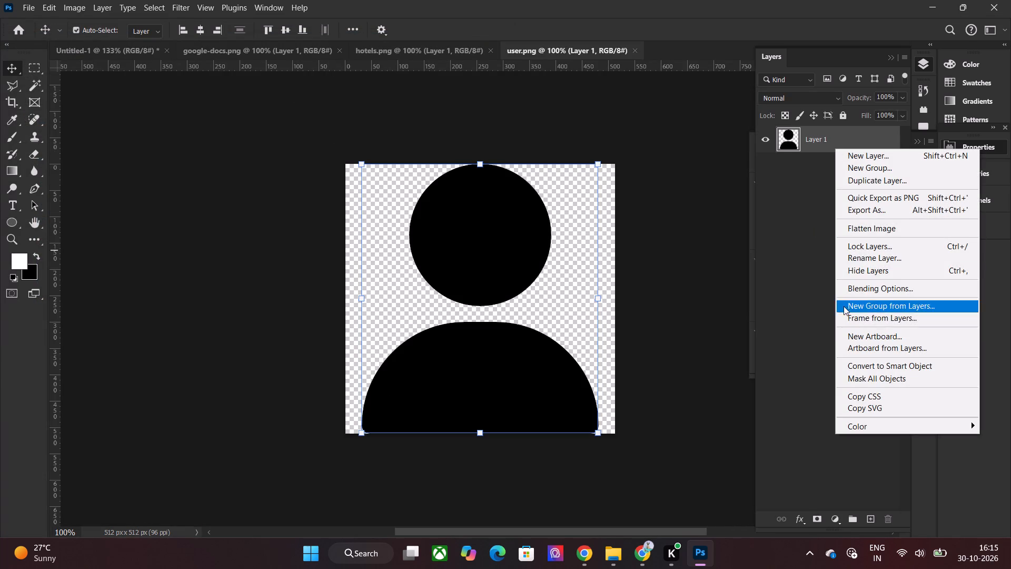
pyautogui.click(859, 370)
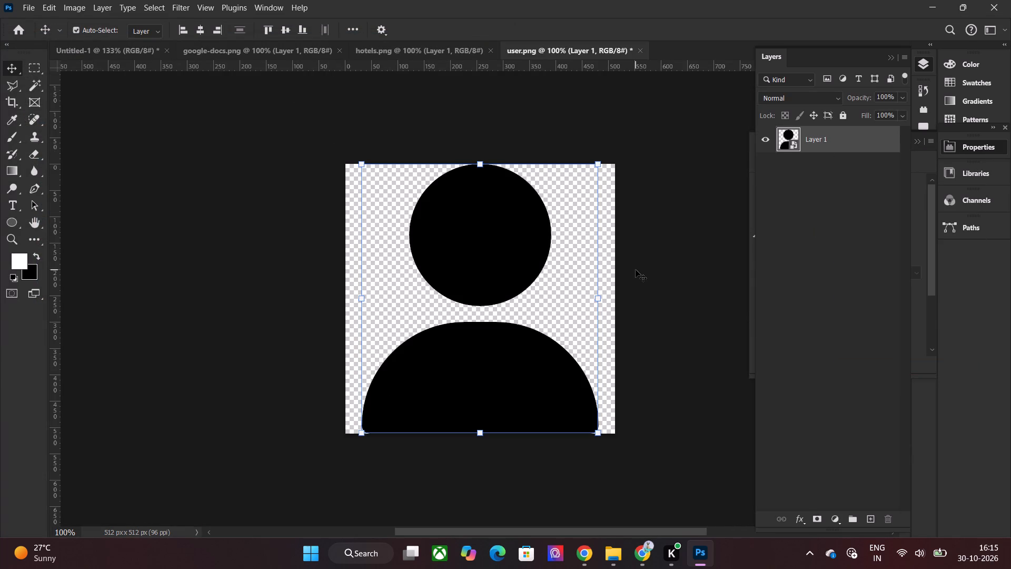
pyautogui.hotkey('ctrl', 'c')
pyautogui.click(113, 52)
pyautogui.hotkey('ctrl', 'v')
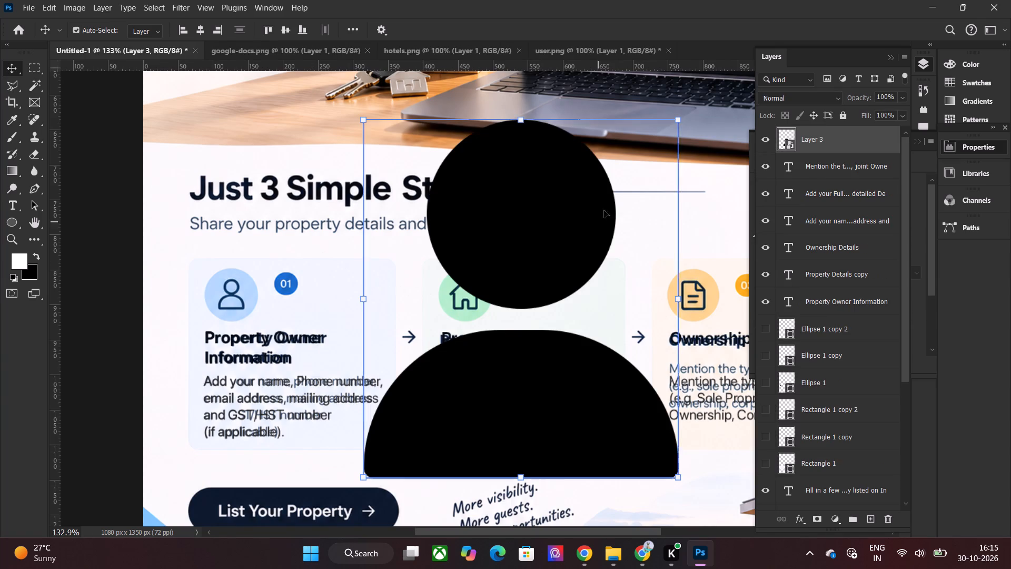
# Scale the user icon to about 13.33% and centre it on the blue circle of the Property Owner Information card.
pyautogui.moveTo(678, 120); pyautogui.dragTo(433, 427)
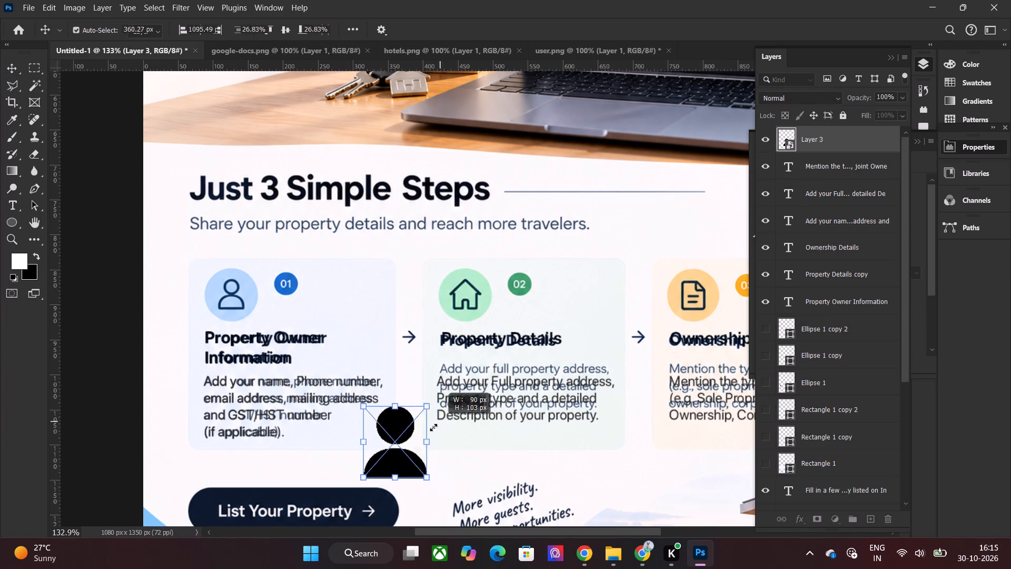
pyautogui.moveTo(433, 427); pyautogui.dragTo(401, 448)
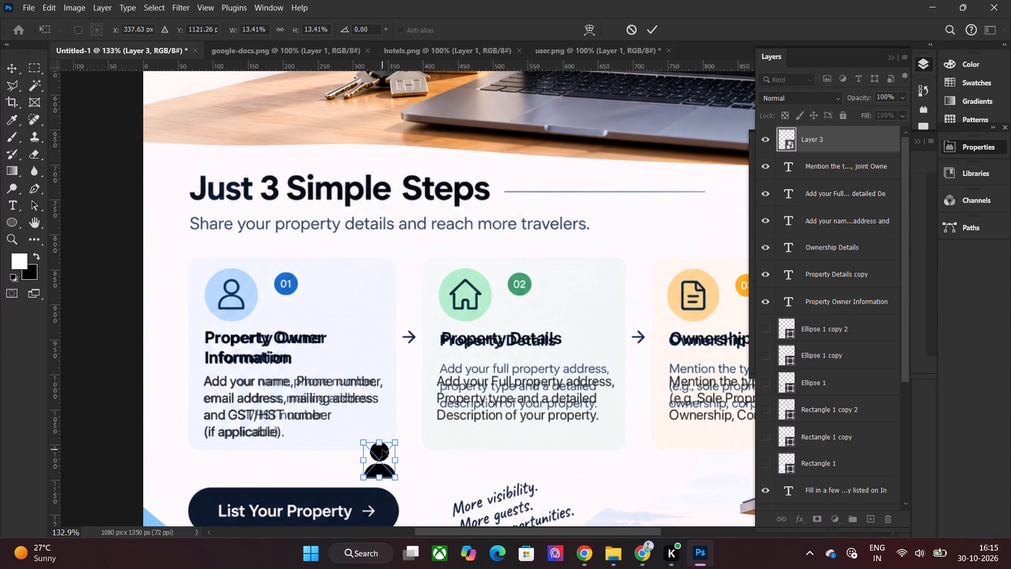
pyautogui.moveTo(382, 449); pyautogui.dragTo(236, 284)
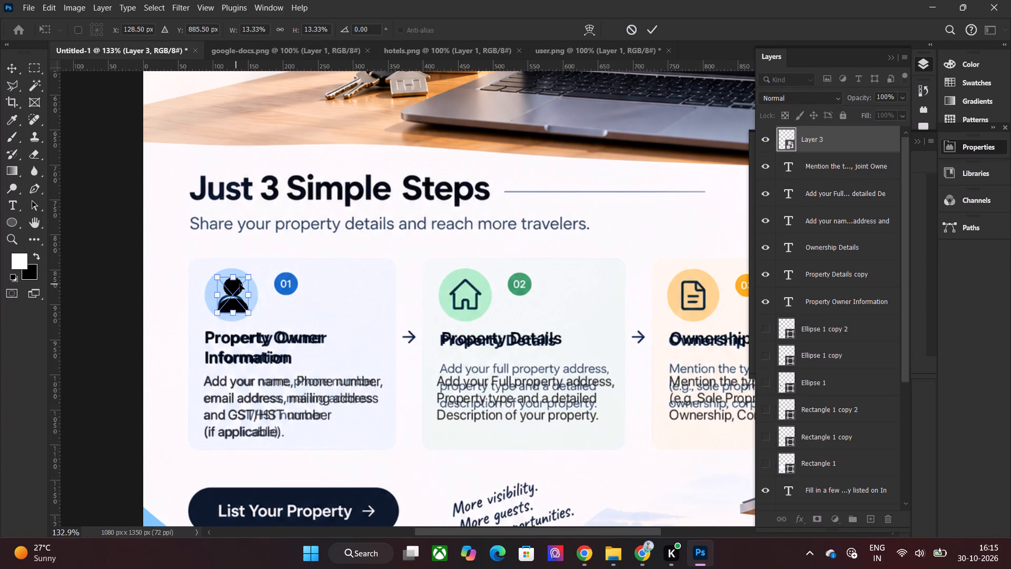
pyautogui.click(649, 33)
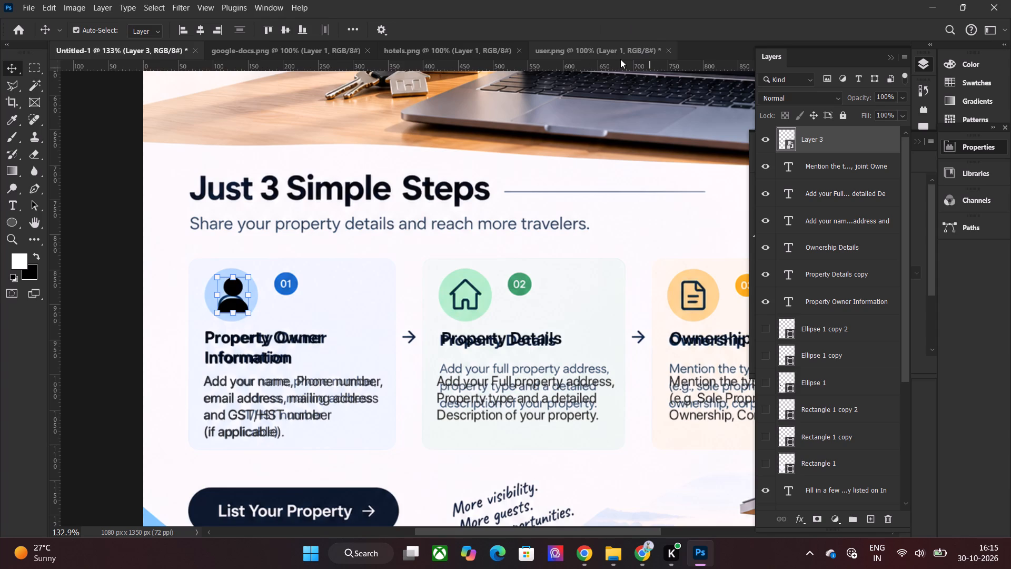
pyautogui.press('Left')
pyautogui.press('Up')
pyautogui.press('Left')
pyautogui.press('Left')
pyautogui.press('Left')
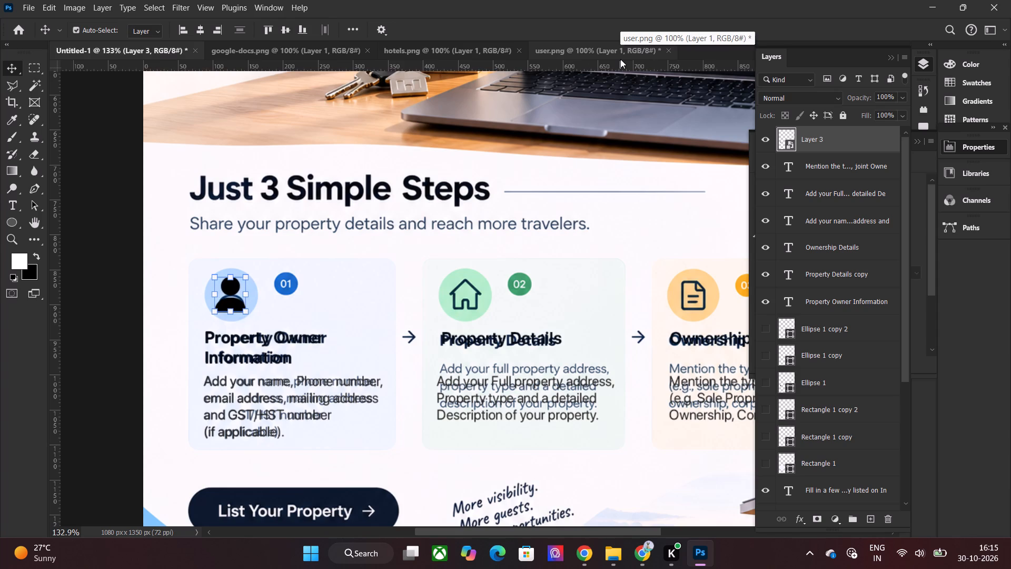
pyautogui.press('Right')
pyautogui.press('Up')
pyautogui.press('Up')
pyautogui.press('Right')
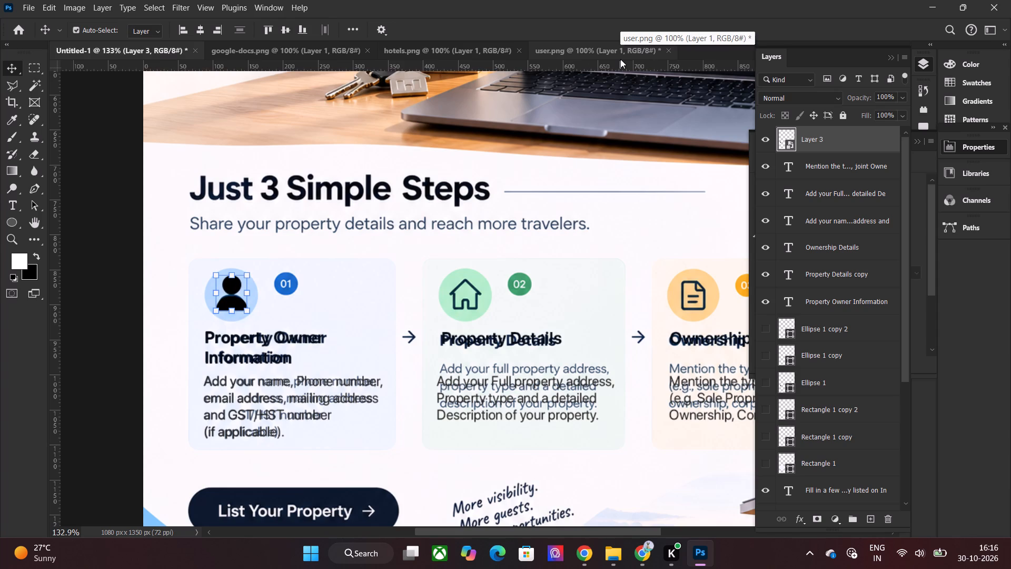
pyautogui.click(541, 118)
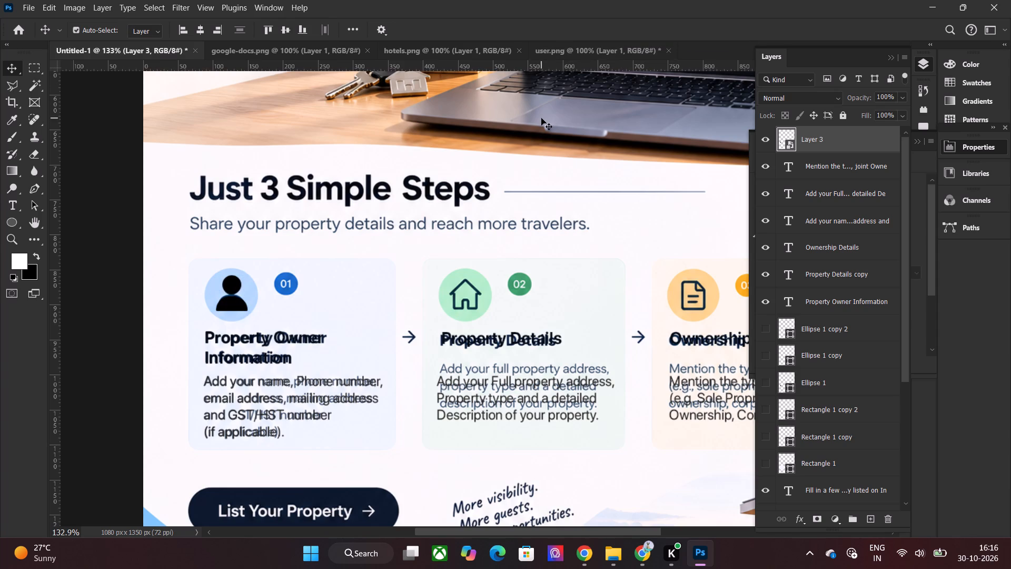
# Convert the google-docs icon layer to a smart object and copy it into the Untitled-1 post document.
pyautogui.click(411, 50)
pyautogui.click(269, 49)
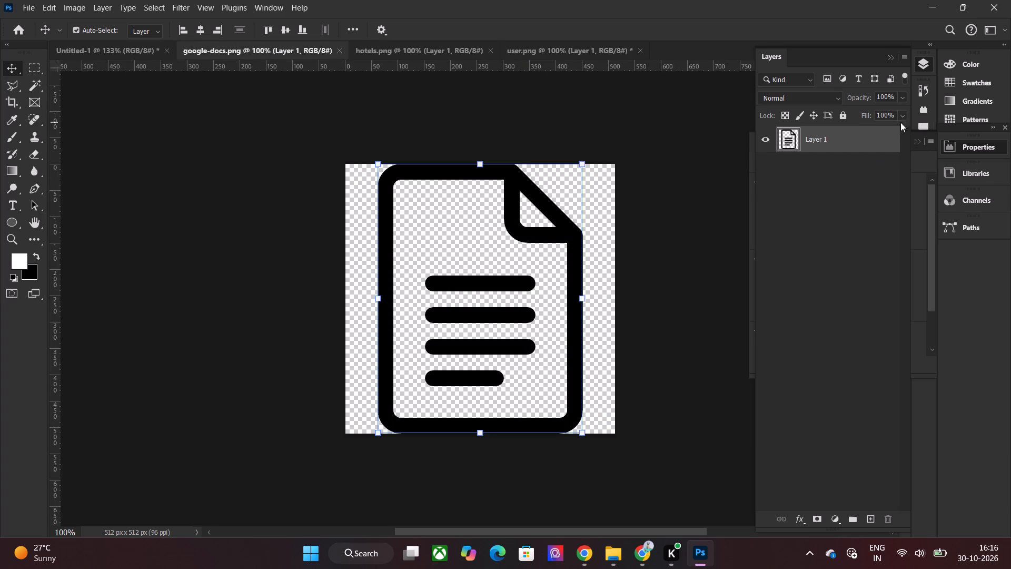
pyautogui.rightClick(863, 135)
pyautogui.click(907, 355)
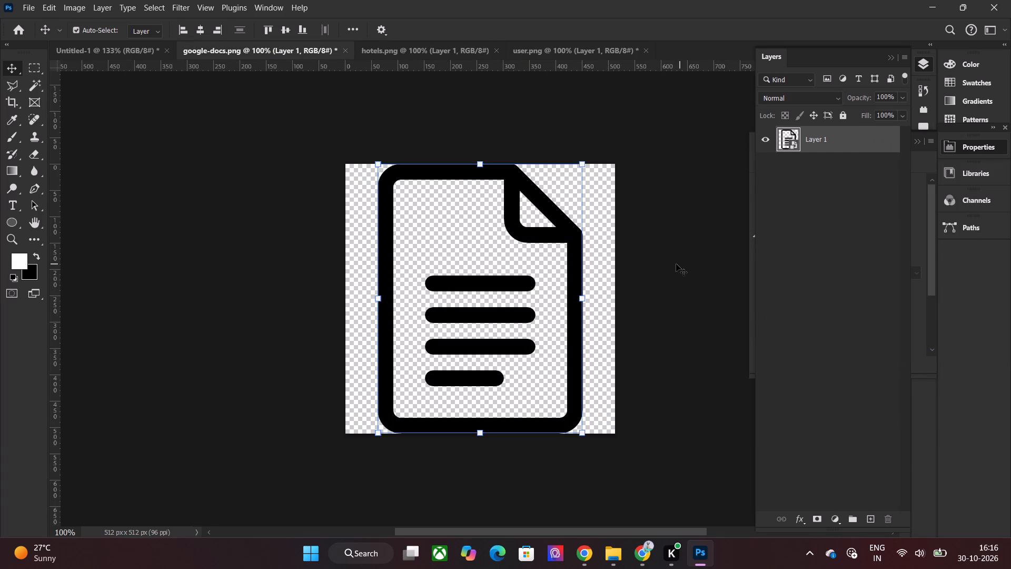
pyautogui.hotkey('ctrl', 'c')
pyautogui.click(151, 42)
pyautogui.hotkey('ctrl', 'v')
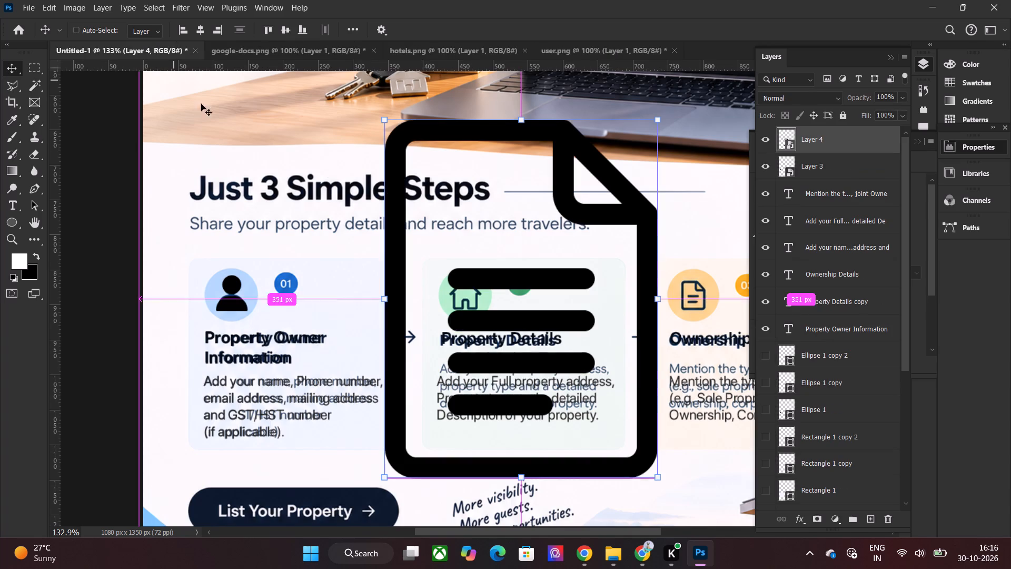
# Scale the document icon down to fit inside the orange circle of the Ownership Details card and place it there.
pyautogui.moveTo(380, 120); pyautogui.dragTo(584, 446)
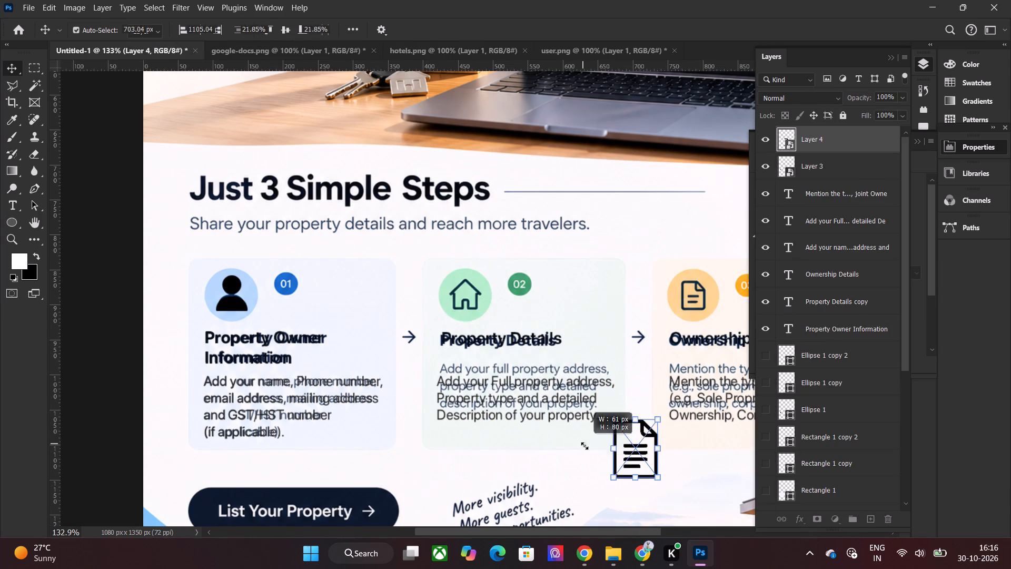
pyautogui.moveTo(584, 446); pyautogui.dragTo(596, 454)
pyautogui.moveTo(642, 453); pyautogui.dragTo(679, 296)
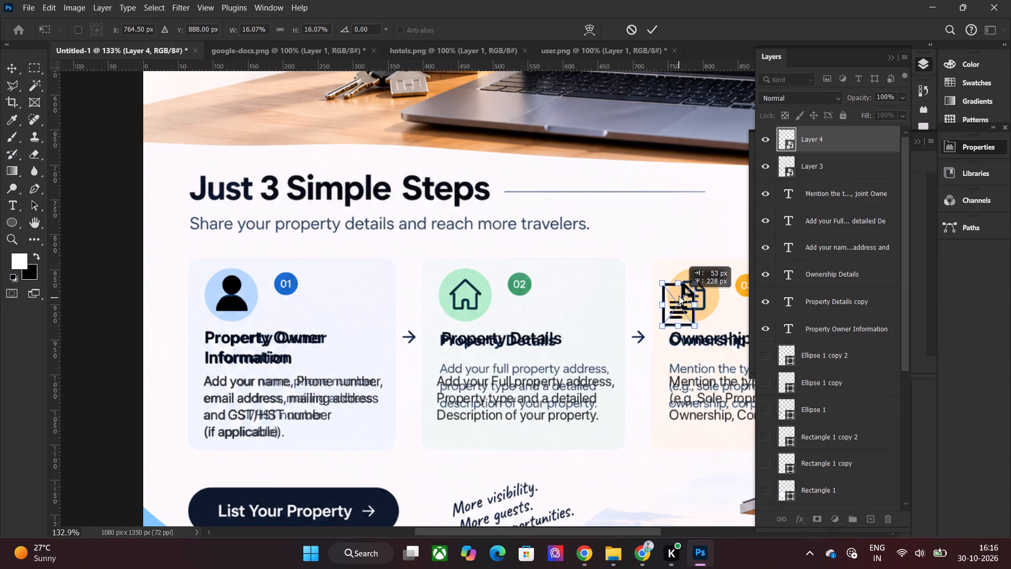
pyautogui.moveTo(679, 296); pyautogui.dragTo(687, 292)
pyautogui.keyDown('shift'); pyautogui.moveTo(670, 274); pyautogui.dragTo(680, 281); pyautogui.keyUp('shift')
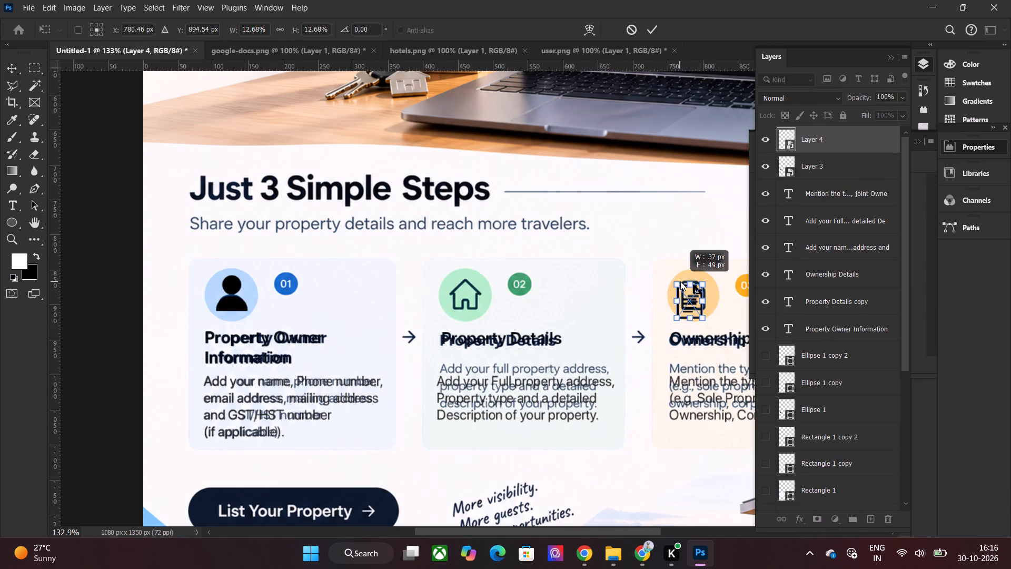
pyautogui.keyDown('shift'); pyautogui.moveTo(680, 281); pyautogui.dragTo(683, 283); pyautogui.keyUp('shift')
pyautogui.click(654, 25)
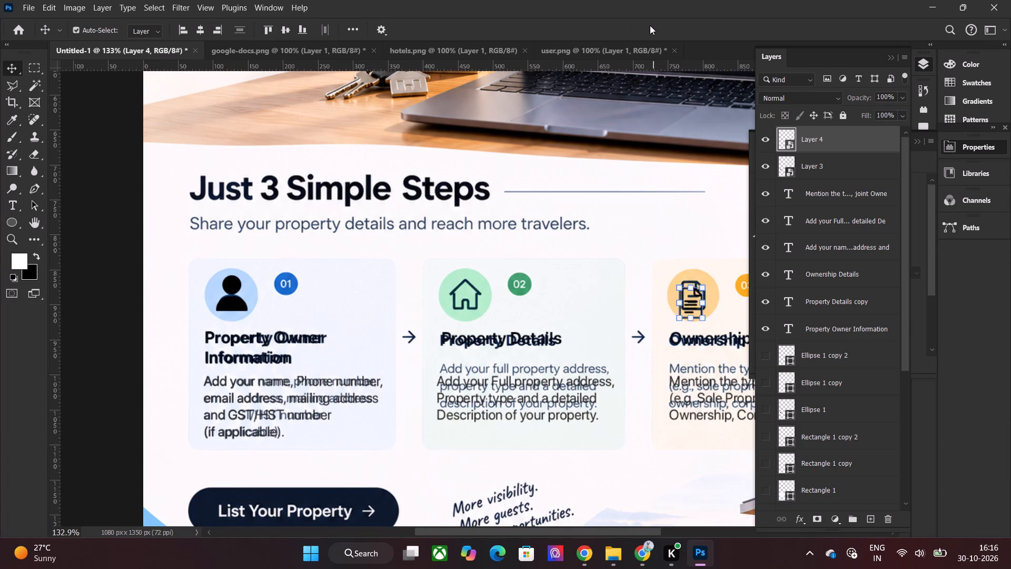
# Nudge the document icon up and sideways until it is centred over the reference icon in the orange circle.
pyautogui.press('Right')
pyautogui.press('Right')
pyautogui.press('Right')
pyautogui.press('Up')
pyautogui.press('Up')
pyautogui.press('Up')
pyautogui.press('Up')
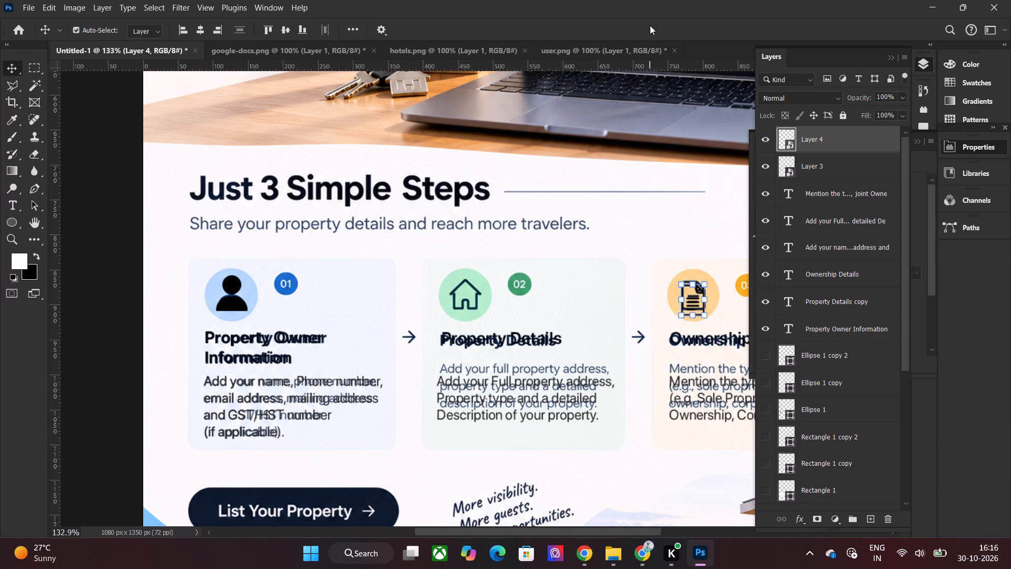
pyautogui.press('Up')
pyautogui.press('Up')
pyautogui.press('Up')
pyautogui.press('Up')
pyautogui.press('Up')
pyautogui.press('Up')
pyautogui.press('Up')
pyautogui.press('Right')
pyautogui.press('Up')
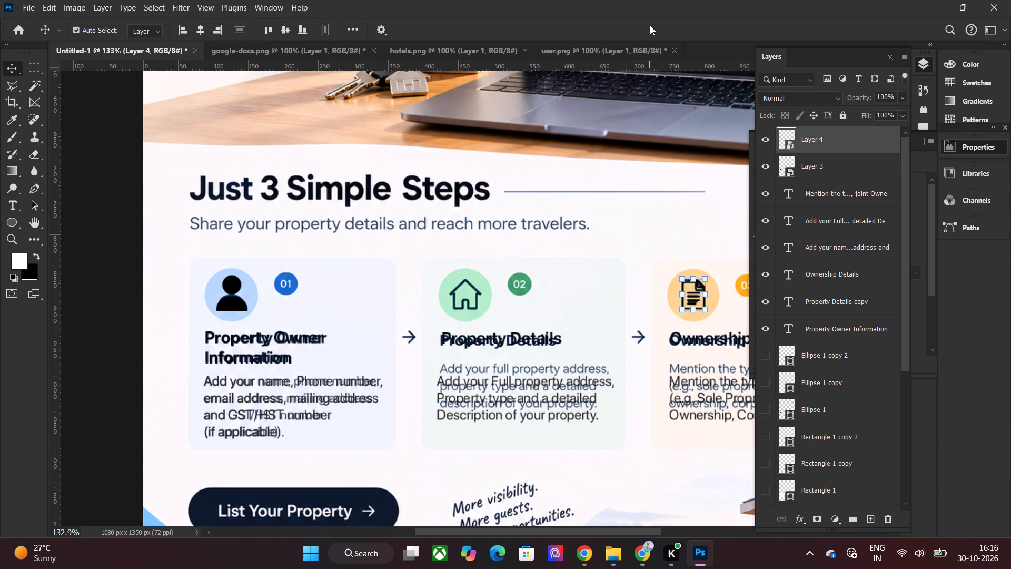
pyautogui.press('Left')
pyautogui.press('Up')
pyautogui.press('Right')
pyautogui.press('Up')
pyautogui.press('Down')
pyautogui.press('z')
pyautogui.press('Down')
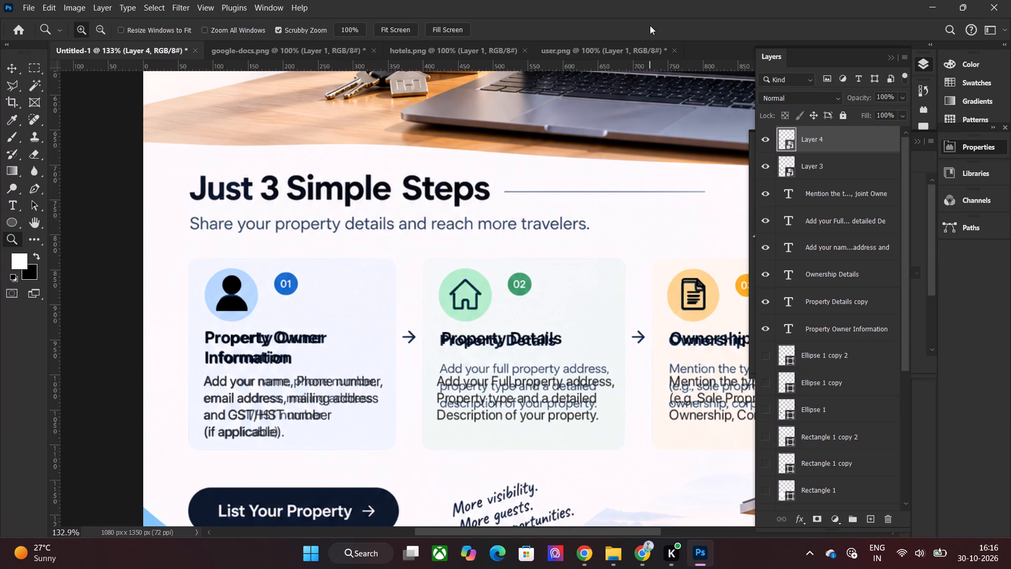
# Nudge the document icon slightly down within the orange circle of the Ownership Details card.
pyautogui.click(11, 70)
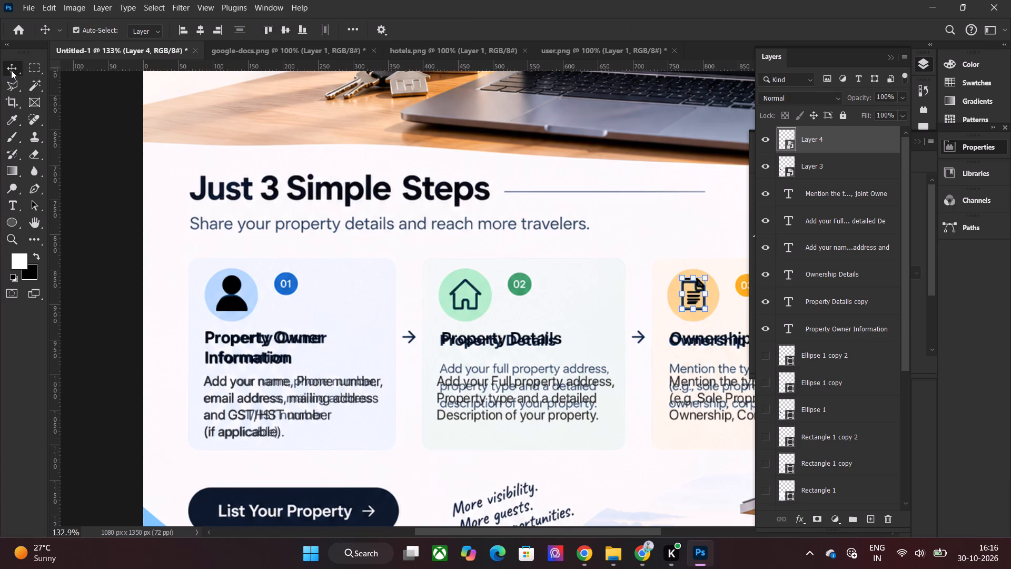
pyautogui.press('Down')
pyautogui.press('Down')
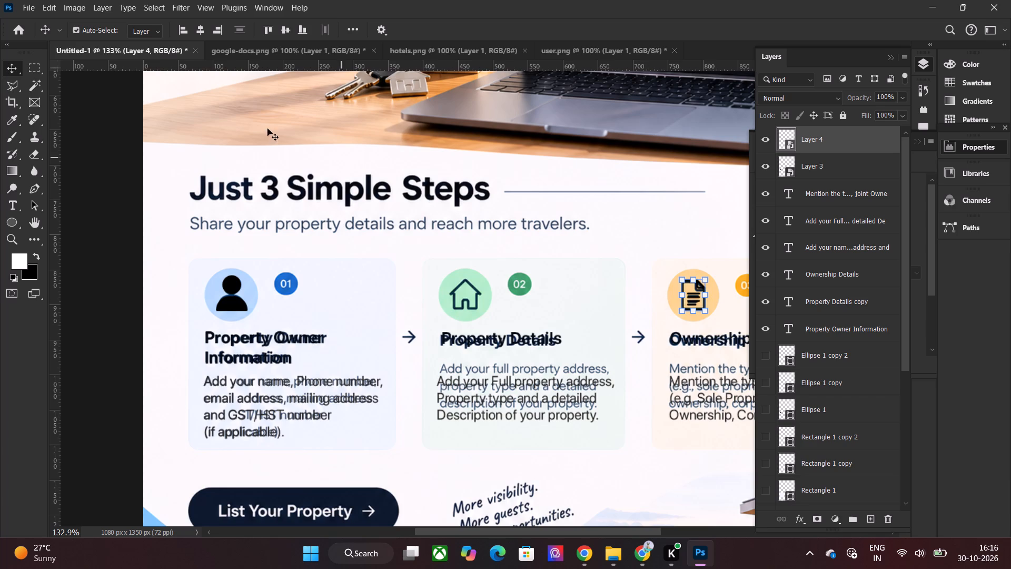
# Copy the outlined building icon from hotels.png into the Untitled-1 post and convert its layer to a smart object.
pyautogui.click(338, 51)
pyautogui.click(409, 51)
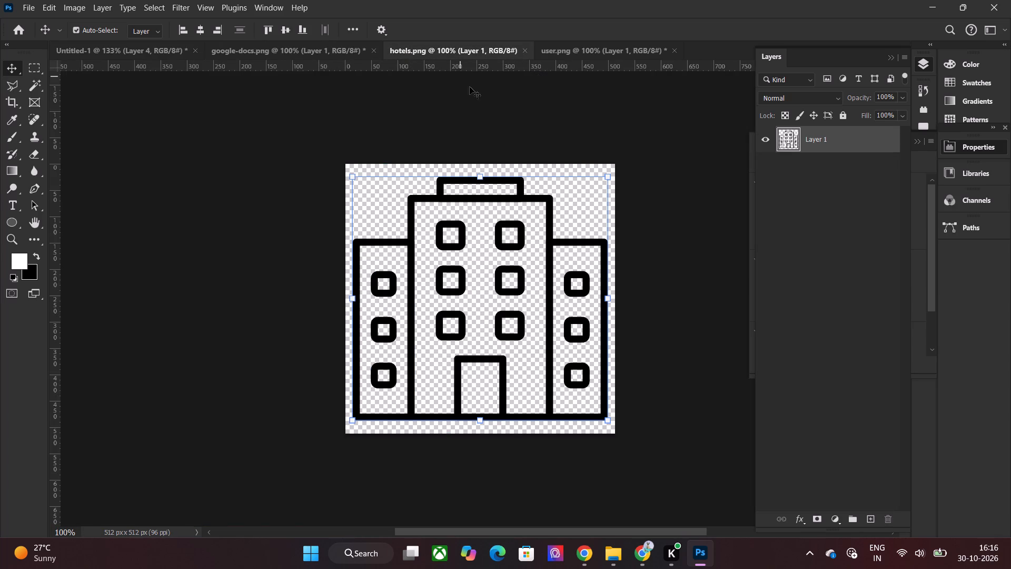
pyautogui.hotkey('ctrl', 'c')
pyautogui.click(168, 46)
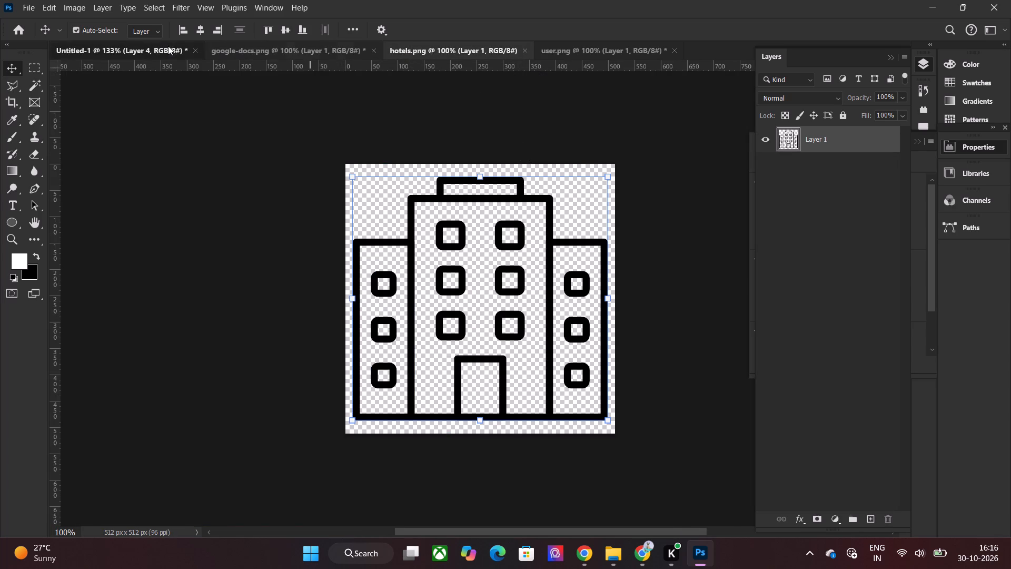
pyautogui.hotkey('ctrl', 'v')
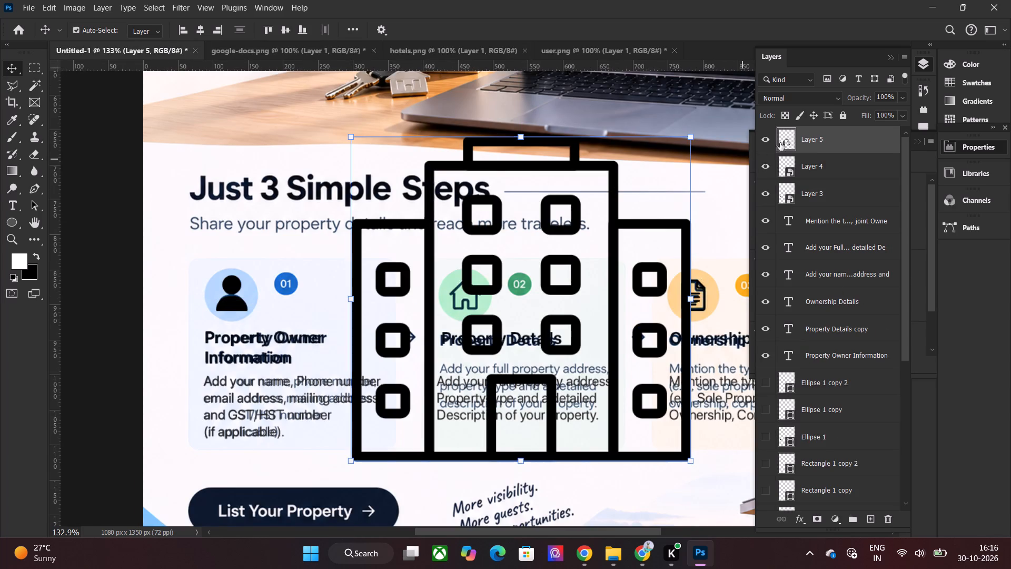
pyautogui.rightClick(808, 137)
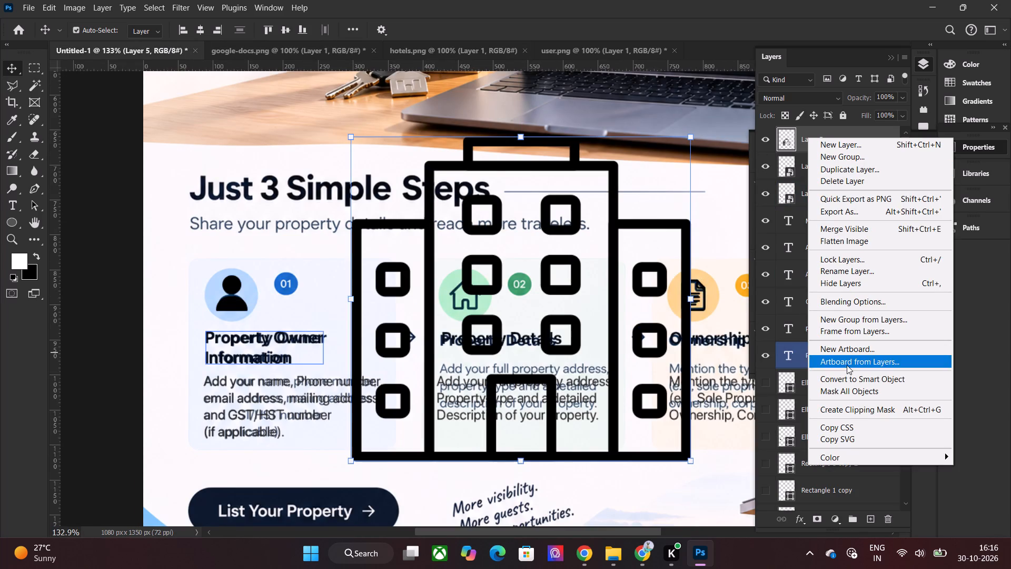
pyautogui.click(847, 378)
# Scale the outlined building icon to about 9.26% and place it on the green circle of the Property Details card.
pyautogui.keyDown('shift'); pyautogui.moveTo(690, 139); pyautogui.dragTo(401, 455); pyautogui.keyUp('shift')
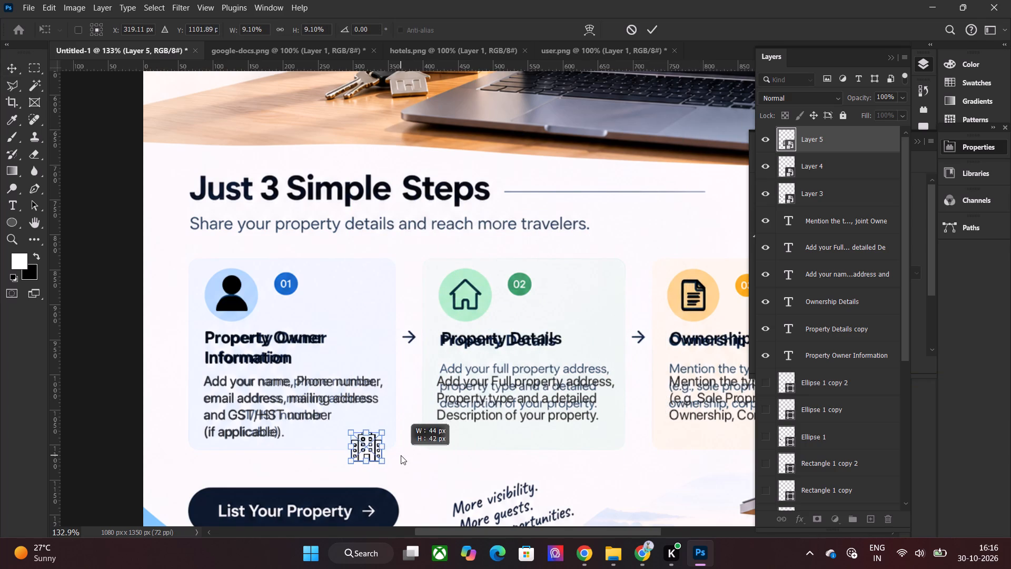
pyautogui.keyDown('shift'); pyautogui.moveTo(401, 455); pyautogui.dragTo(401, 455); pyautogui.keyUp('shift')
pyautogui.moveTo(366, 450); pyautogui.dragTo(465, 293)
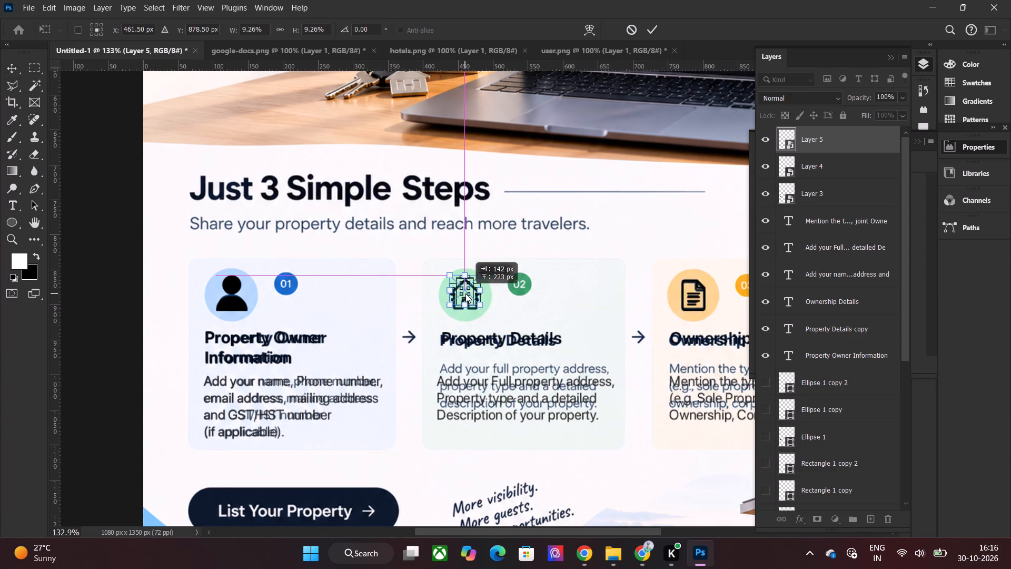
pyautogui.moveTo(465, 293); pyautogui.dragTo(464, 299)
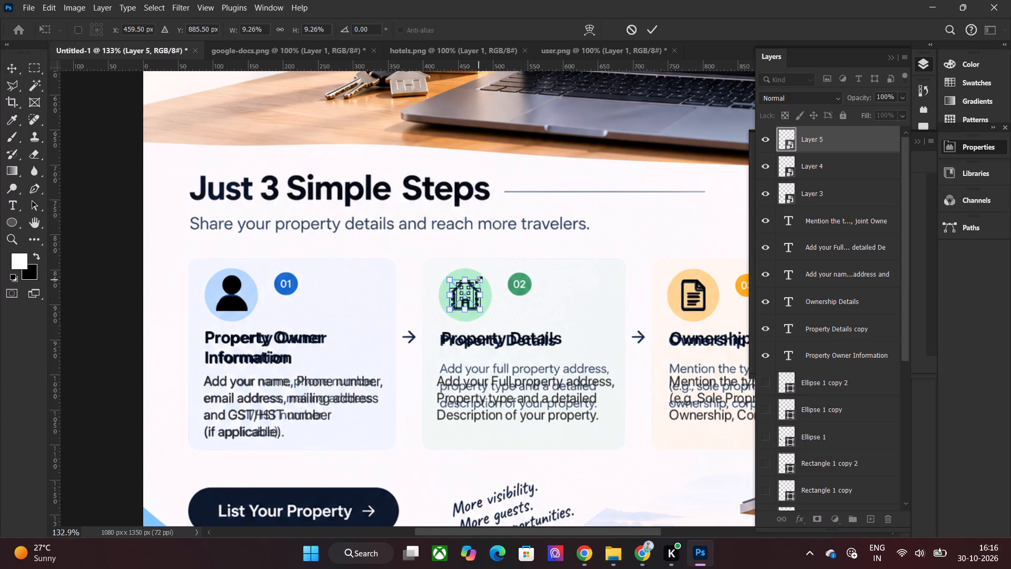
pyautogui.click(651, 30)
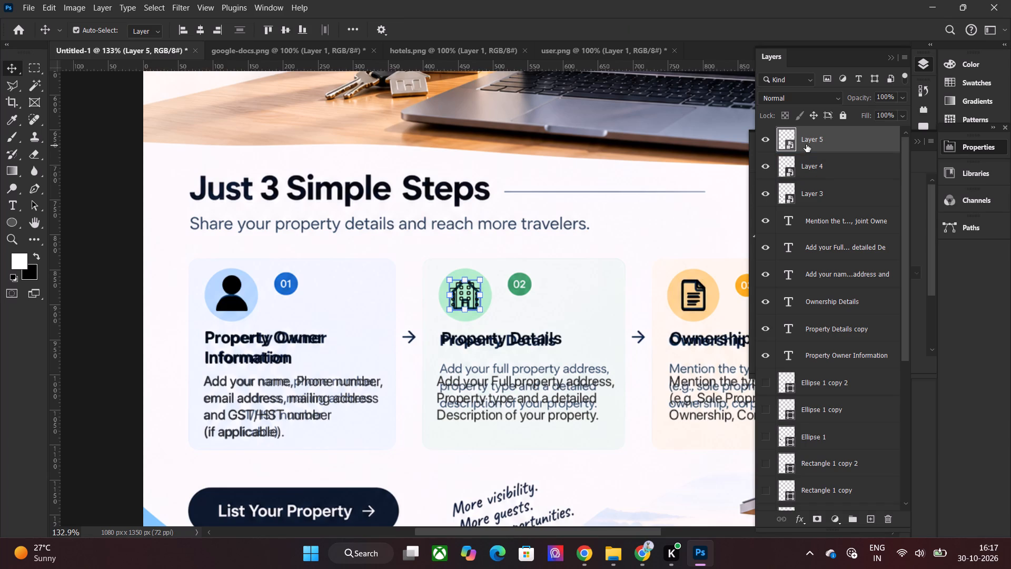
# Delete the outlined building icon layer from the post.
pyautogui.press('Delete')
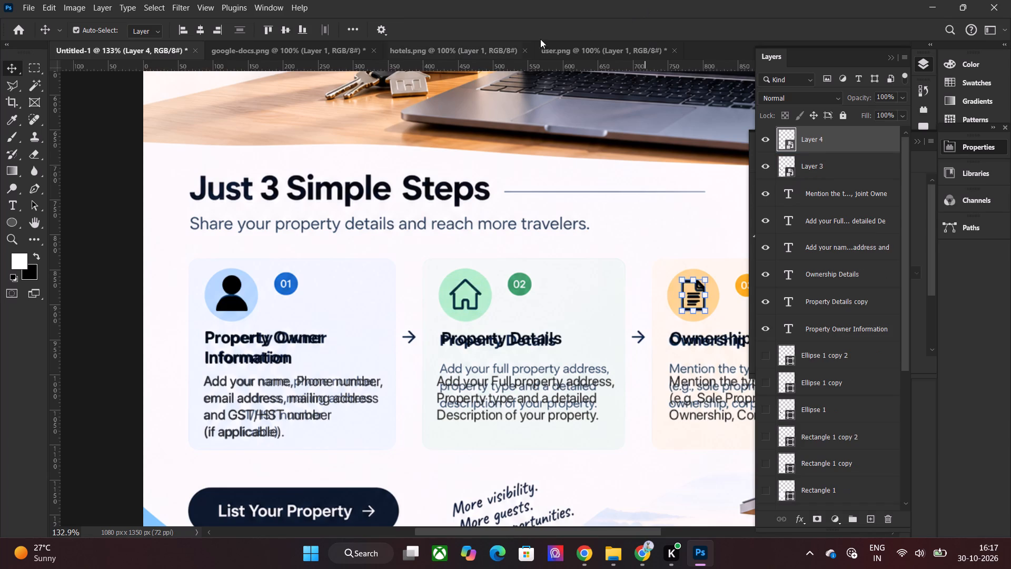
# Close the hotels.png and user.png icon documents.
pyautogui.click(529, 51)
pyautogui.click(523, 51)
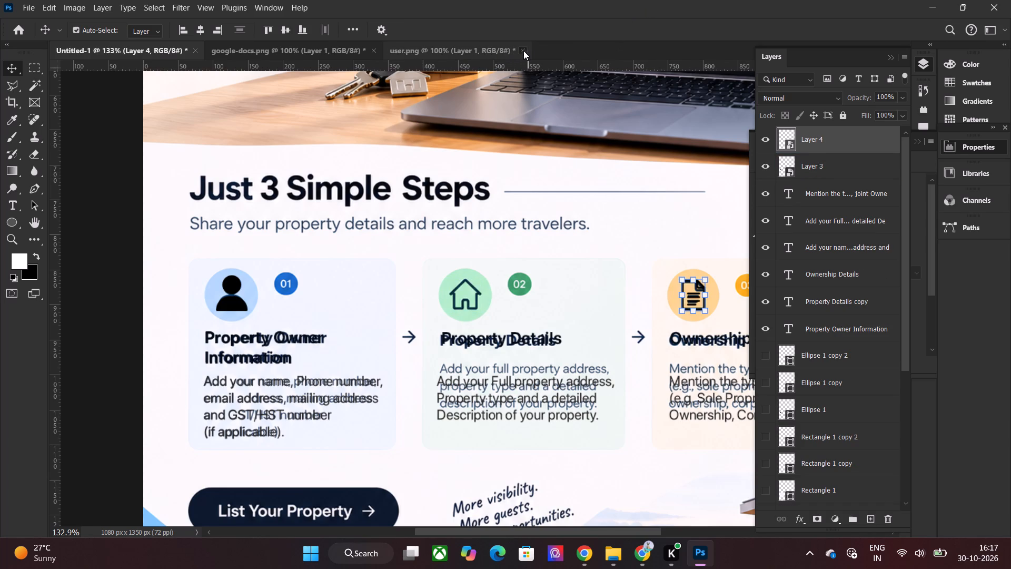
pyautogui.click(533, 211)
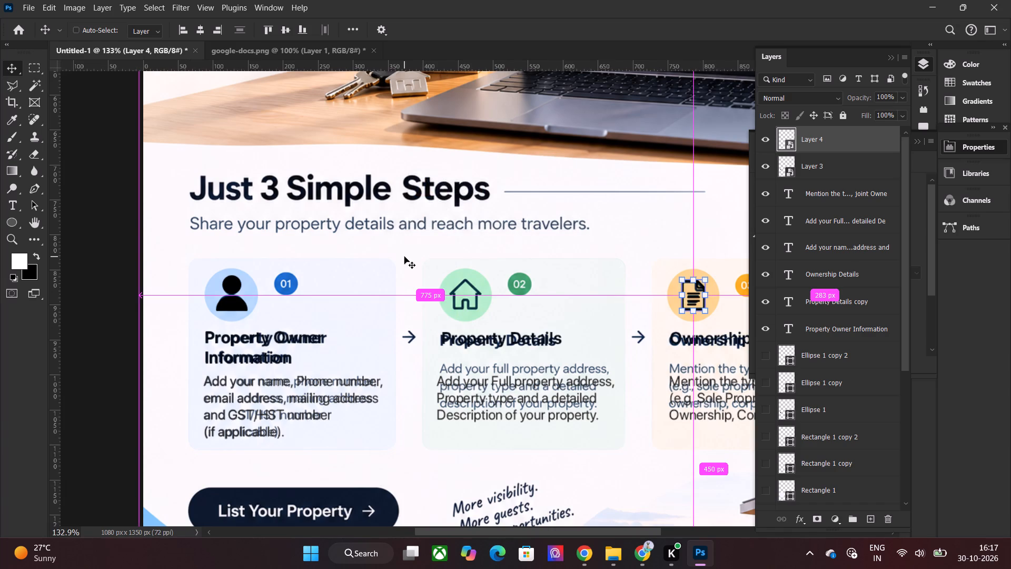
# Open hotel.png, copy its solid building icon into the Untitled-1 post and convert the pasted layer to a smart object.
pyautogui.hotkey('ctrl', 'o')
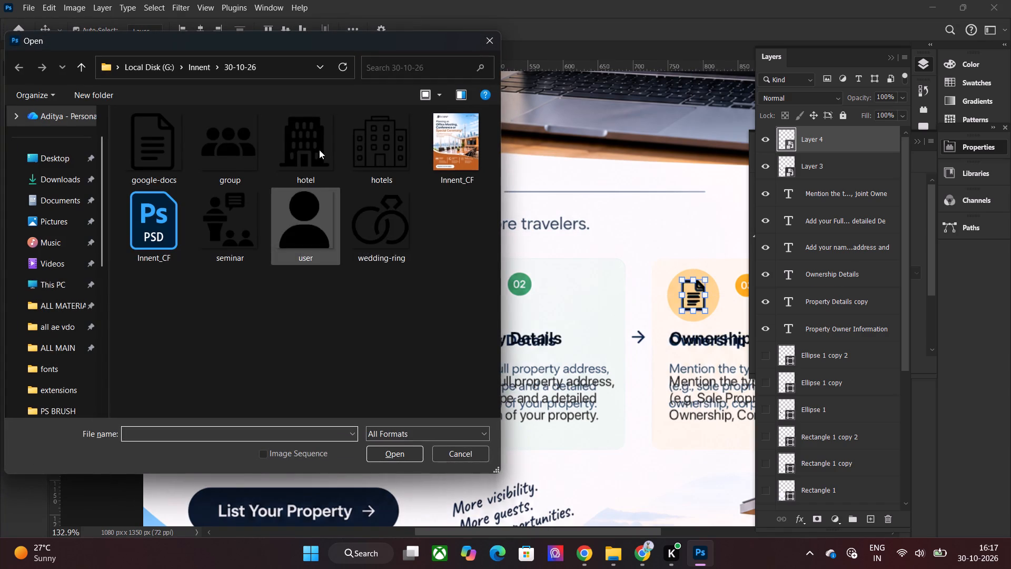
pyautogui.doubleClick(319, 150)
pyautogui.hotkey('ctrl', 'c')
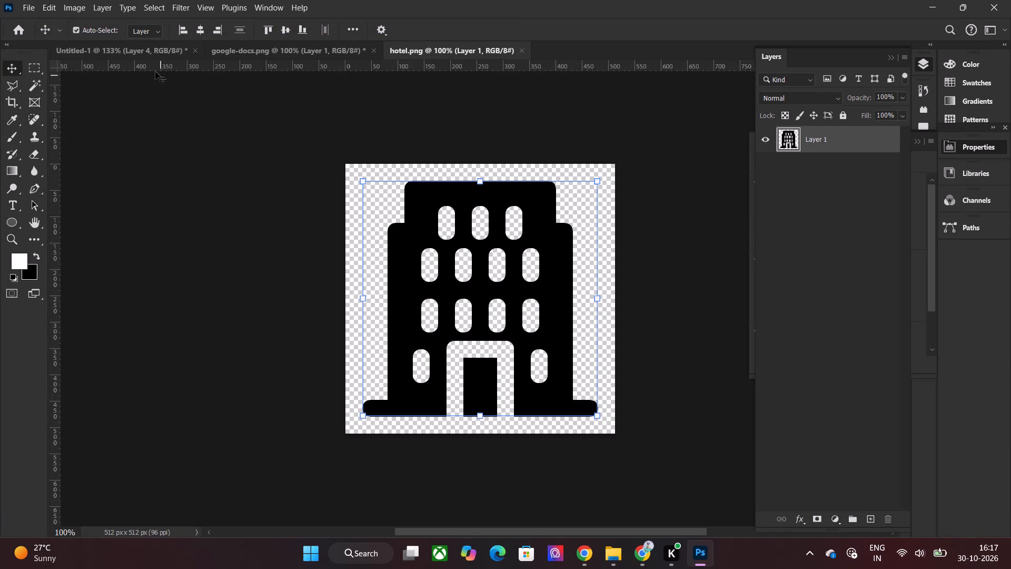
pyautogui.click(155, 45)
pyautogui.hotkey('ctrl', 'v')
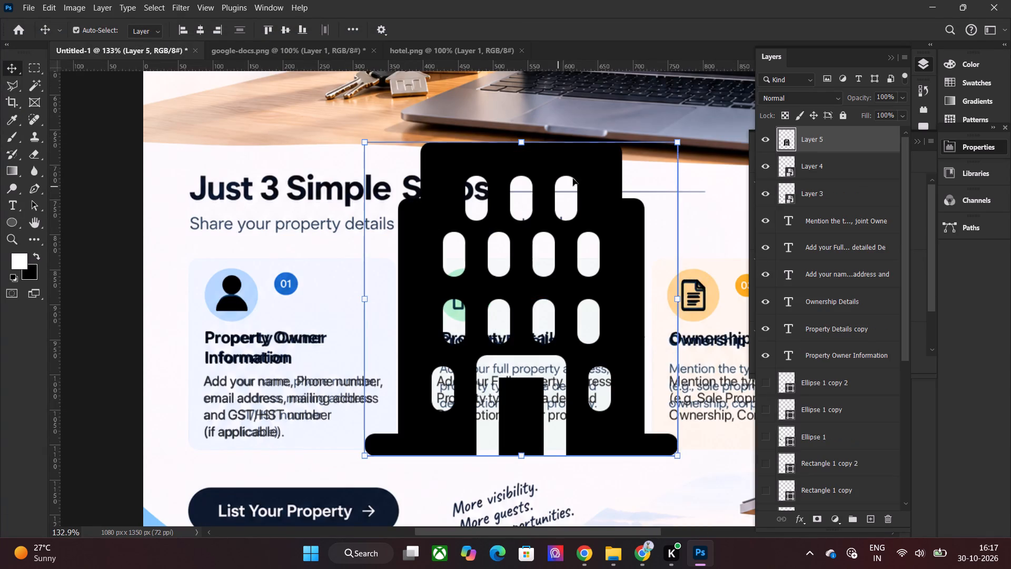
pyautogui.rightClick(794, 141)
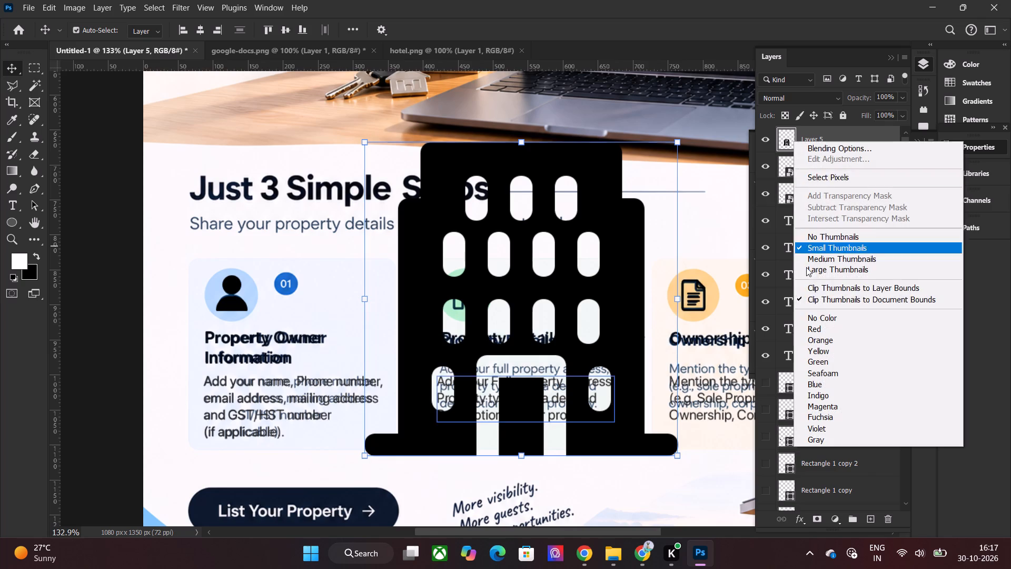
pyautogui.rightClick(845, 139)
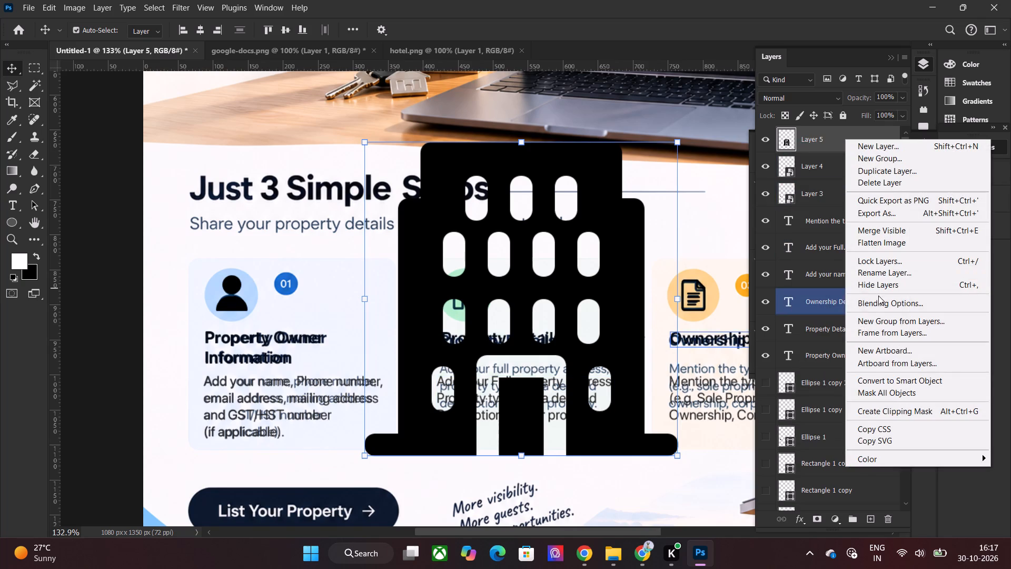
pyautogui.click(870, 376)
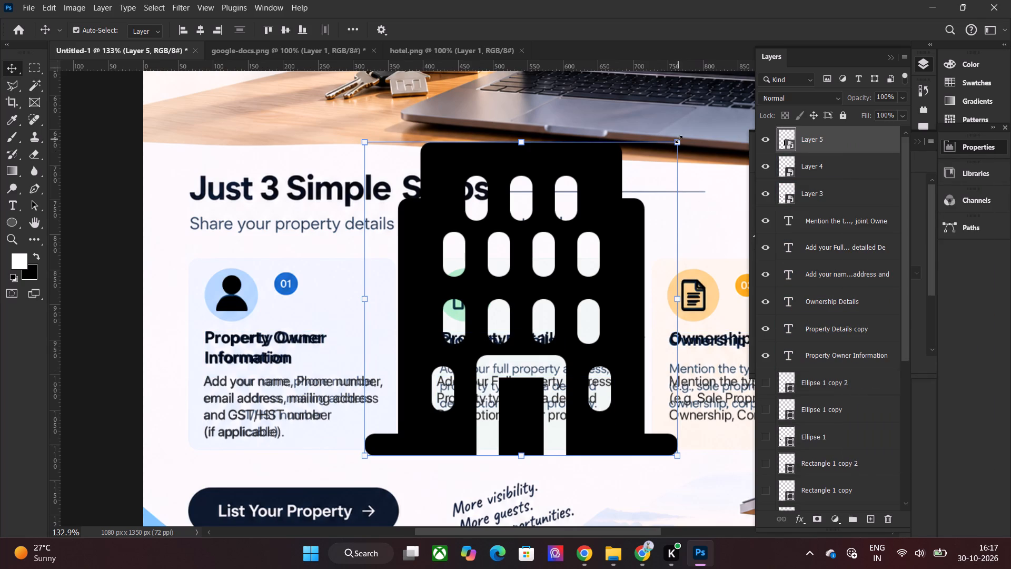
# Scale the solid building icon to about 10.49% and centre it on the green circle of the Property Details card.
pyautogui.keyDown('shift'); pyautogui.moveTo(679, 139); pyautogui.dragTo(408, 429); pyautogui.keyUp('shift')
pyautogui.moveTo(384, 445); pyautogui.dragTo(469, 301)
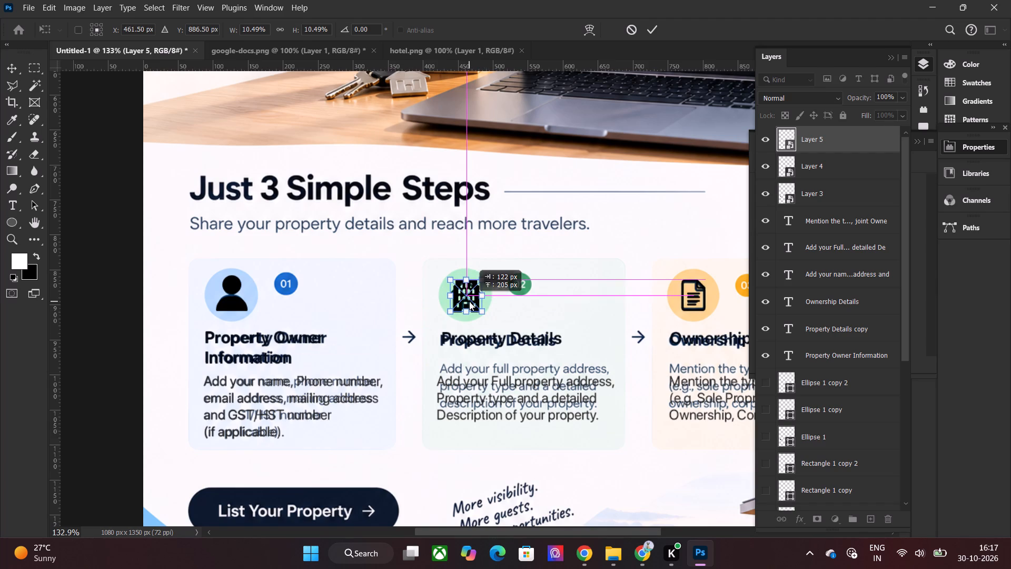
pyautogui.moveTo(469, 301); pyautogui.dragTo(468, 300)
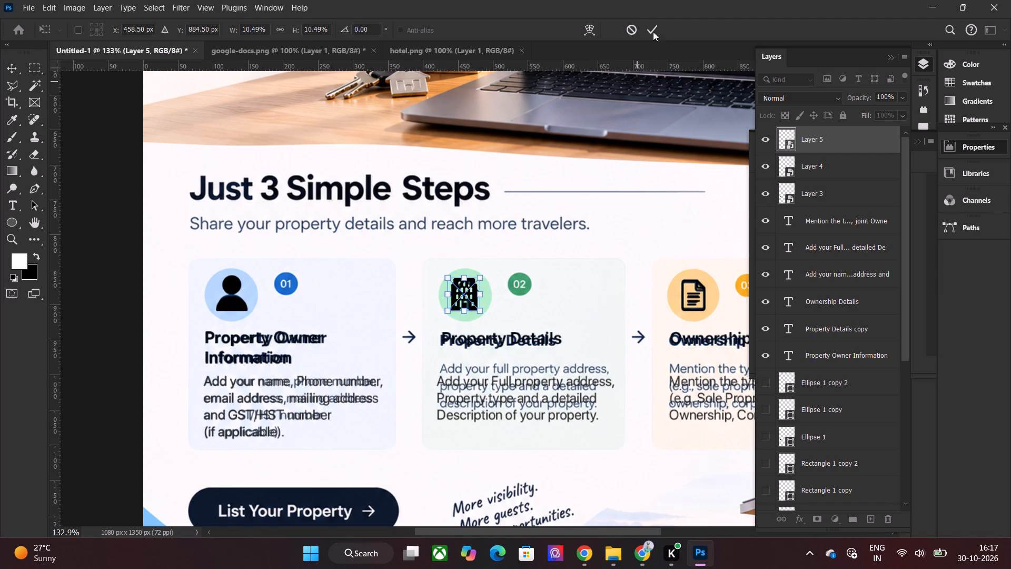
pyautogui.click(653, 30)
pyautogui.press('Right')
pyautogui.press('Right')
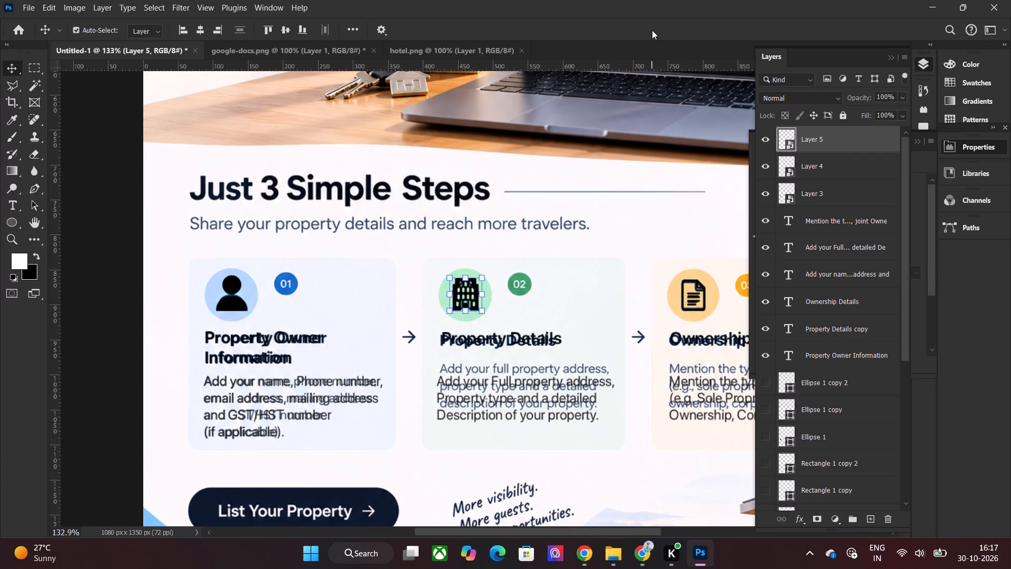
pyautogui.press('Left')
pyautogui.press('Down')
pyautogui.press('Right')
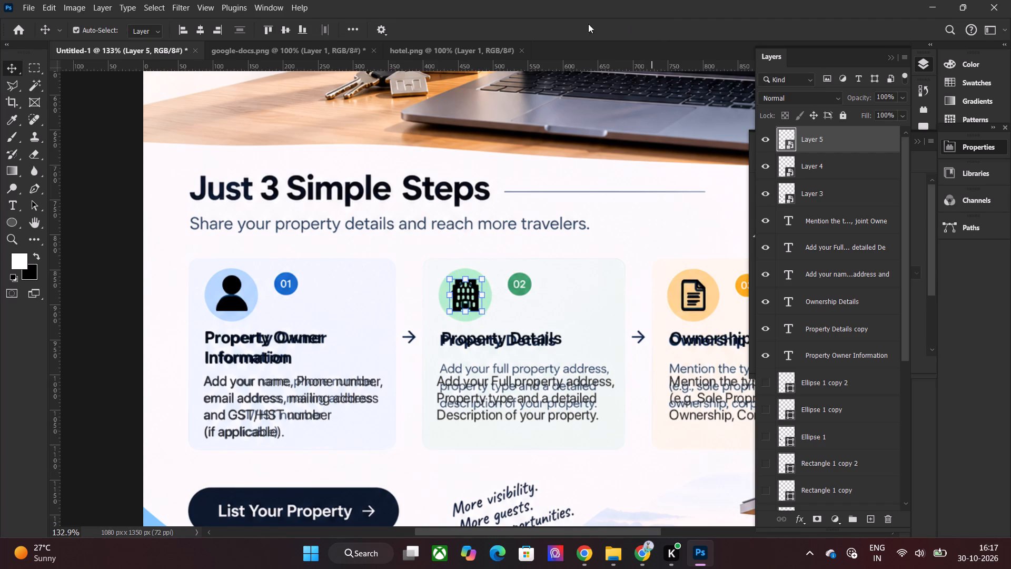
# Show the hidden Rectangle 1 and Ellipse 1 layers together with all their copies.
pyautogui.click(125, 236)
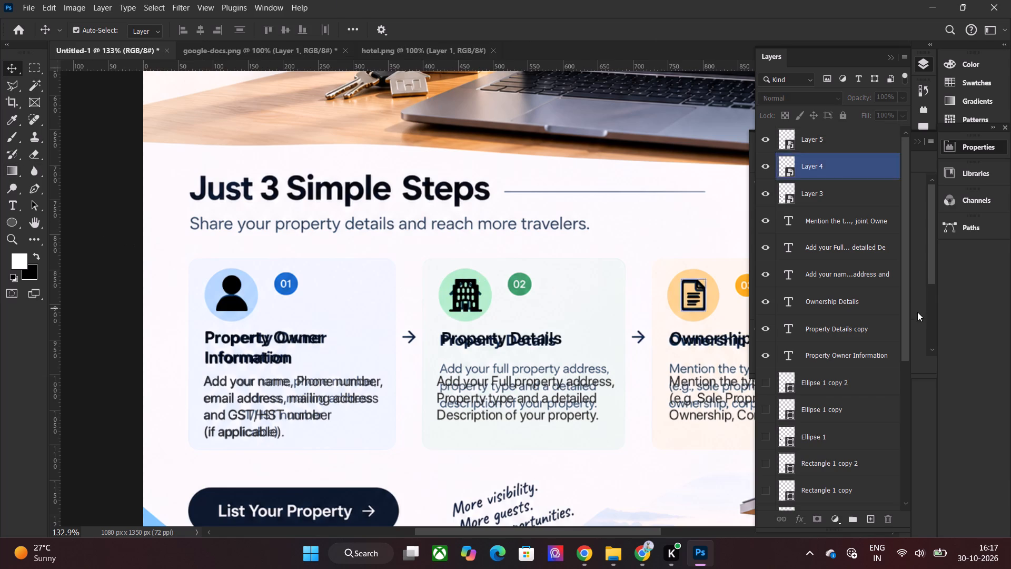
pyautogui.scroll(-4, 856, 334)
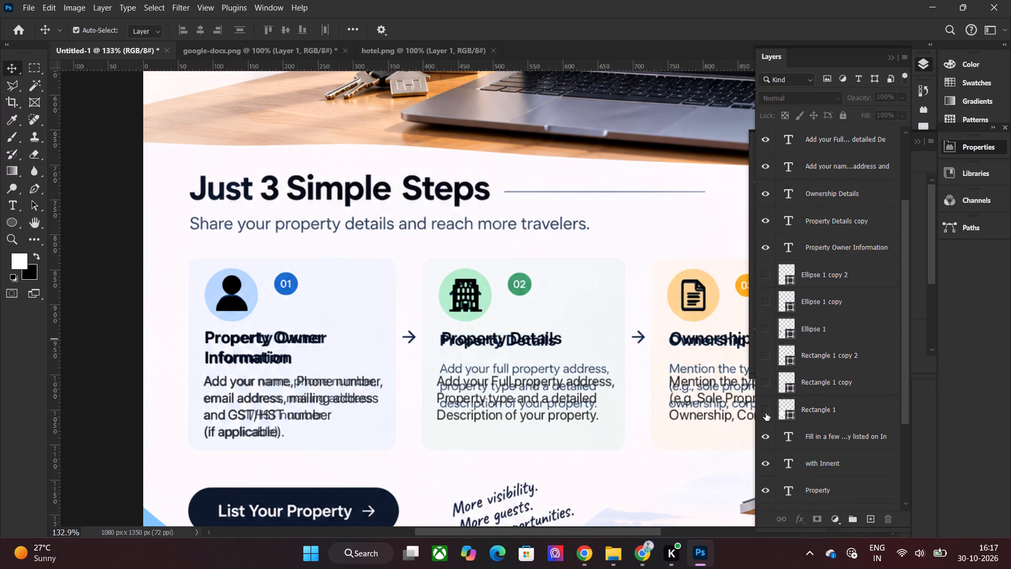
pyautogui.moveTo(766, 413); pyautogui.dragTo(767, 273)
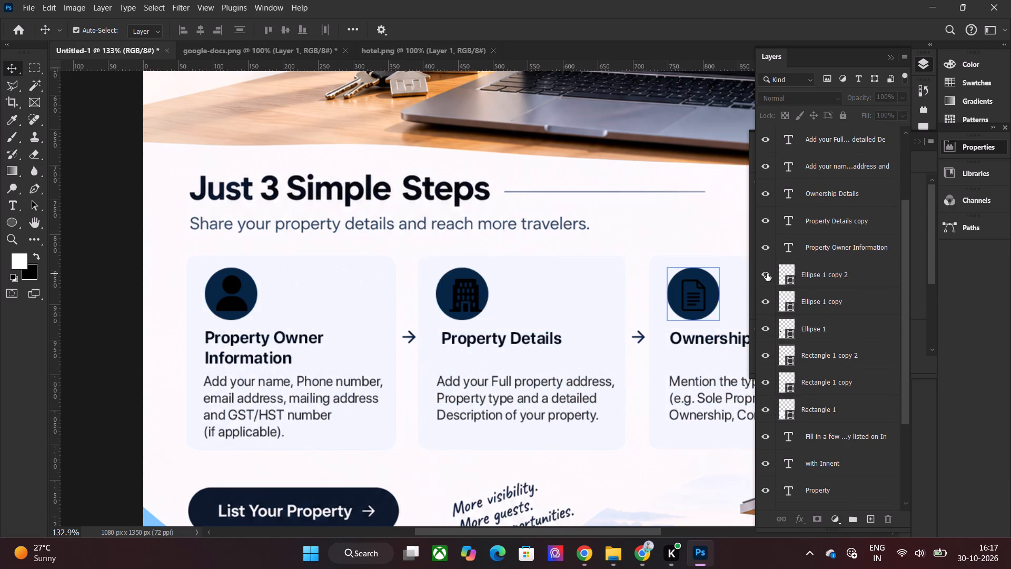
# Select the building icon, then hide and reshow the rectangle and ellipse layers to compare the cards with the reference.
pyautogui.click(472, 300)
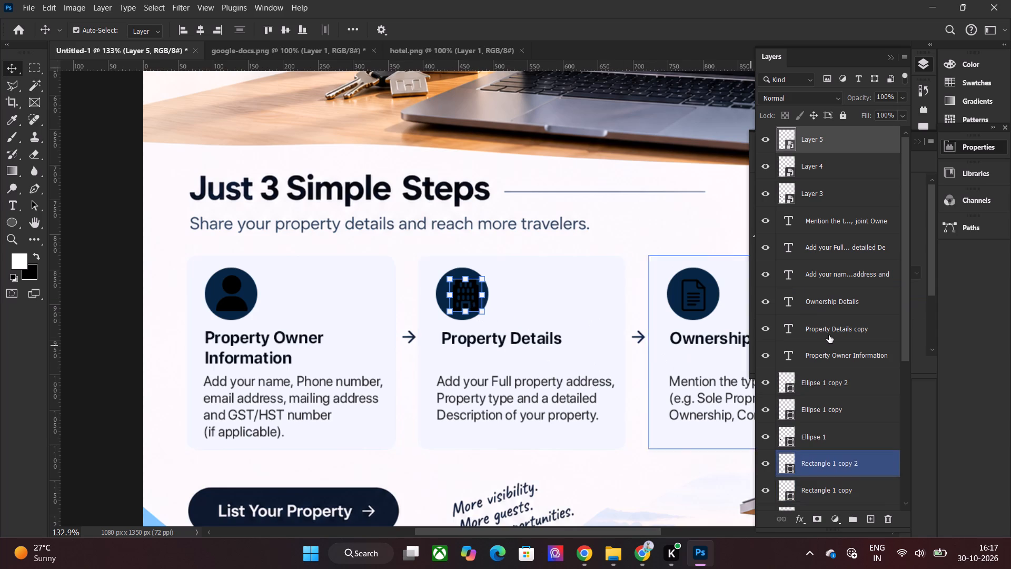
pyautogui.scroll(-2, 830, 335)
pyautogui.moveTo(769, 462); pyautogui.dragTo(769, 453)
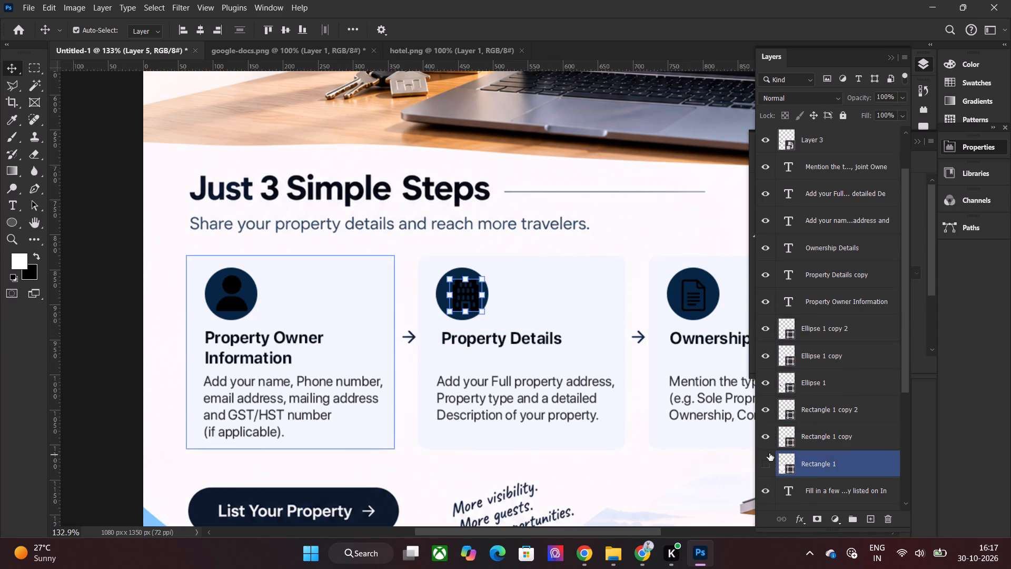
pyautogui.moveTo(769, 453); pyautogui.dragTo(765, 335)
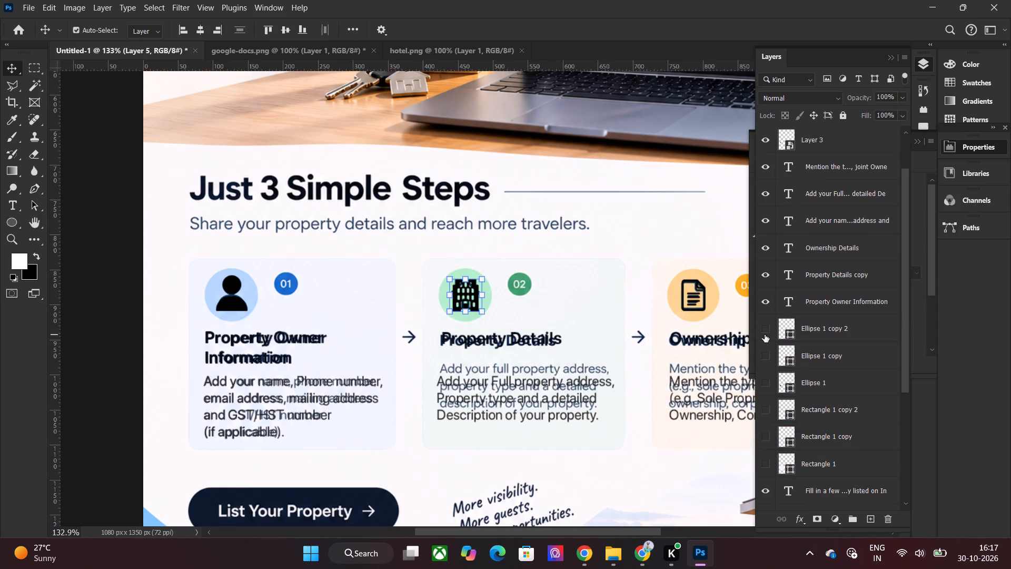
pyautogui.moveTo(765, 335); pyautogui.dragTo(764, 421)
pyautogui.moveTo(764, 421); pyautogui.dragTo(764, 488)
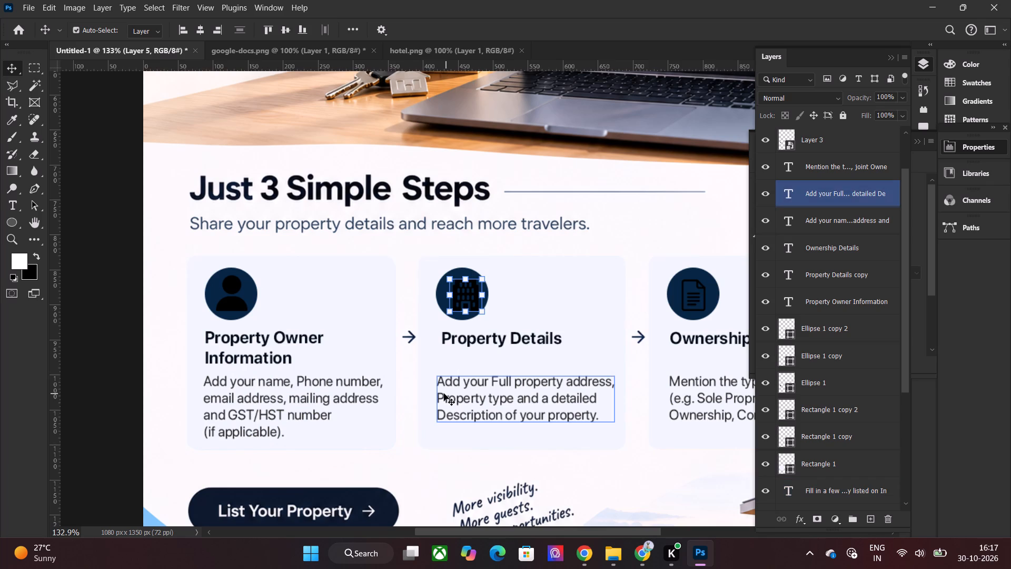
# Nudge the building icon left and up until it is centred on the dark circle of the Property Details card.
pyautogui.press('Up')
pyautogui.press('Left')
pyautogui.press('Left')
pyautogui.press('Left')
pyautogui.press('Up')
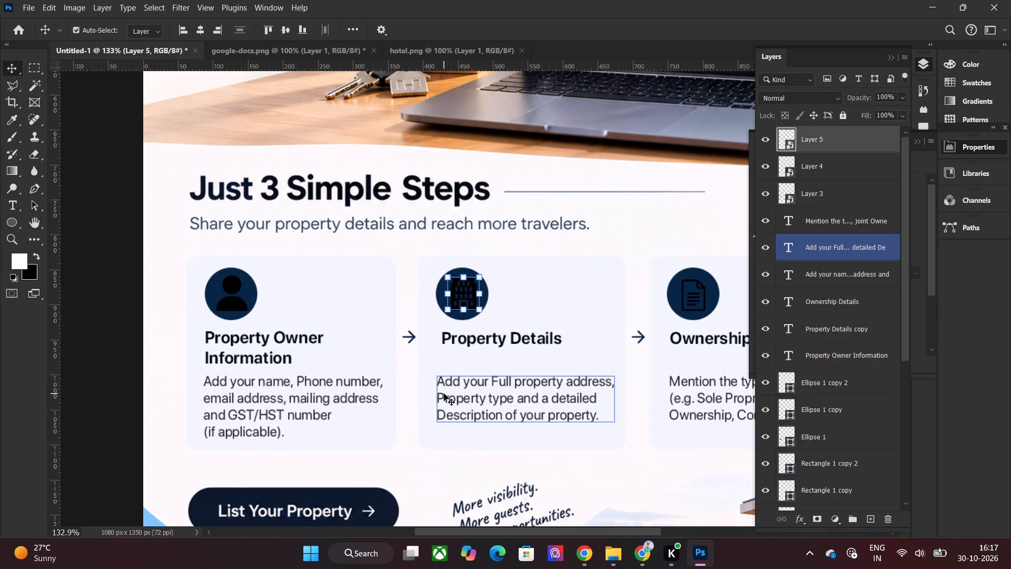
pyautogui.press('Left')
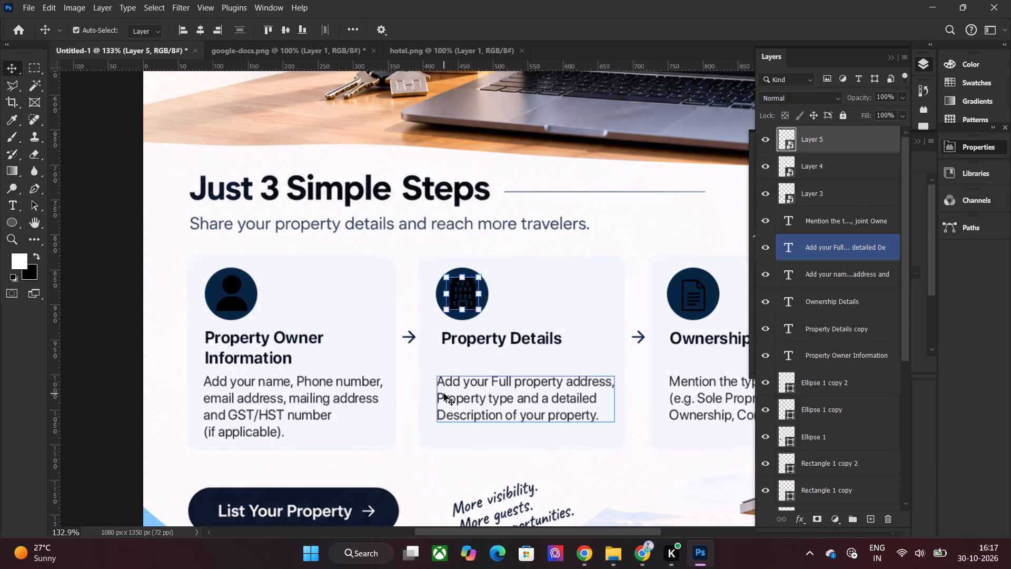
pyautogui.press('Left')
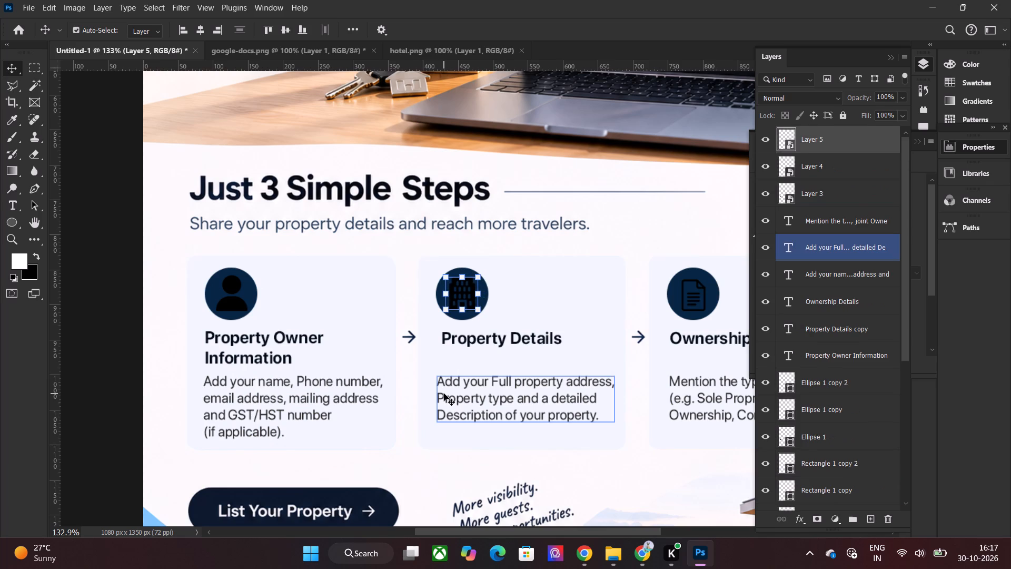
pyautogui.press('Down')
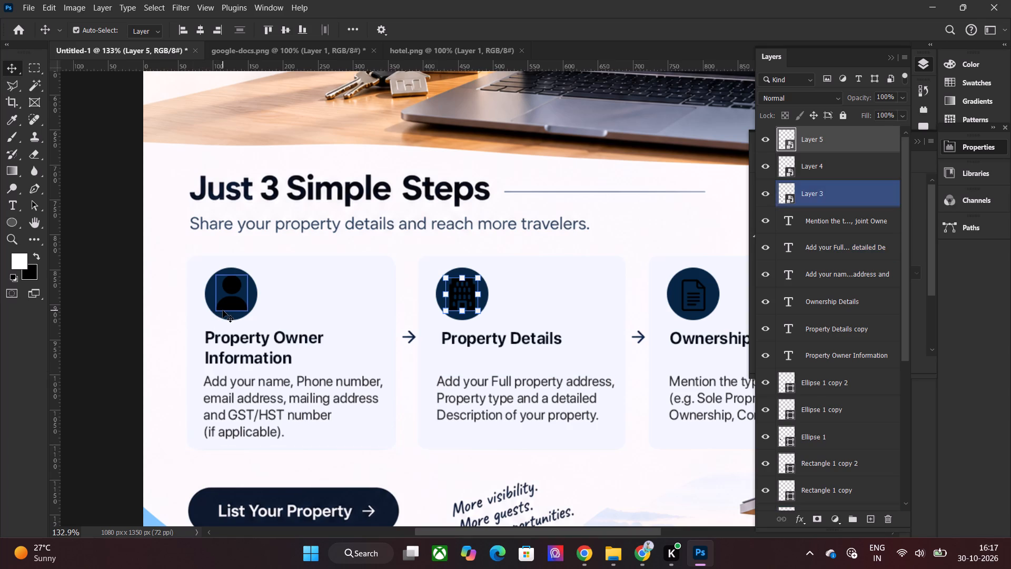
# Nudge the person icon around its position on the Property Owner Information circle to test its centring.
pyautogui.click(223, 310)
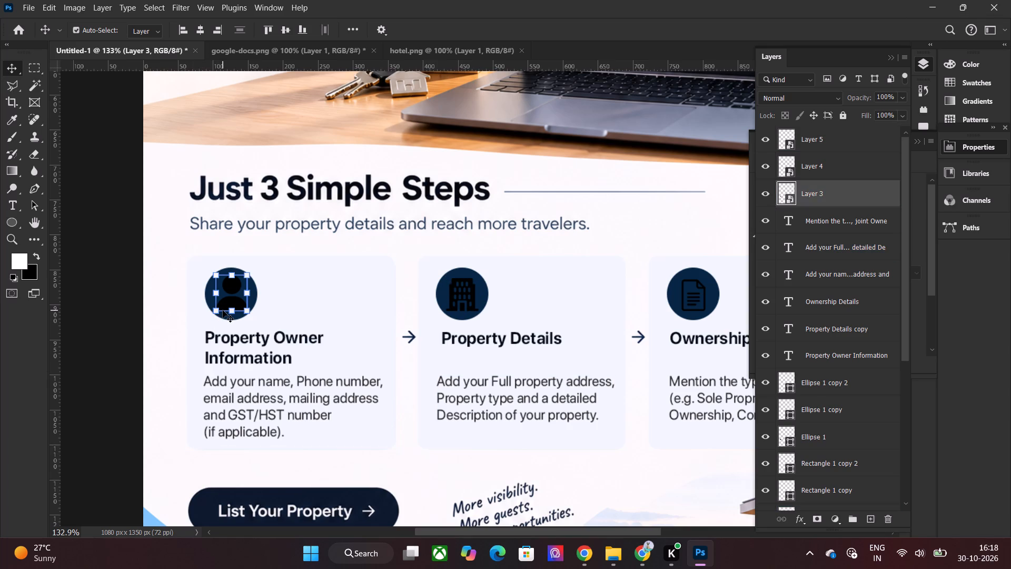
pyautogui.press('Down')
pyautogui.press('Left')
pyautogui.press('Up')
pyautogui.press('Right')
# Nudge the document icon slightly up and to the right to centre it on the Ownership Details circle.
pyautogui.click(697, 292)
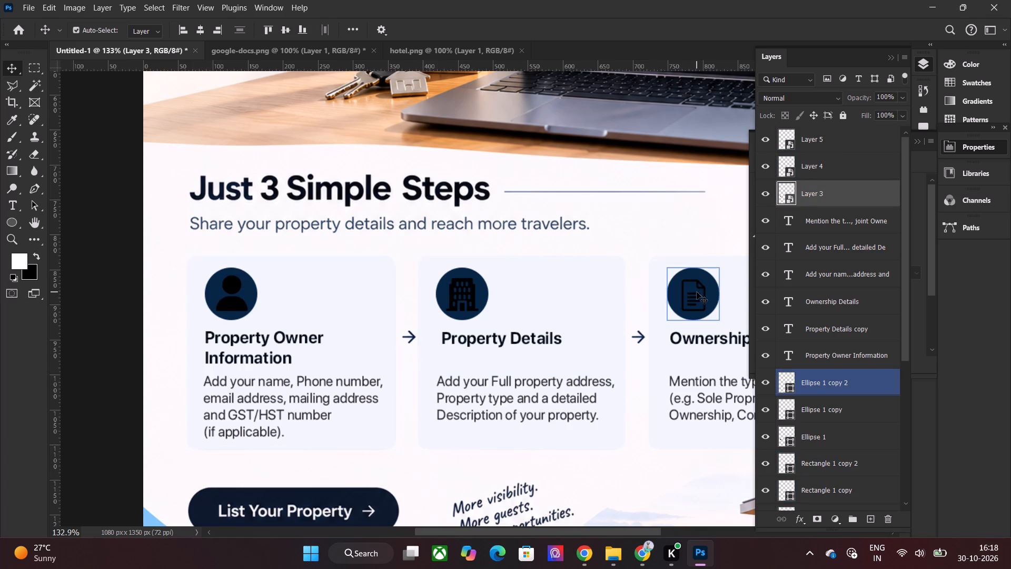
pyautogui.click(695, 286)
pyautogui.click(699, 286)
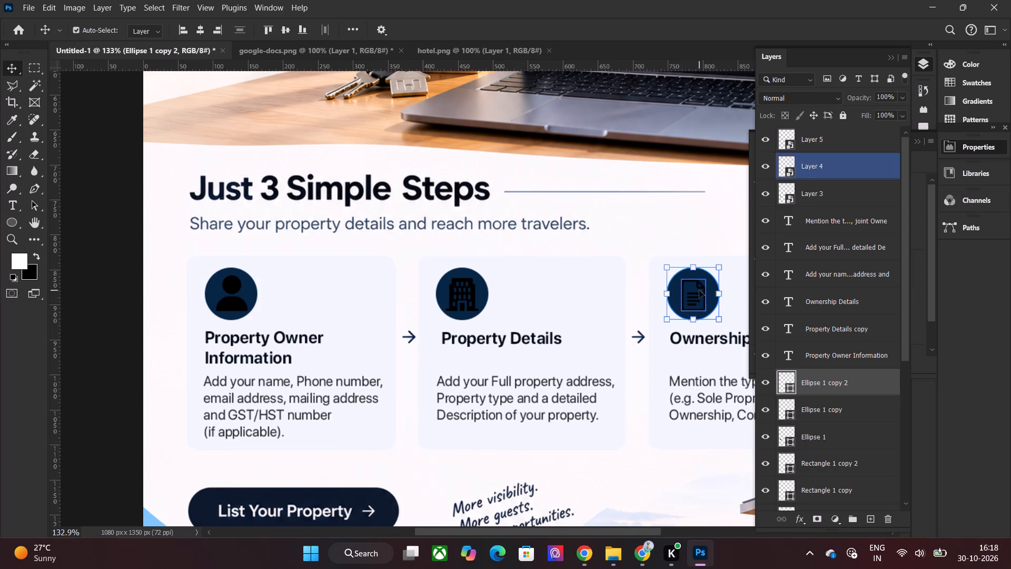
pyautogui.click(699, 289)
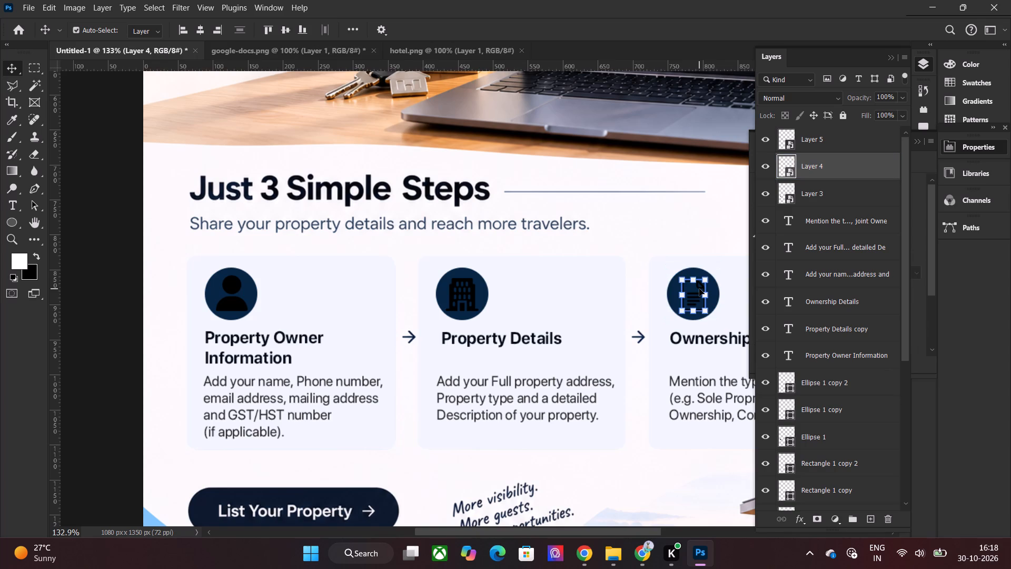
pyautogui.press('Up')
pyautogui.press('Up')
pyautogui.press('Right')
pyautogui.press('Right')
pyautogui.press('Left')
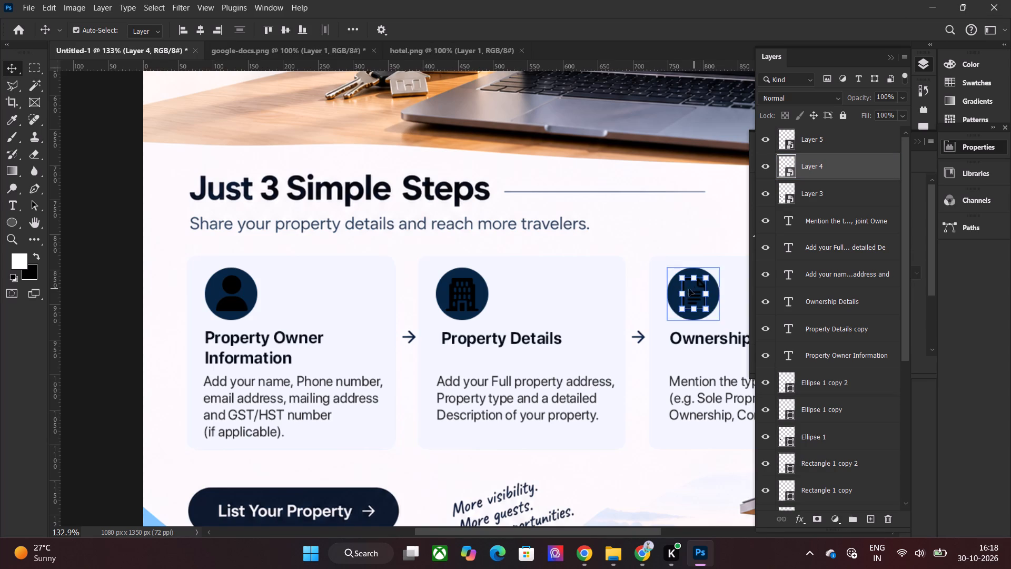
pyautogui.click(107, 230)
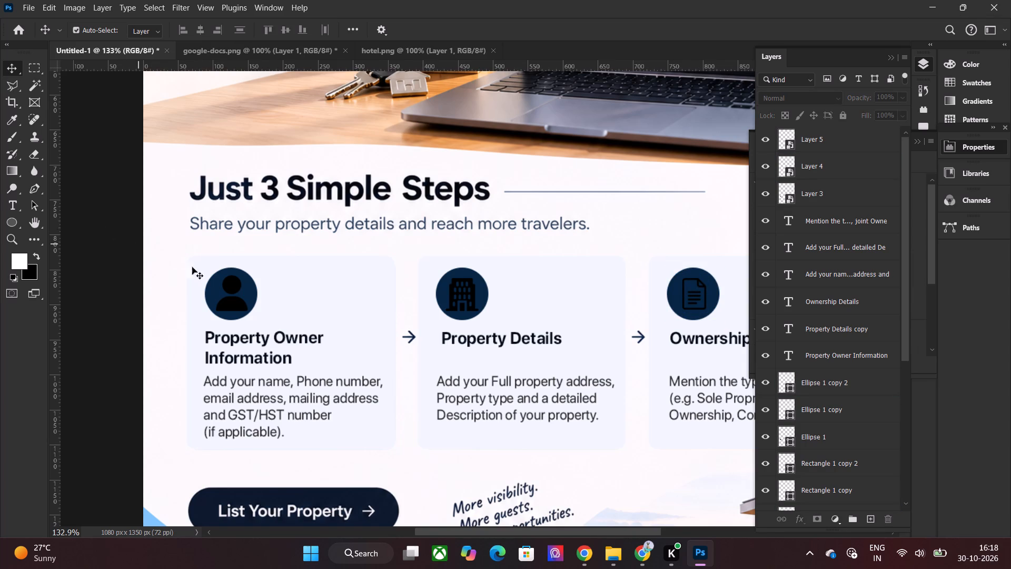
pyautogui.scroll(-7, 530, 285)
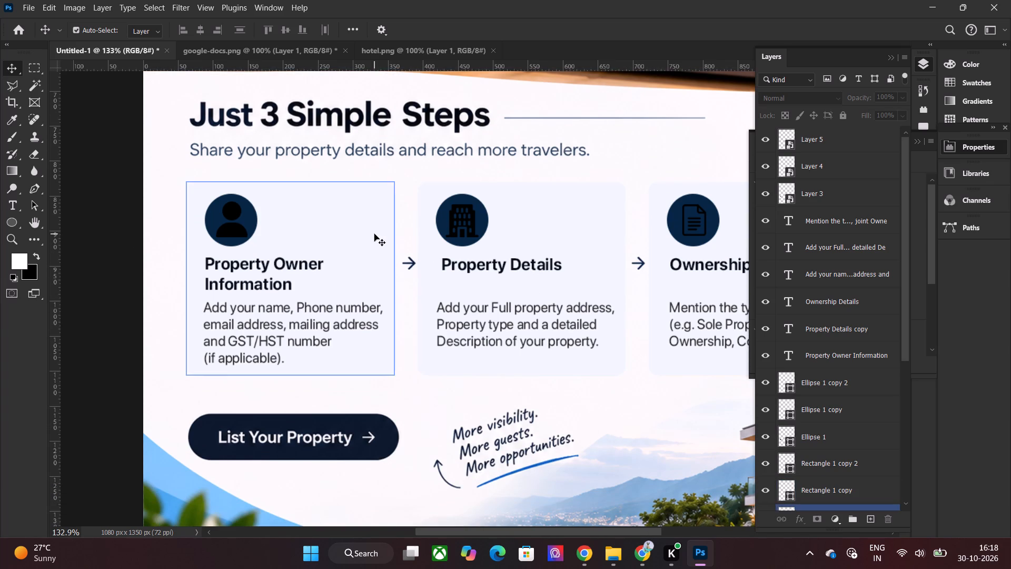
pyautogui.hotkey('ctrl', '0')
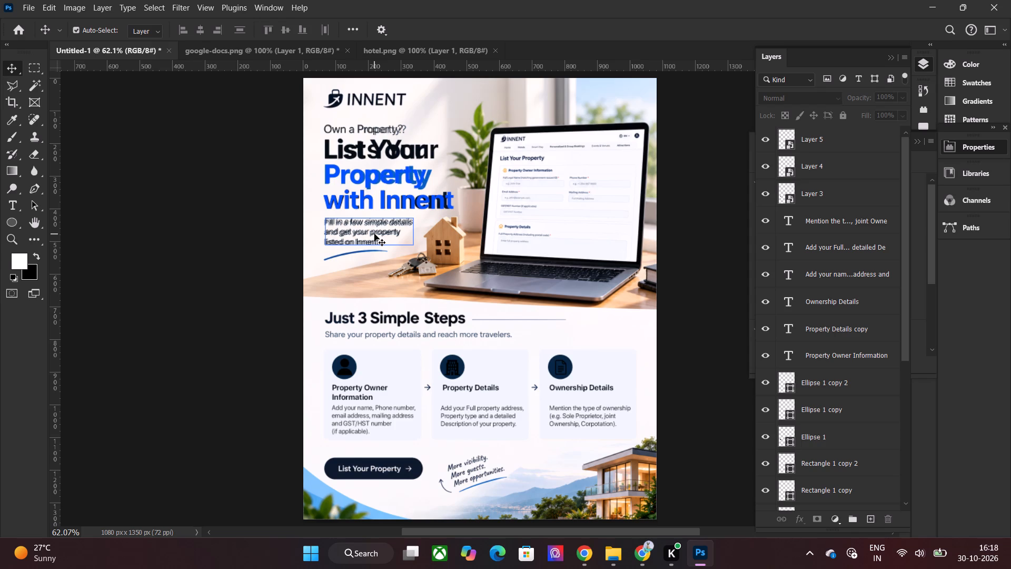
# Hide the Layer 2 reference poster so only the rebuilt elements show over the clean laptop background.
pyautogui.click(260, 196)
pyautogui.scroll(-7, 787, 370)
pyautogui.scroll(7, 784, 380)
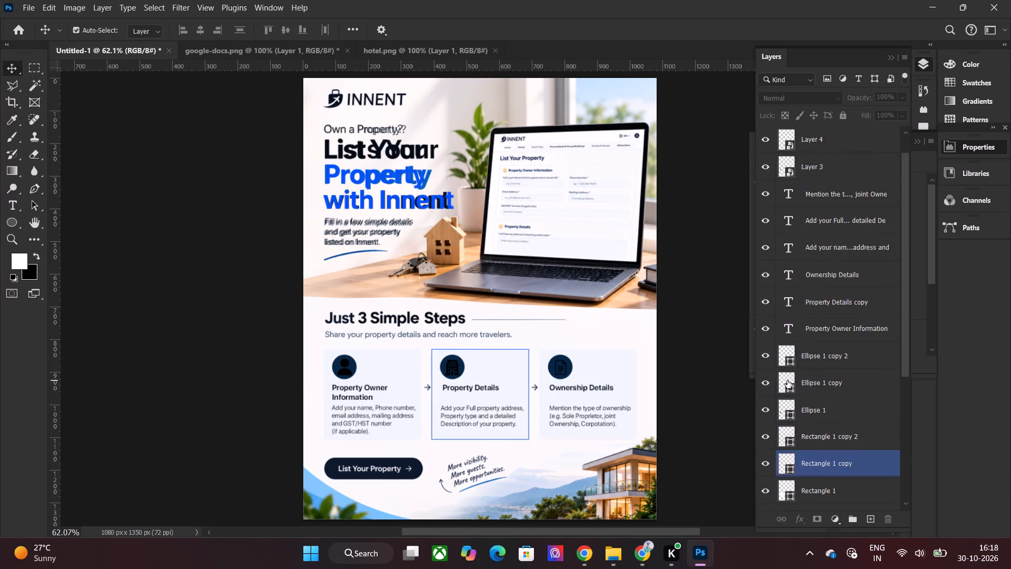
pyautogui.scroll(-7, 788, 380)
pyautogui.scroll(-3, 782, 423)
pyautogui.click(767, 439)
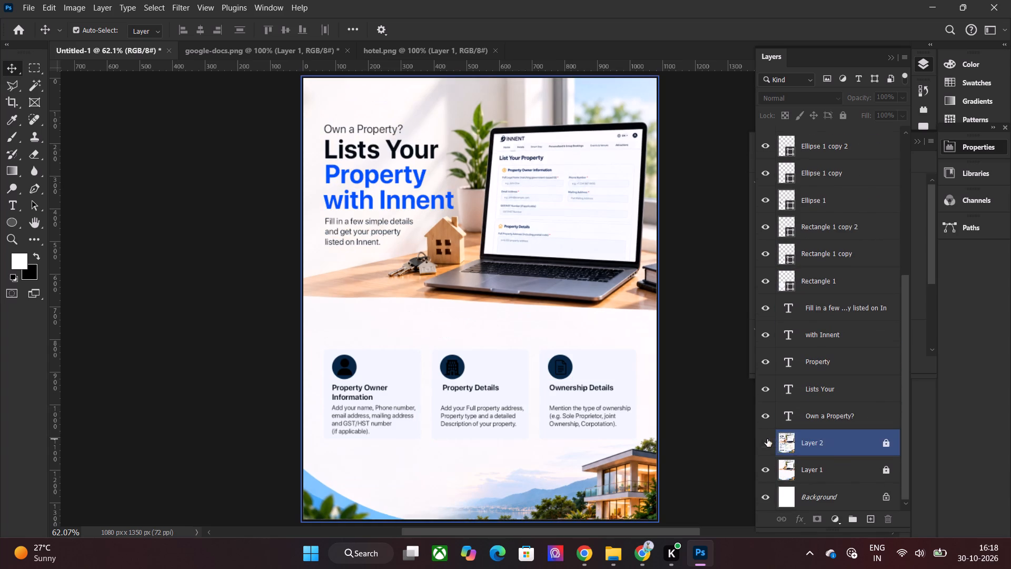
pyautogui.click(232, 256)
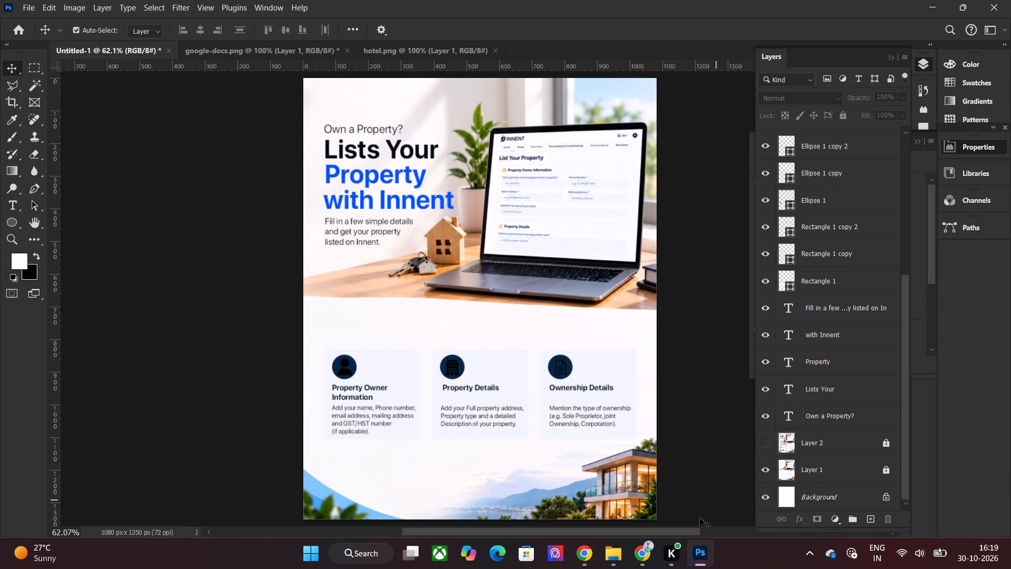
# Switch to Chrome and look over the generated posters in the Property Listing Post conversation.
pyautogui.click(593, 552)
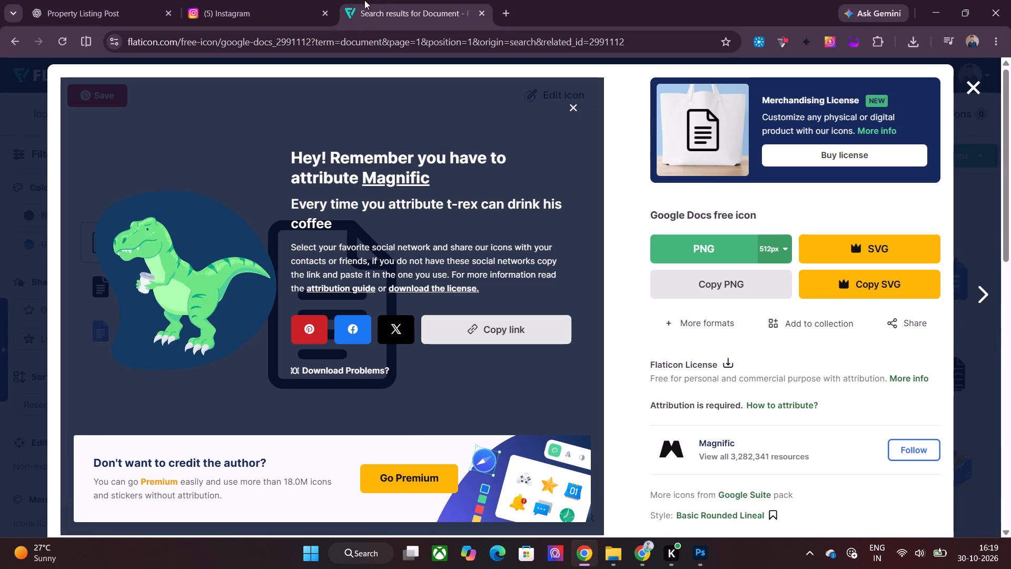
pyautogui.click(93, 0)
pyautogui.scroll(3, 707, 248)
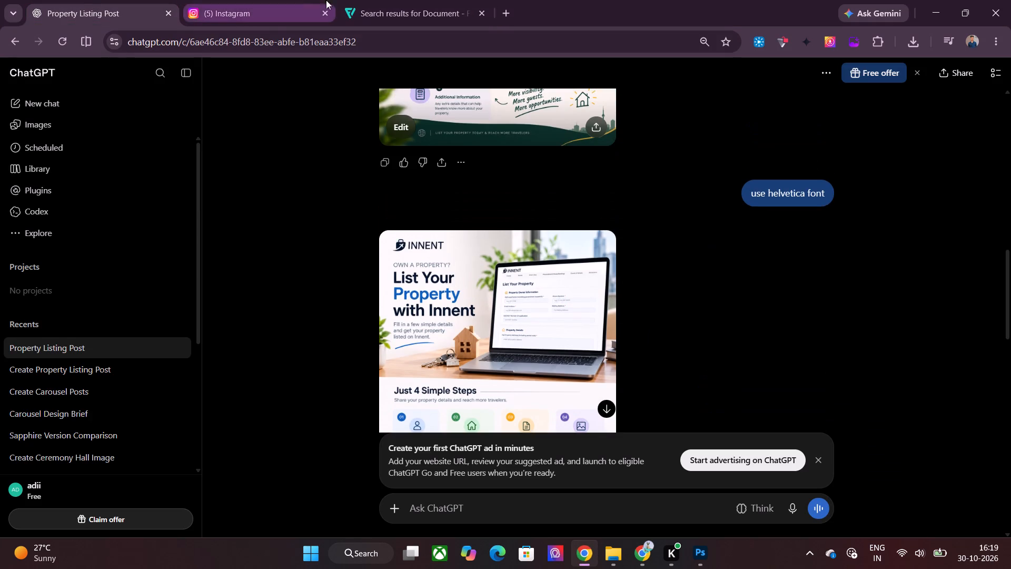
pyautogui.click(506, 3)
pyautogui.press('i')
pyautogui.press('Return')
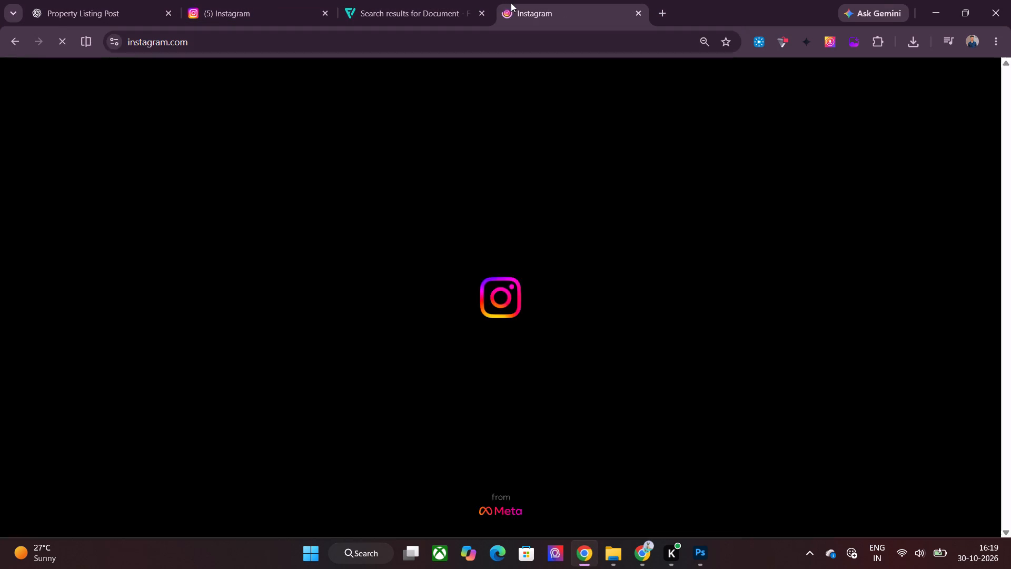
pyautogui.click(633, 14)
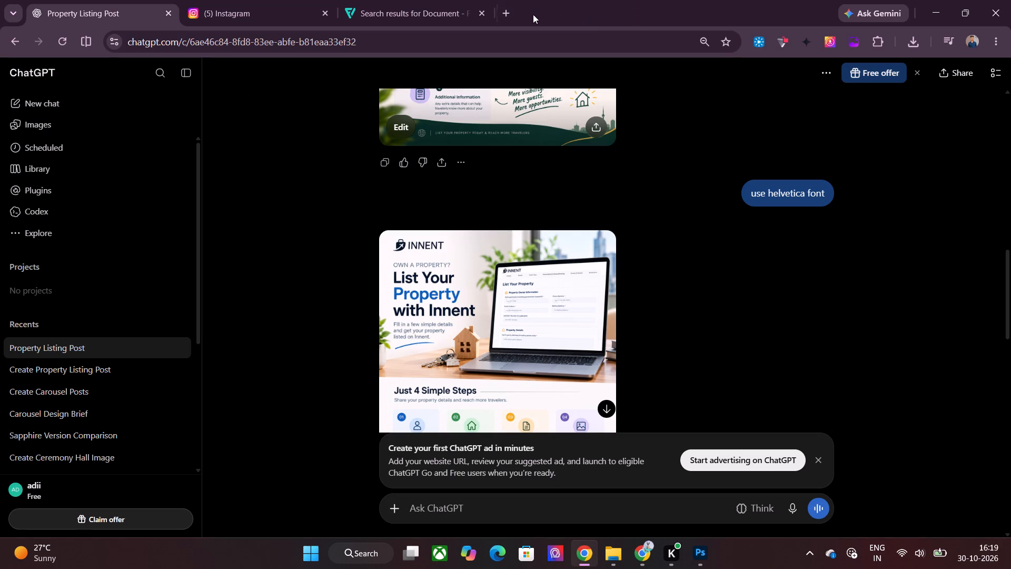
# Open the Innent hotel booking website, innent.com, in a new browser tab.
pyautogui.click(508, 12)
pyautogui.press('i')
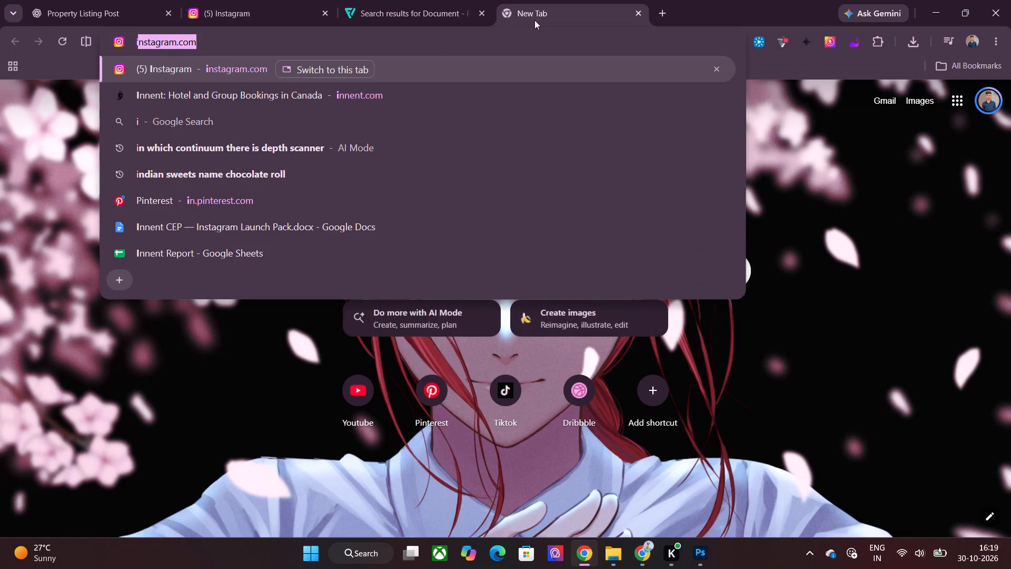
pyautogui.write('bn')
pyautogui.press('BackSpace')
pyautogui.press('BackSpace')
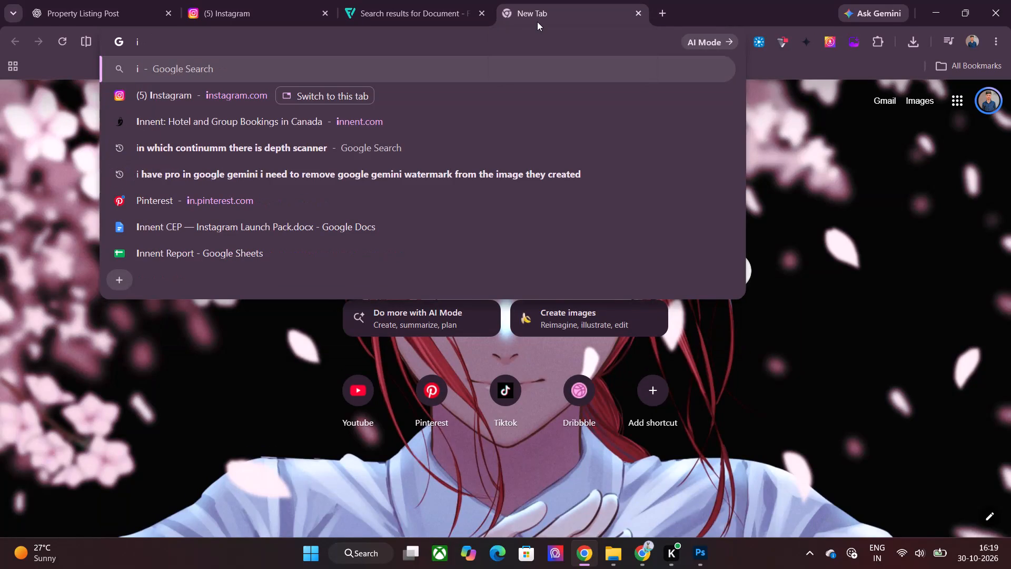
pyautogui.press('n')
pyautogui.click(294, 93)
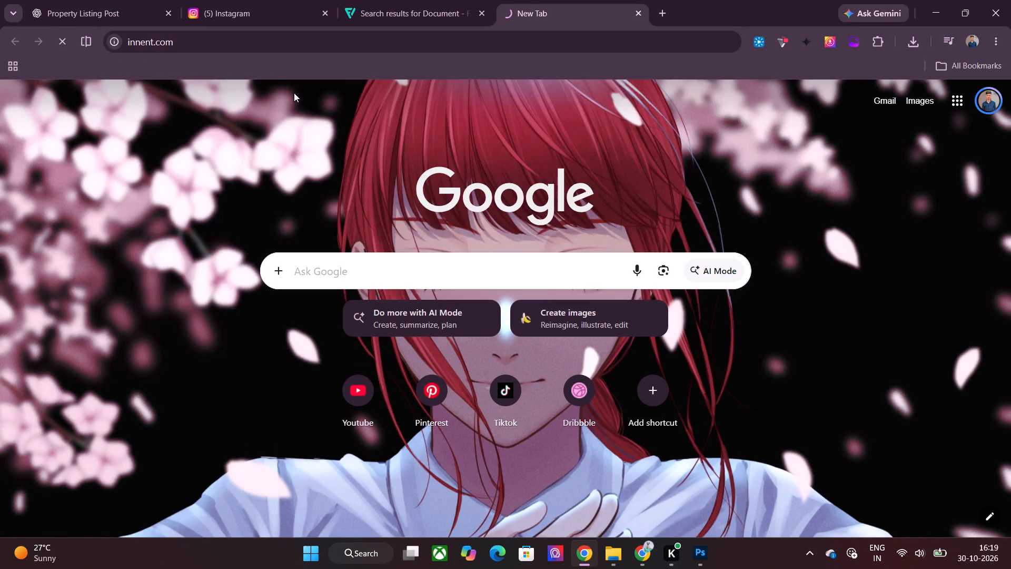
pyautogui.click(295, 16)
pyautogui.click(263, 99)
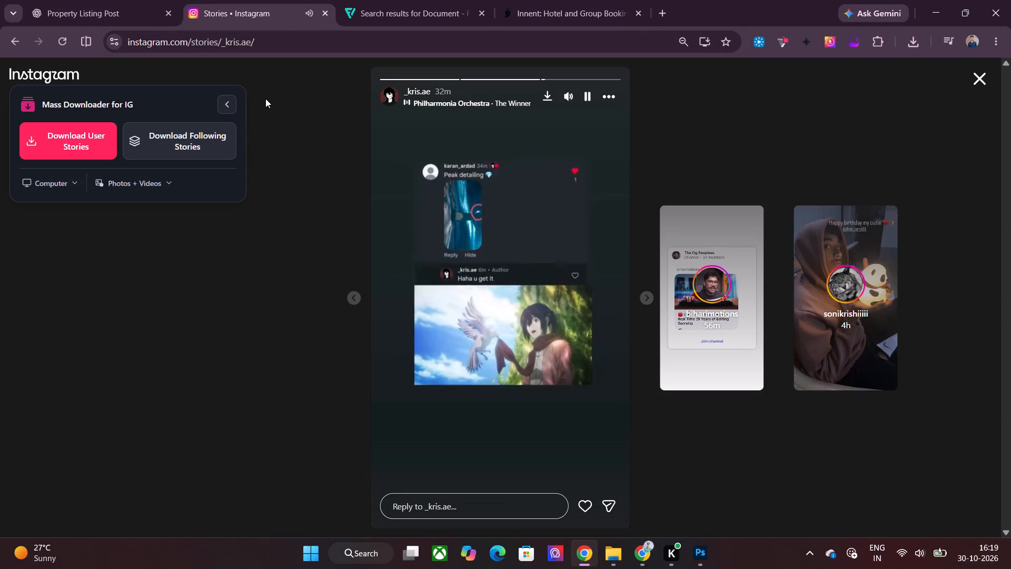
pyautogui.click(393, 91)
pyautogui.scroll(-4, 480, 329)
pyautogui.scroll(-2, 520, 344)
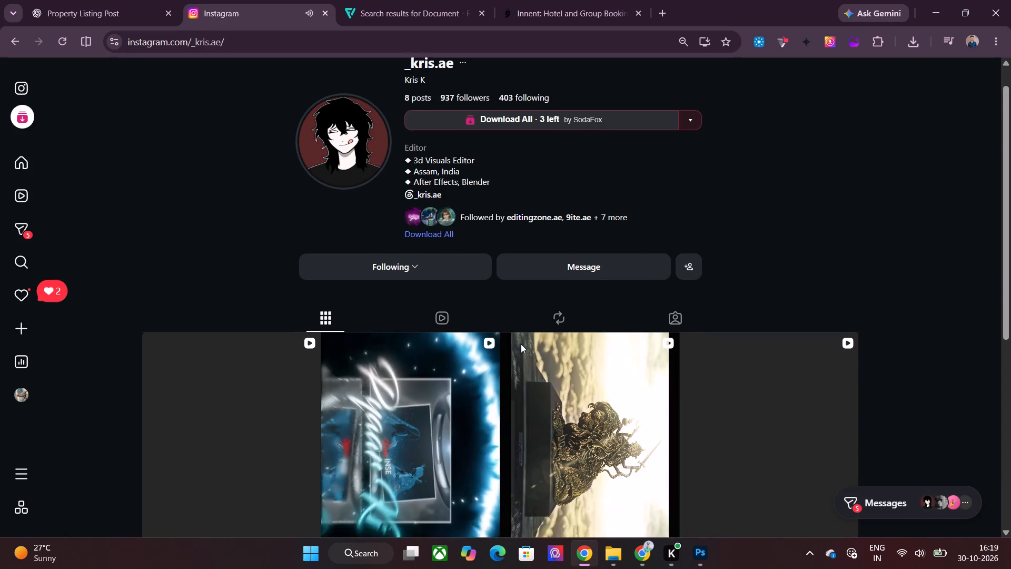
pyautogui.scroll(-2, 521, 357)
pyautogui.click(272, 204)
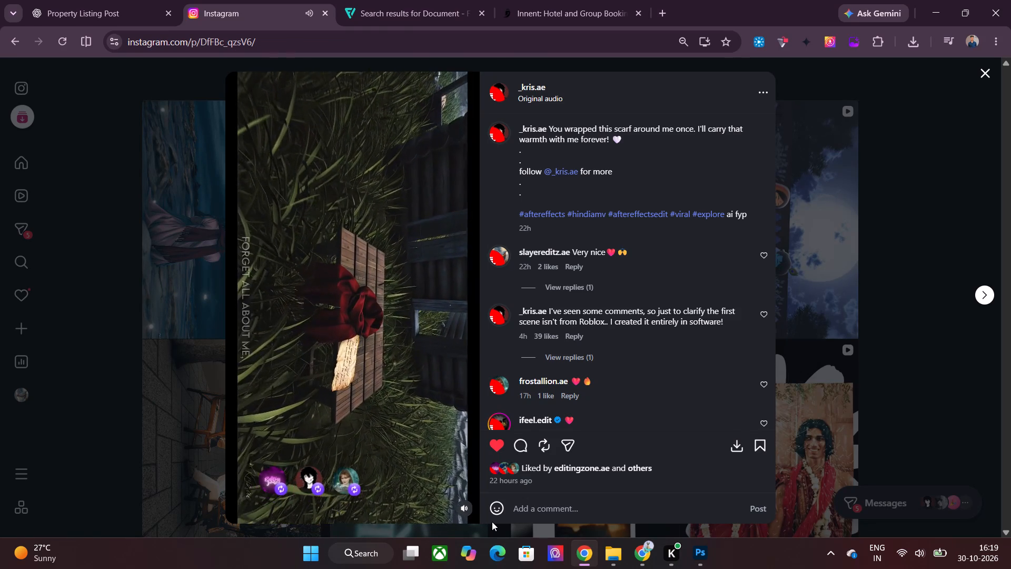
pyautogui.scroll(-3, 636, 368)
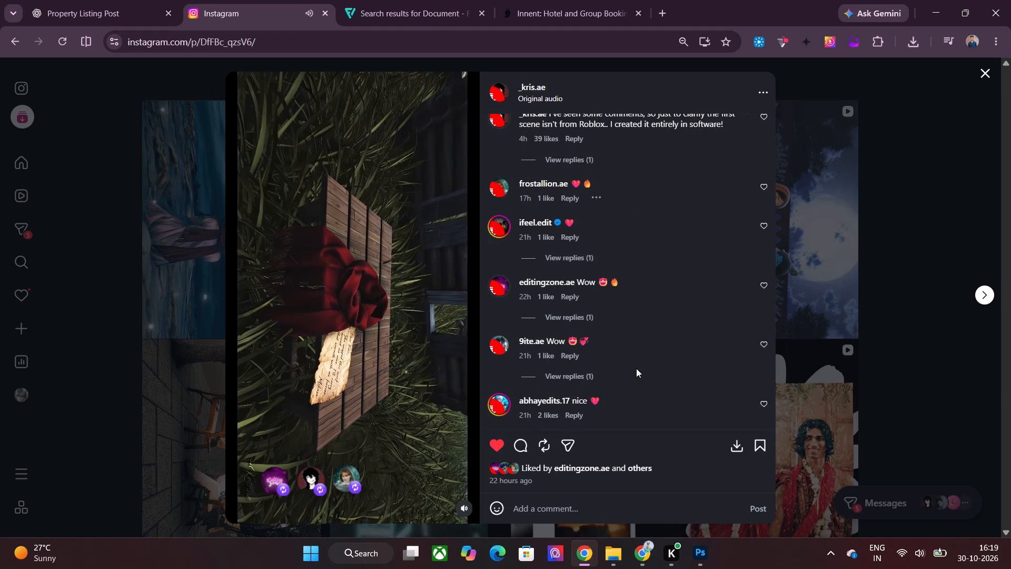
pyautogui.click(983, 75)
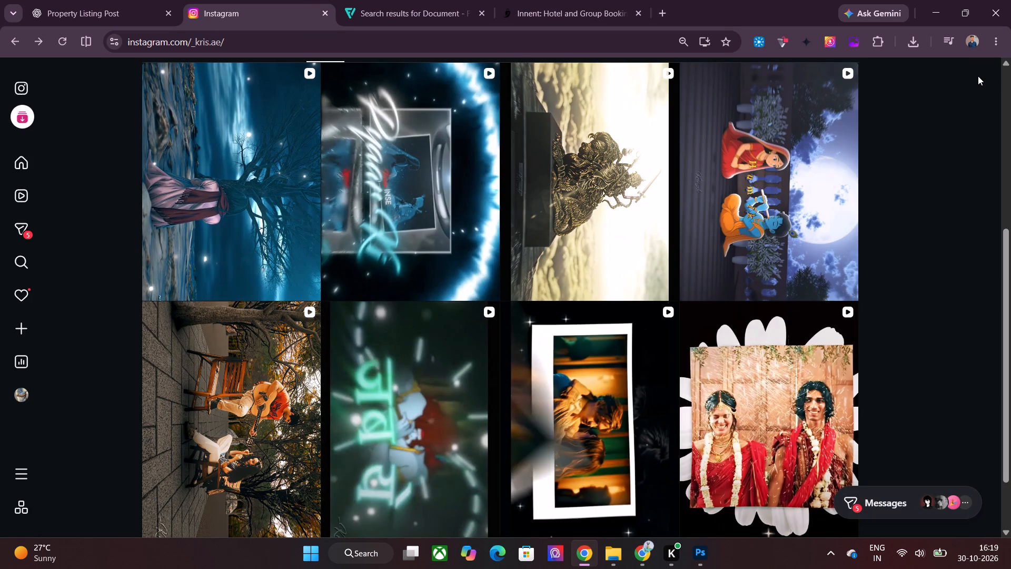
# Return to the Innent homepage and start a screen snip of it.
pyautogui.click(587, 0)
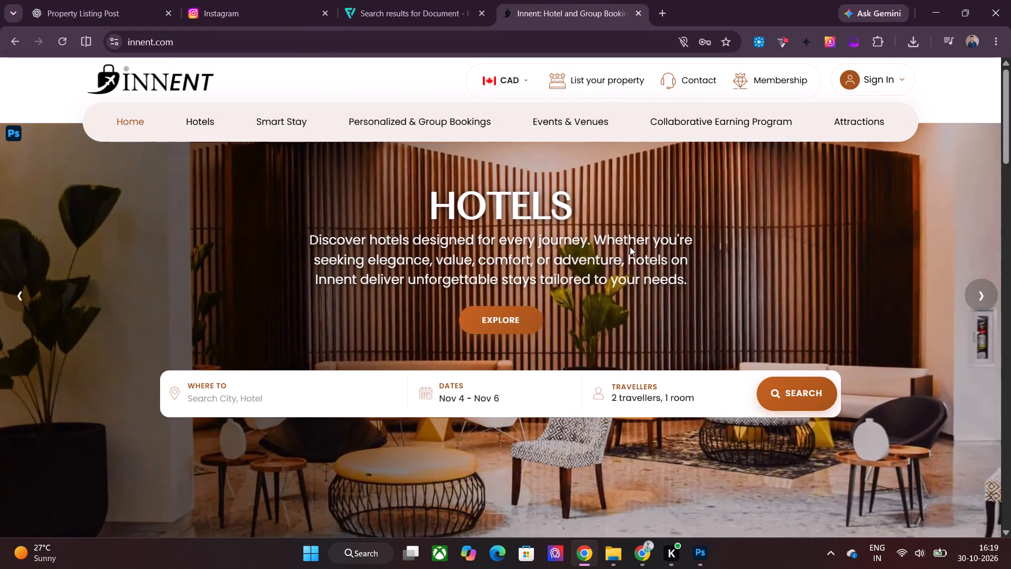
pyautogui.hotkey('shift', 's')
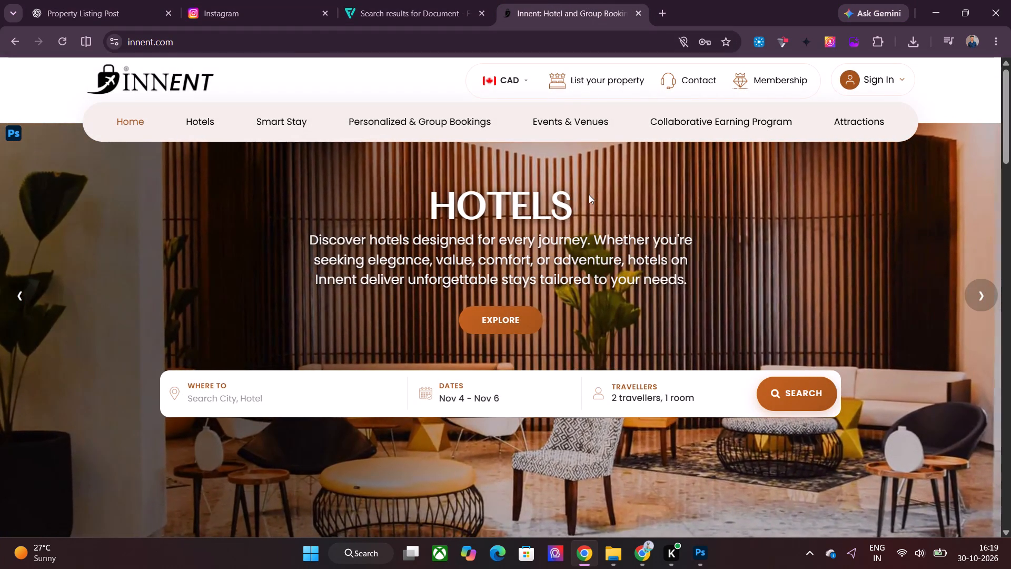
pyautogui.press('shift+super+s')
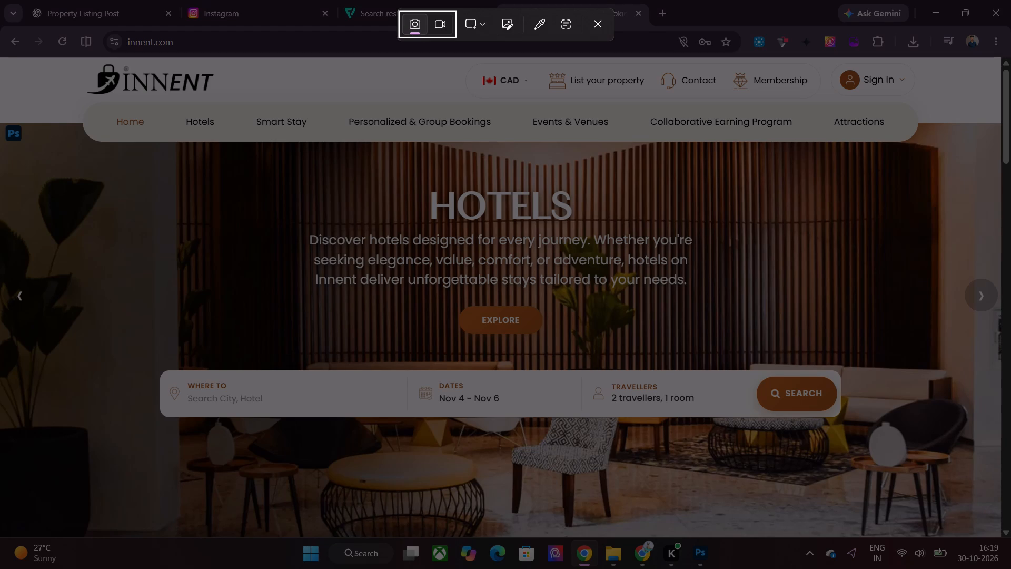
# Capture the Membership and Sign In header area of innent.com and paste it into the Photoshop poster as a colour reference.
pyautogui.moveTo(731, 59); pyautogui.dragTo(1008, 196)
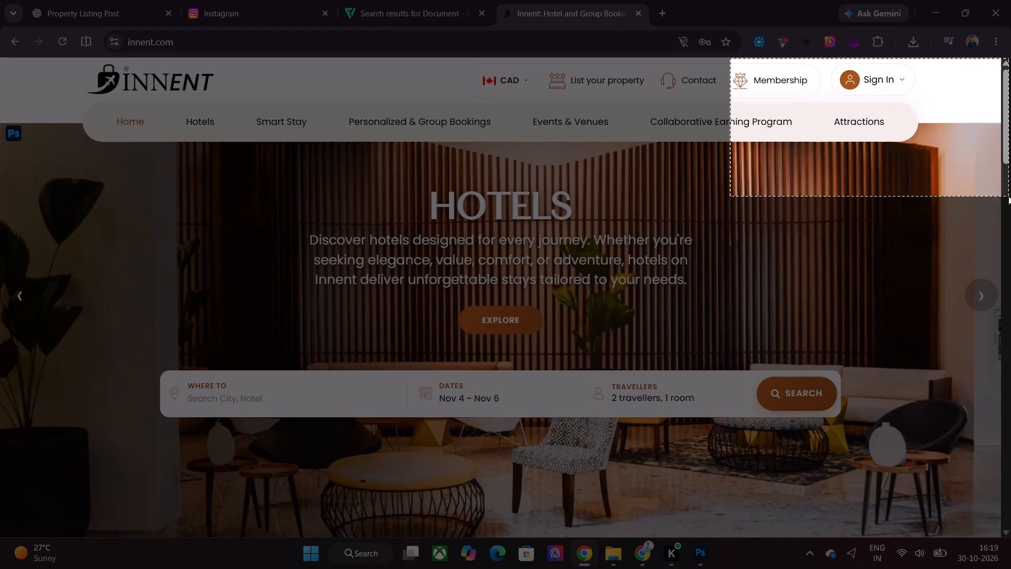
pyautogui.moveTo(1008, 196); pyautogui.dragTo(971, 172)
pyautogui.click(699, 561)
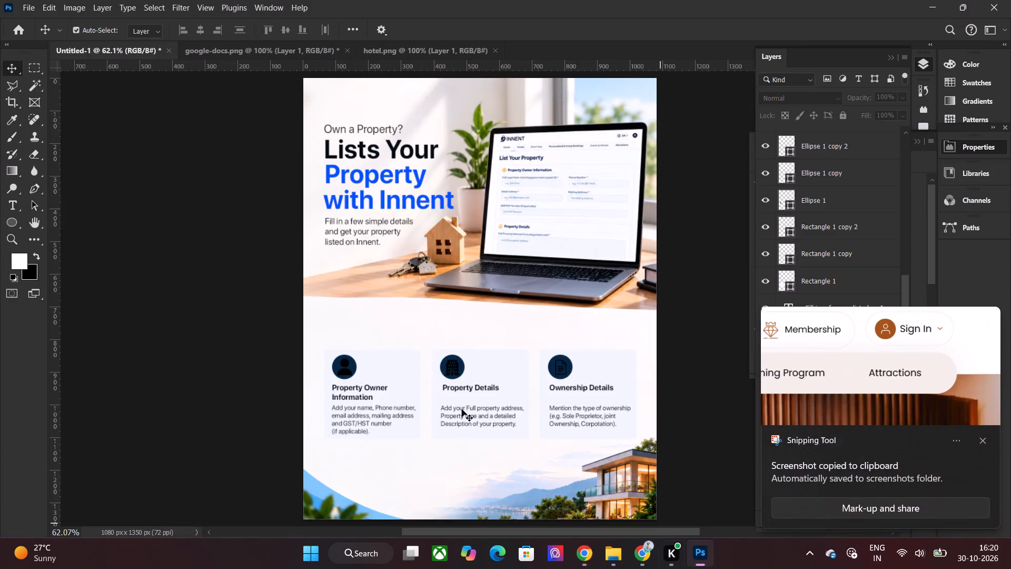
pyautogui.hotkey('ctrl', 'v')
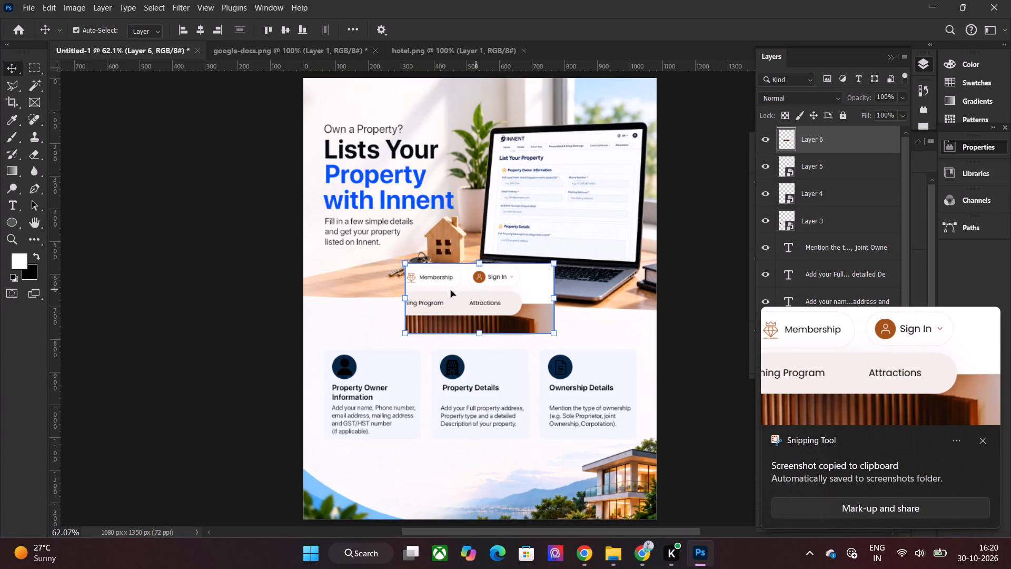
pyautogui.click(125, 158)
# Group the three card background layers, Rectangle 1, Rectangle 1 copy and Rectangle 1 copy 2.
pyautogui.click(398, 364)
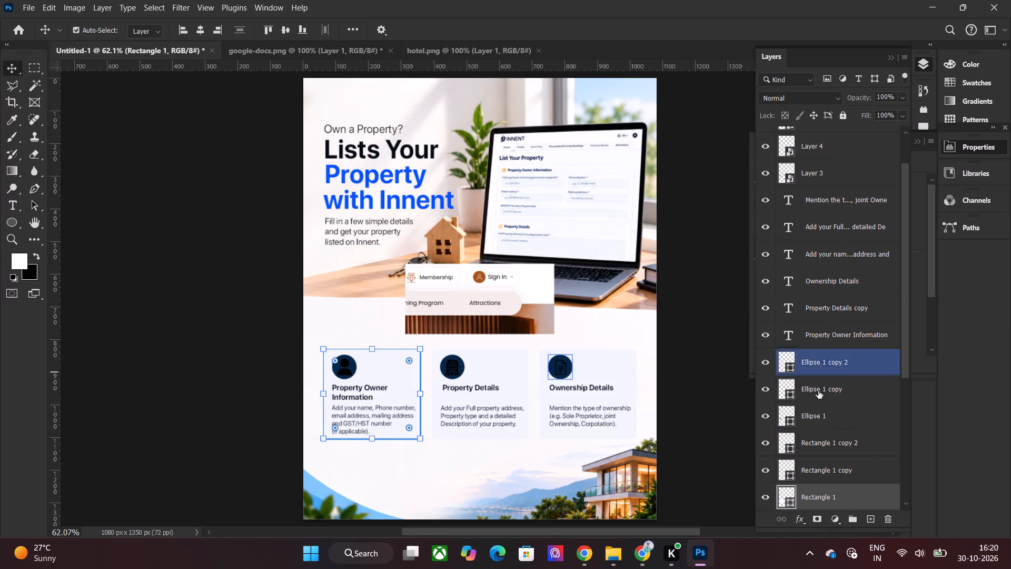
pyautogui.scroll(-1, 817, 474)
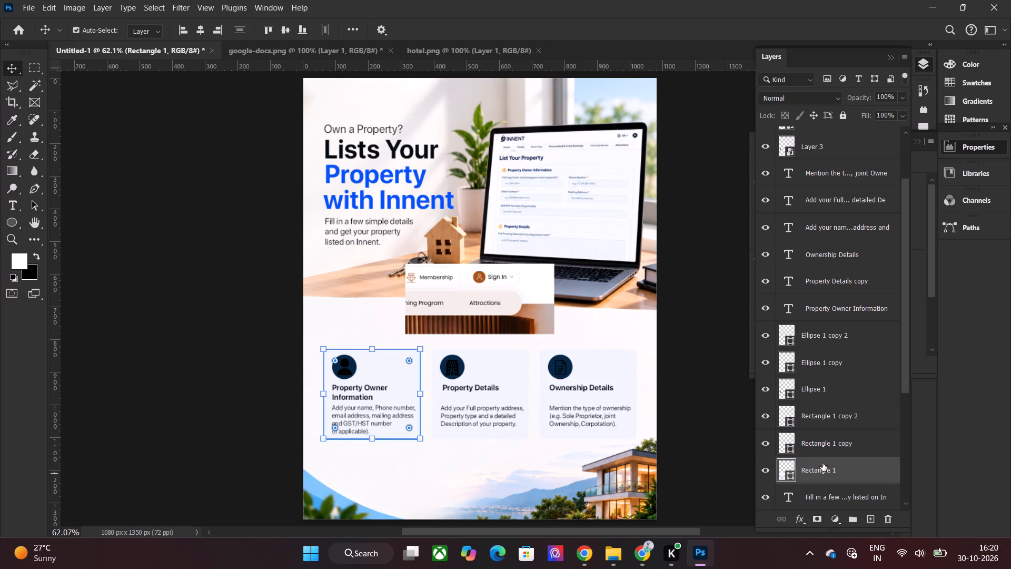
pyautogui.click(822, 463)
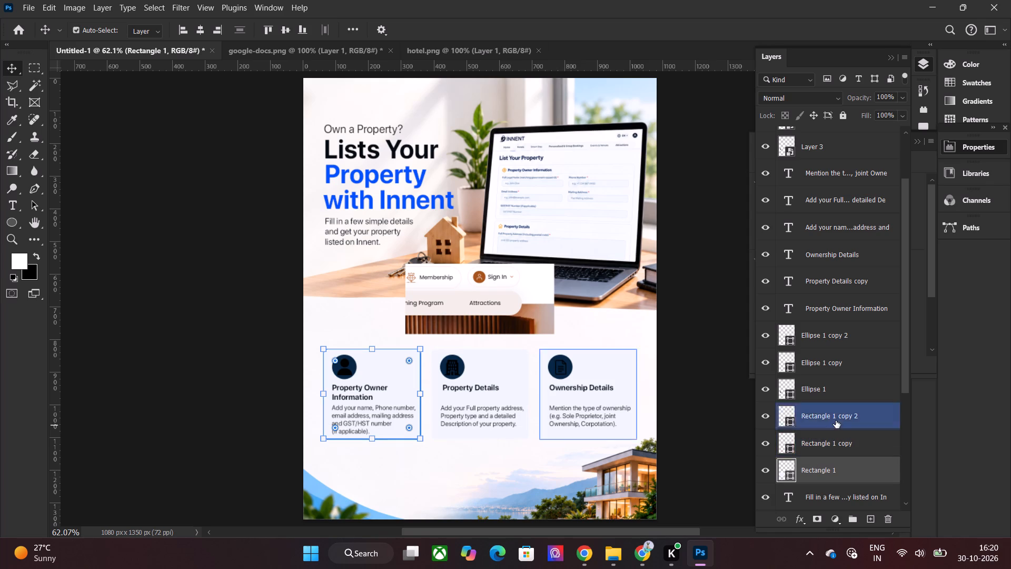
pyautogui.keyDown('shift'); pyautogui.click(836, 419); pyautogui.keyUp('shift')
pyautogui.rightClick(836, 419)
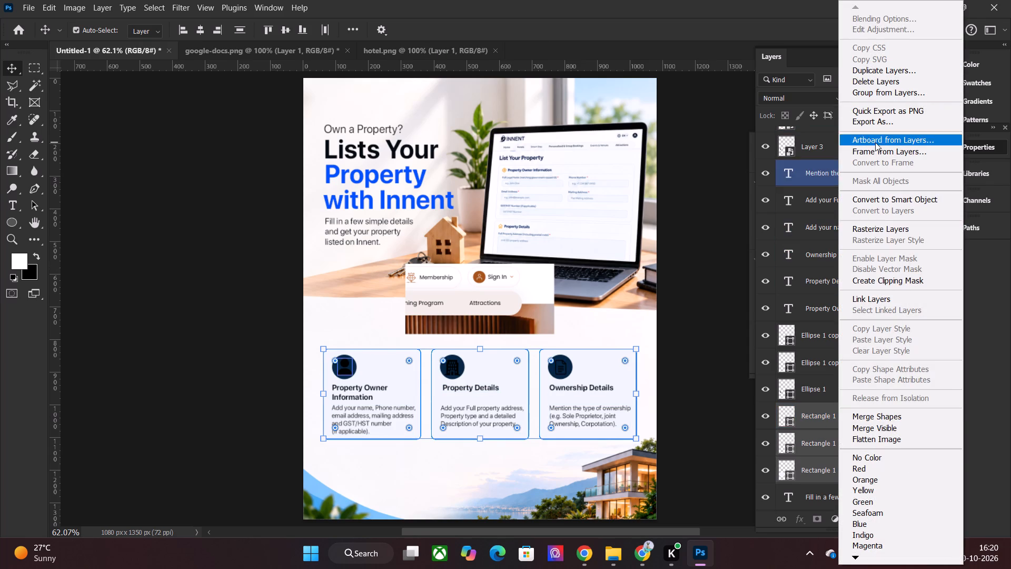
pyautogui.click(821, 456)
pyautogui.hotkey('ctrl', 'g')
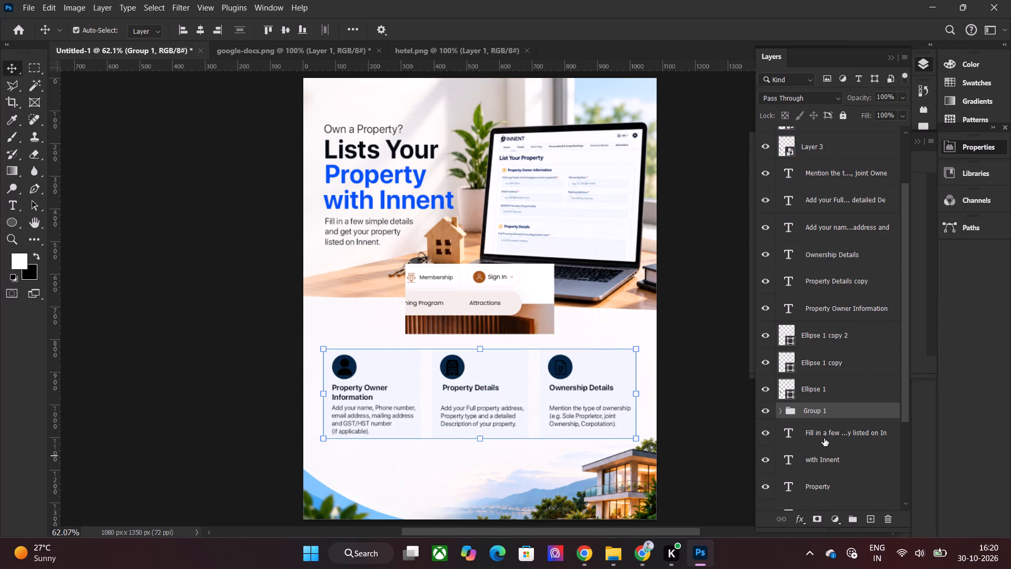
# Apply a Color Overlay of #f2ede9 to the card background group, sampled from the pasted website navigation bar.
pyautogui.rightClick(831, 406)
pyautogui.click(874, 12)
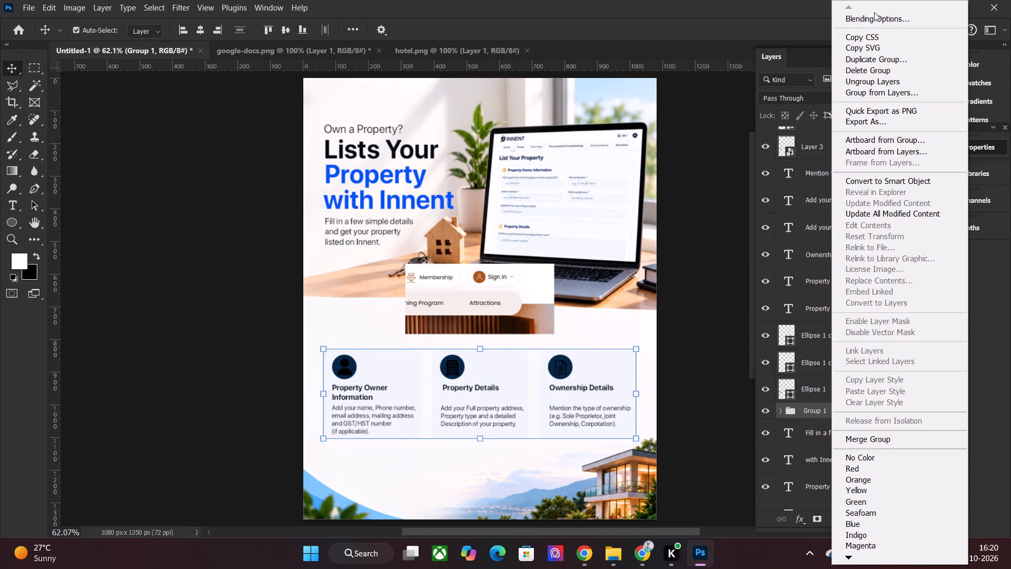
pyautogui.click(874, 13)
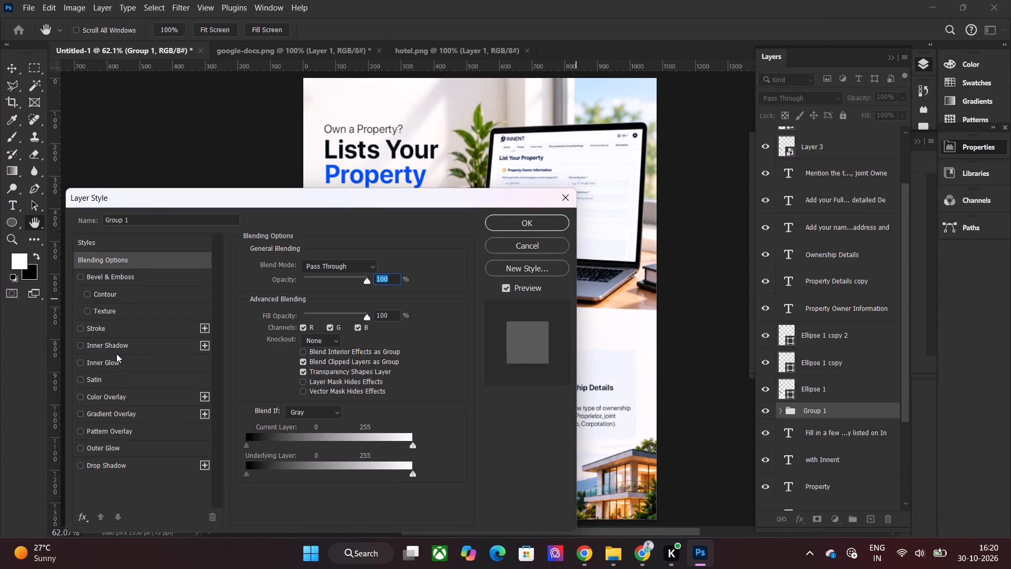
pyautogui.click(120, 394)
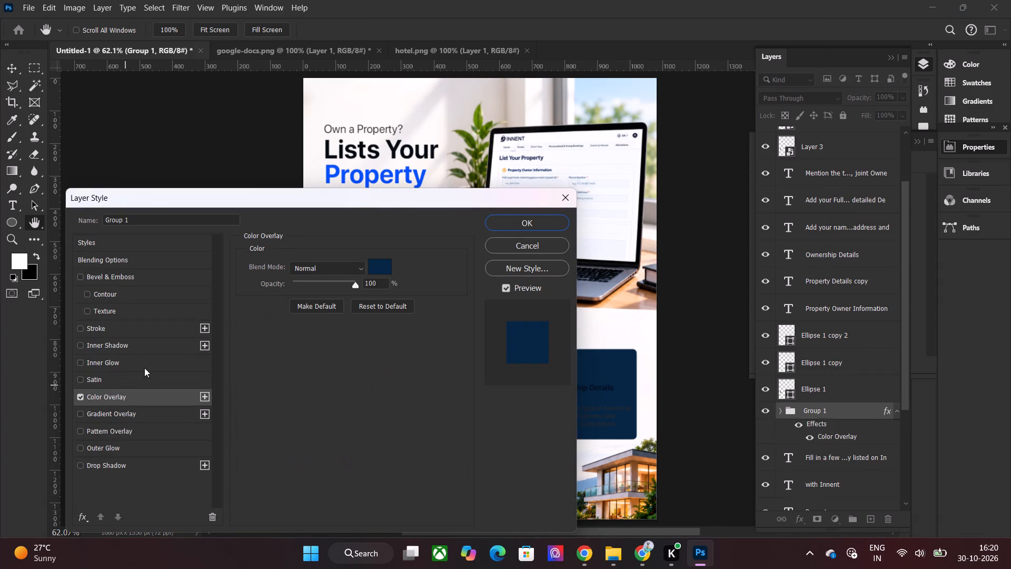
pyautogui.moveTo(397, 202); pyautogui.dragTo(162, 206)
pyautogui.click(153, 269)
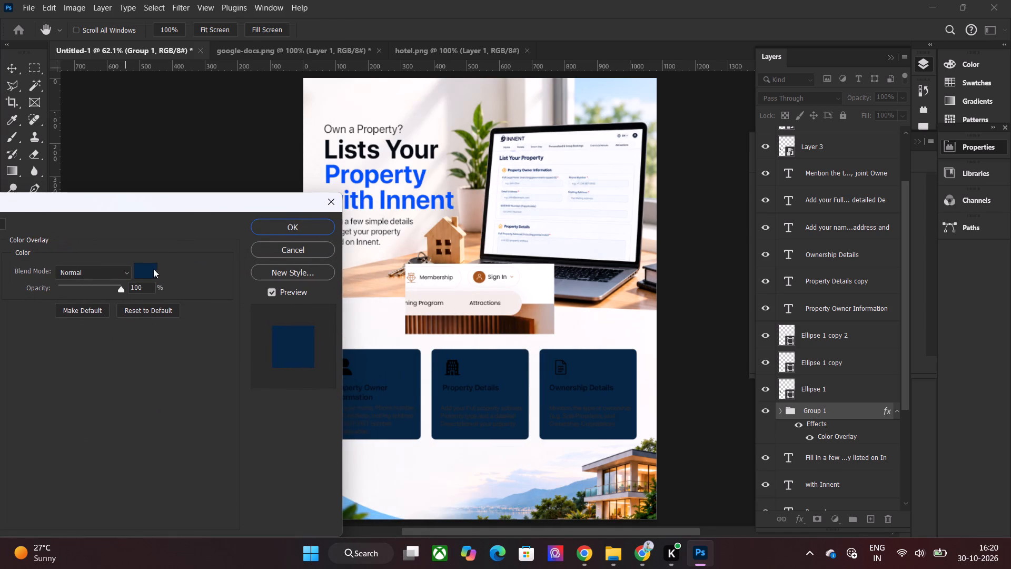
pyautogui.click(512, 301)
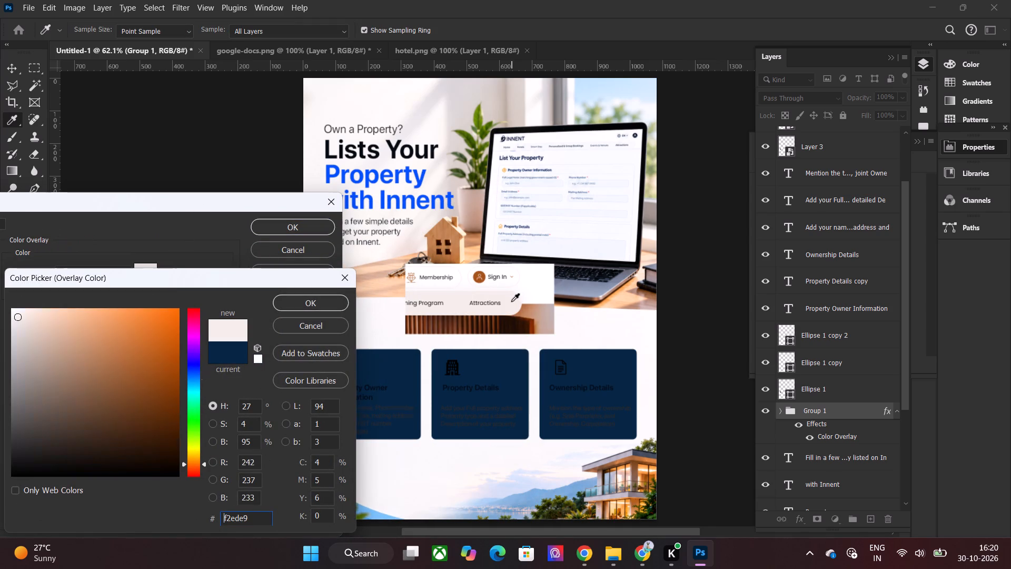
pyautogui.click(308, 306)
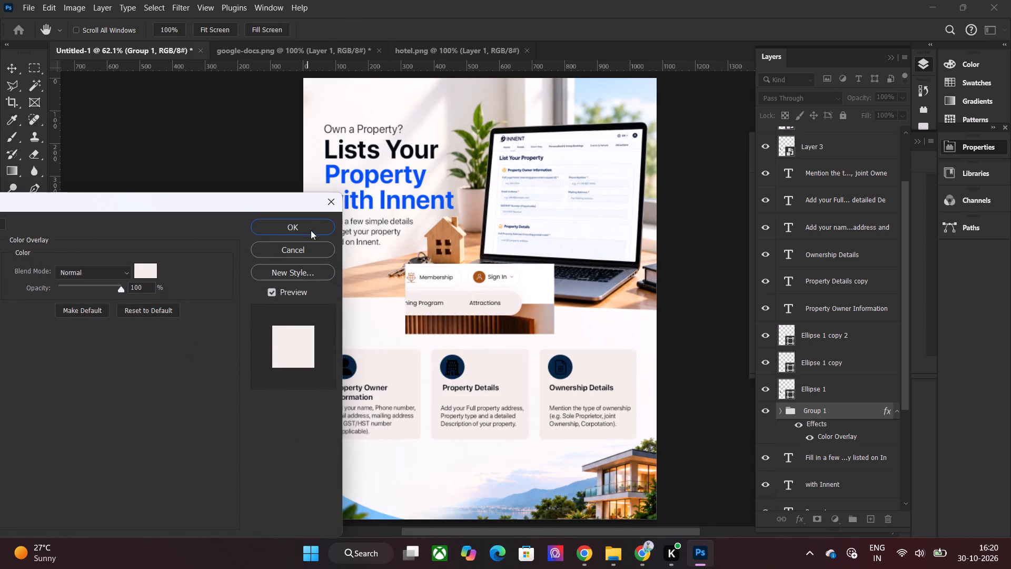
pyautogui.click(312, 229)
pyautogui.click(233, 311)
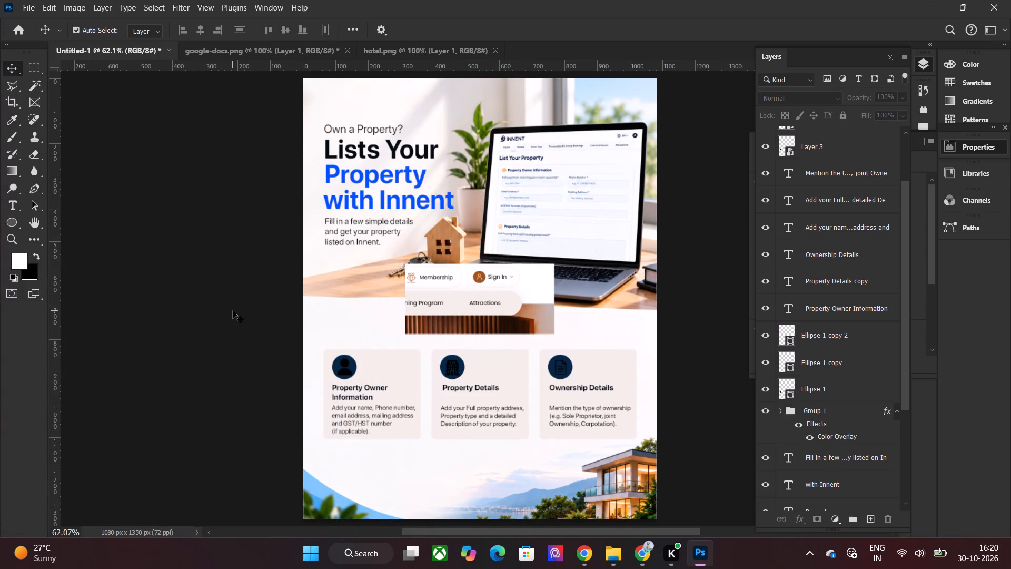
# Group the three icon circle layers, Ellipse 1, Ellipse 1 copy and Ellipse 1 copy 2.
pyautogui.click(335, 361)
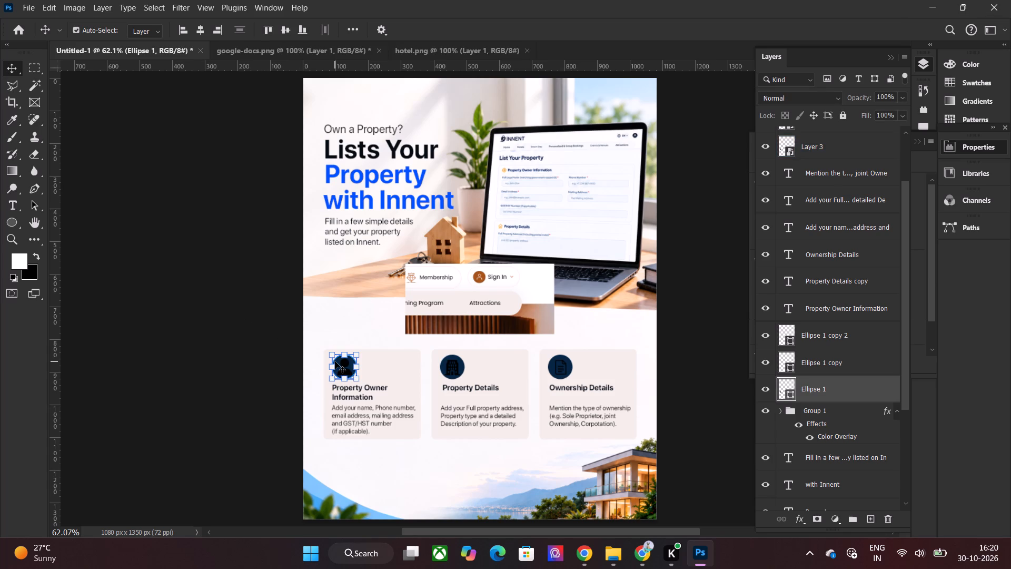
pyautogui.keyDown('shift'); pyautogui.click(851, 341); pyautogui.keyUp('shift')
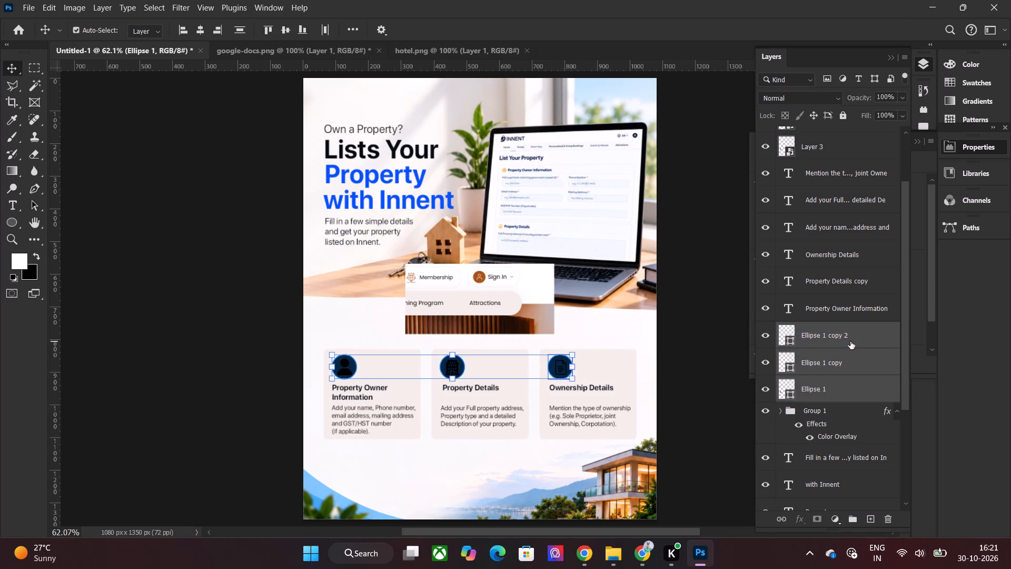
pyautogui.hotkey('ctrl', 'g')
# Apply a Color Overlay of #a55319 to the icon circle group, sampled from the Sign In icon of the pasted screenshot.
pyautogui.rightClick(856, 325)
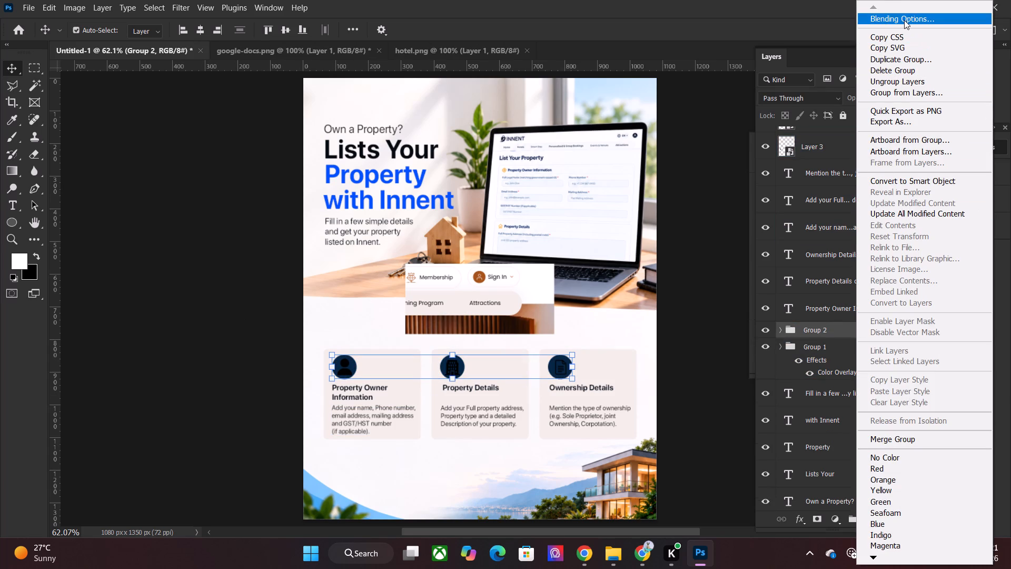
pyautogui.click(904, 20)
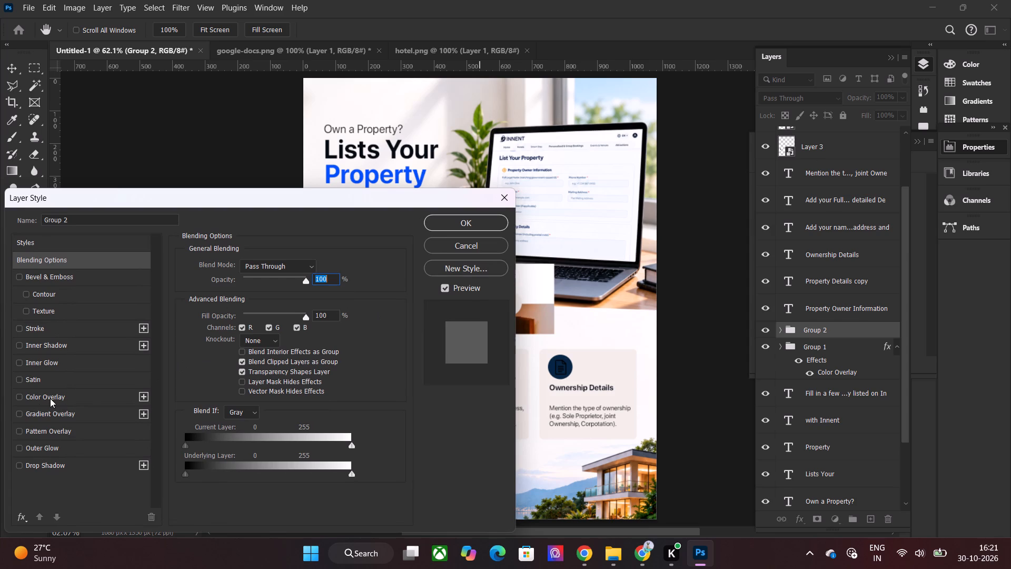
pyautogui.click(50, 398)
pyautogui.moveTo(321, 203); pyautogui.dragTo(167, 232)
pyautogui.click(168, 298)
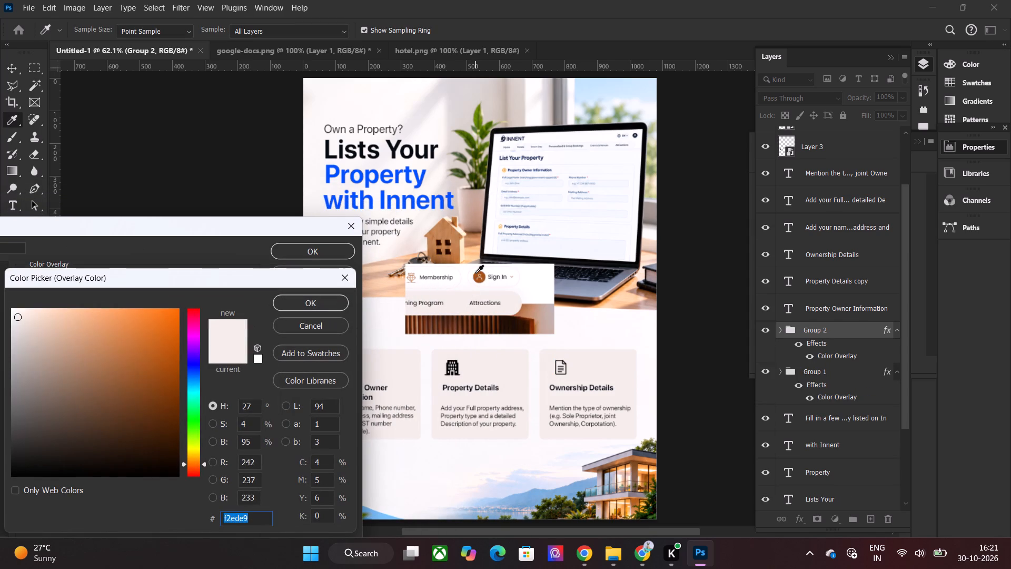
pyautogui.click(475, 274)
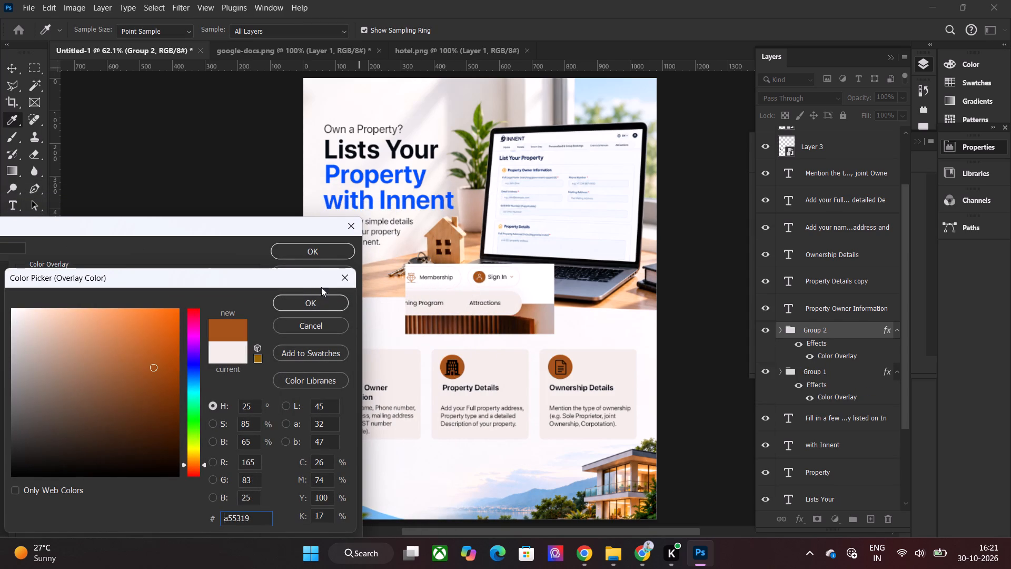
pyautogui.click(322, 302)
pyautogui.click(310, 252)
pyautogui.click(213, 338)
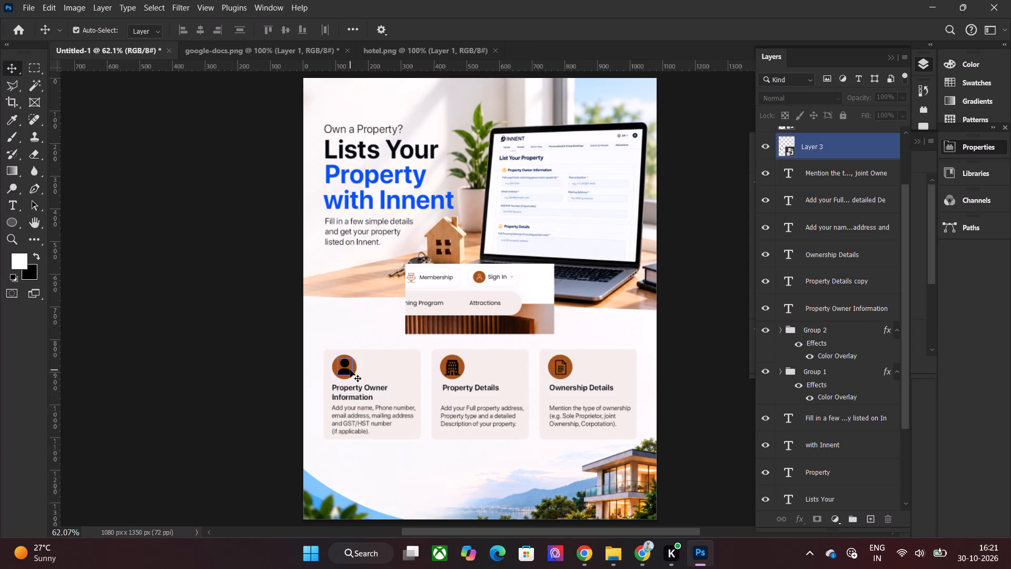
# Scale the person icon on the Property Owner Information card to 12.79%.
pyautogui.keyDown('alt'); pyautogui.scroll(11, 350, 370); pyautogui.keyUp('alt')
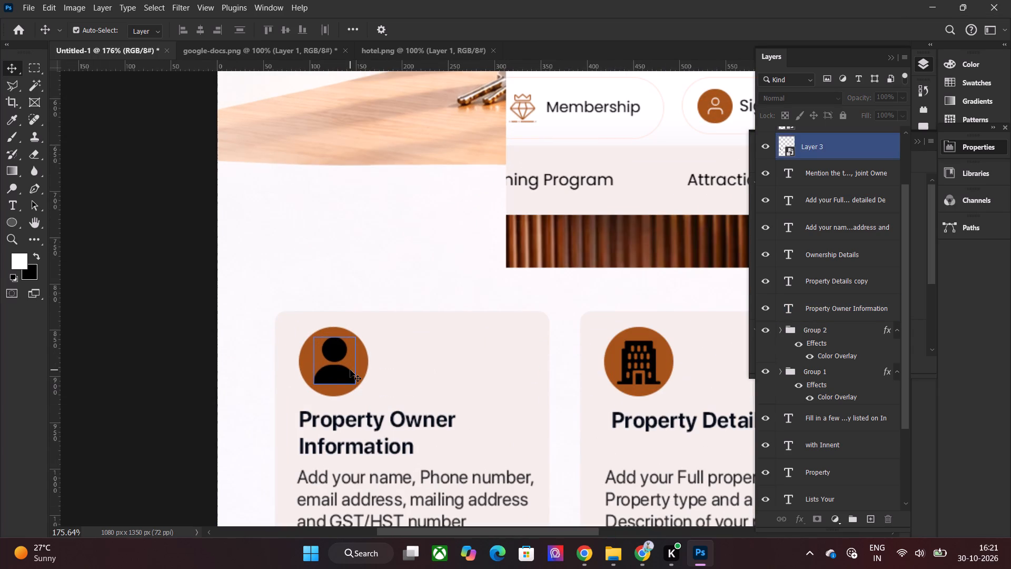
pyautogui.click(350, 370)
pyautogui.keyDown('shift'); pyautogui.click(356, 335); pyautogui.keyUp('shift')
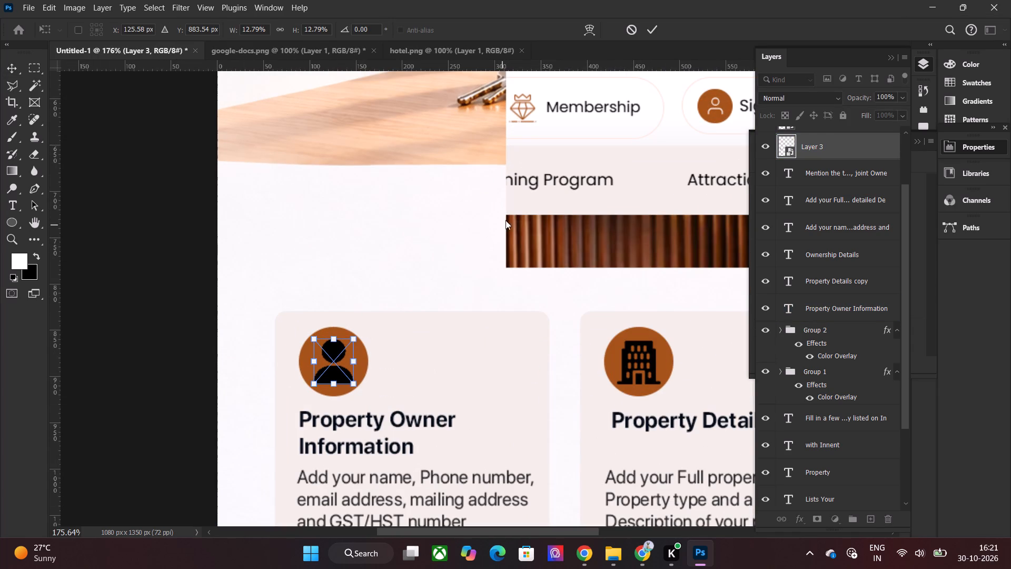
pyautogui.click(654, 31)
pyautogui.click(157, 341)
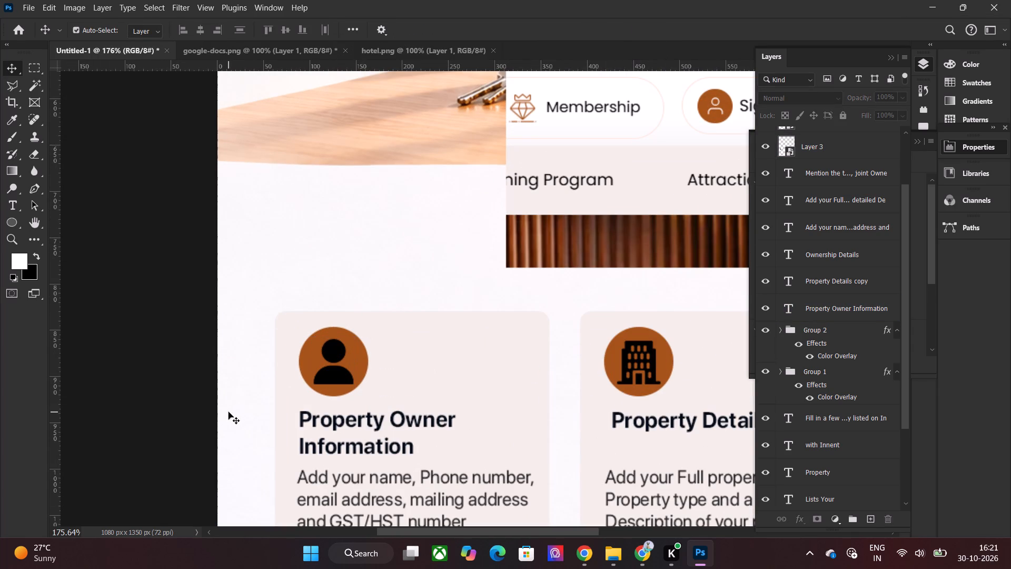
# Nudge the person icon to centre it vertically in its circle on the Property Owner Information card.
pyautogui.click(324, 371)
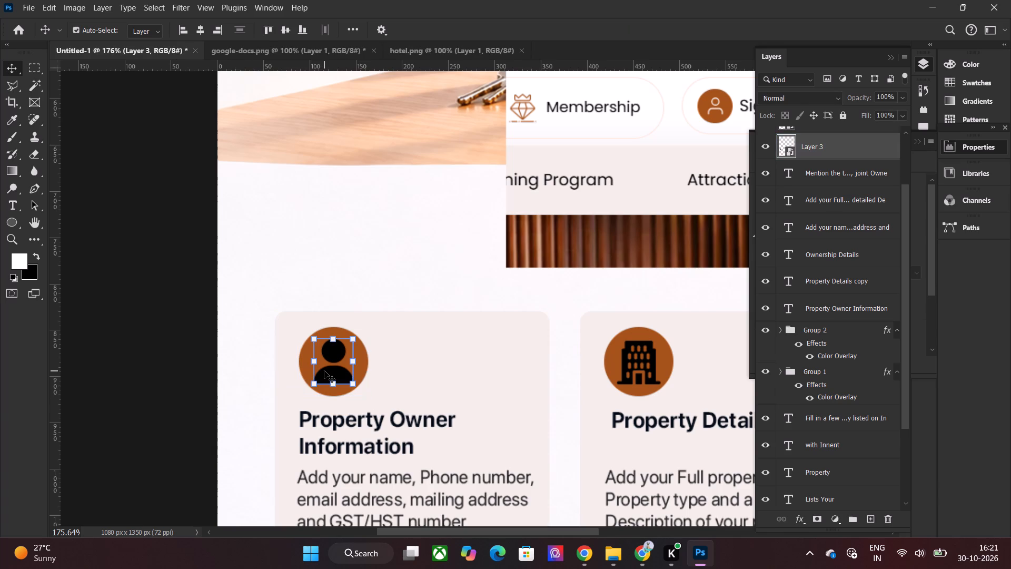
pyautogui.press('Up')
pyautogui.press('Up')
pyautogui.press('Up')
pyautogui.press('Down')
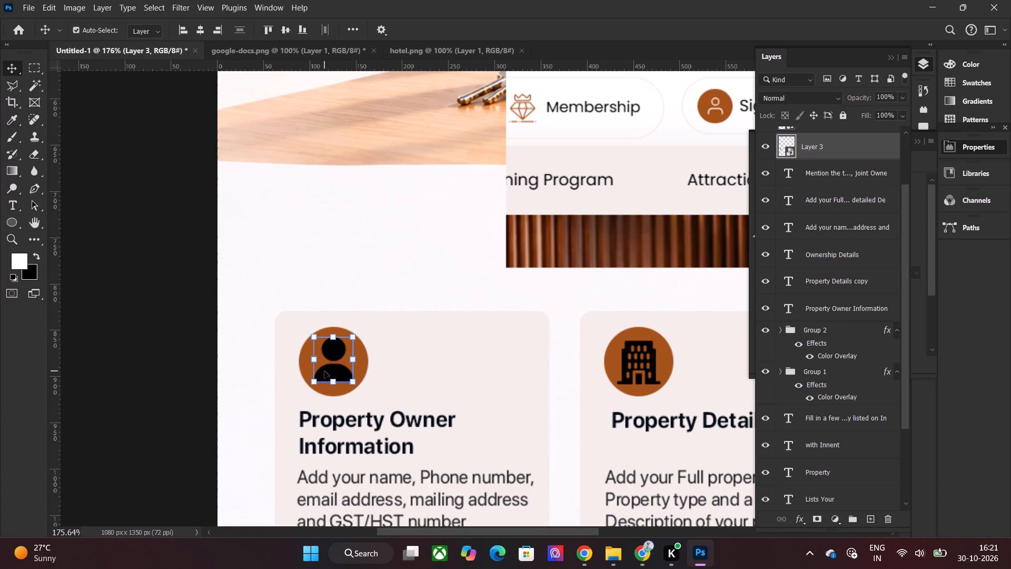
pyautogui.press('Down')
pyautogui.click(163, 321)
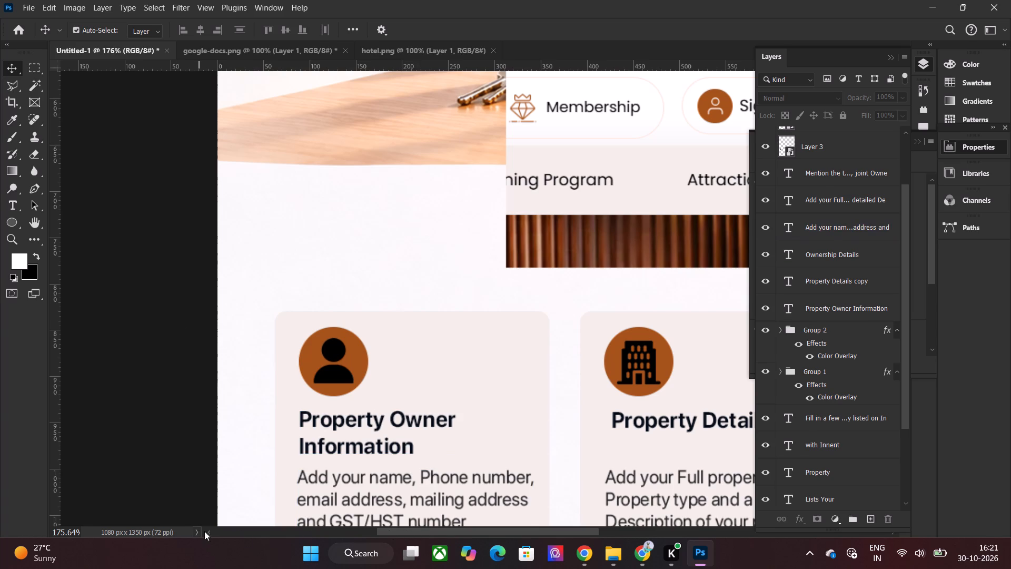
# Group the three card icon layers, Layer 3, Layer 4 and Layer 5.
pyautogui.hotkey('ctrl', '0')
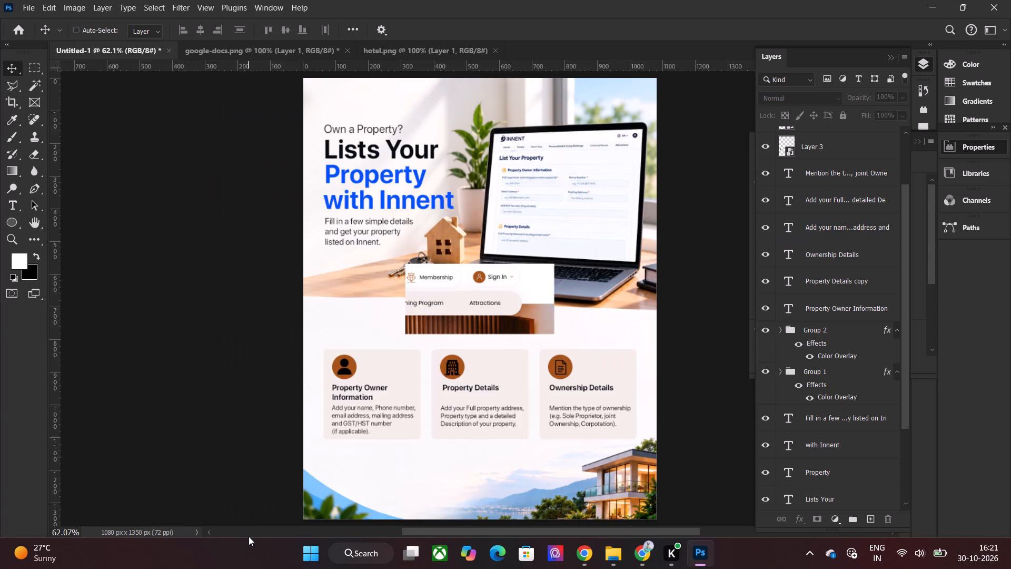
pyautogui.keyDown('alt'); pyautogui.scroll(4, 589, 452); pyautogui.keyUp('alt')
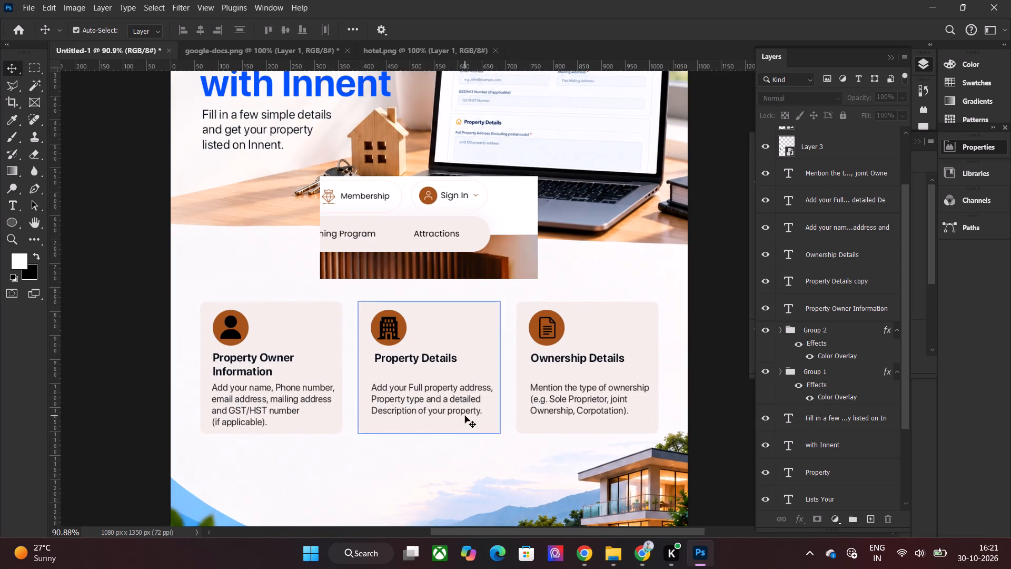
pyautogui.keyDown('alt'); pyautogui.scroll(2, 320, 397); pyautogui.keyUp('alt')
pyautogui.click(206, 322)
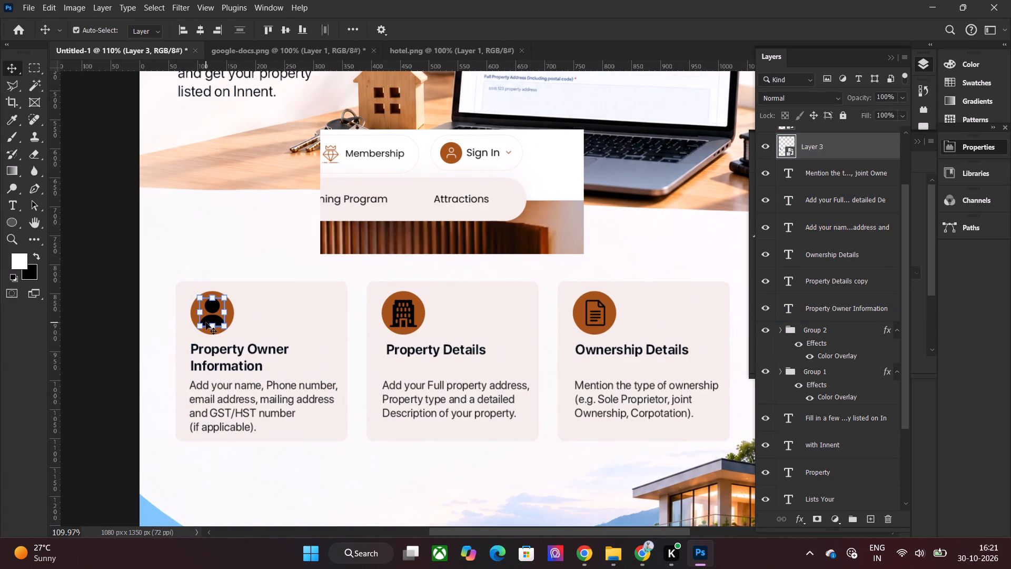
pyautogui.scroll(3, 839, 247)
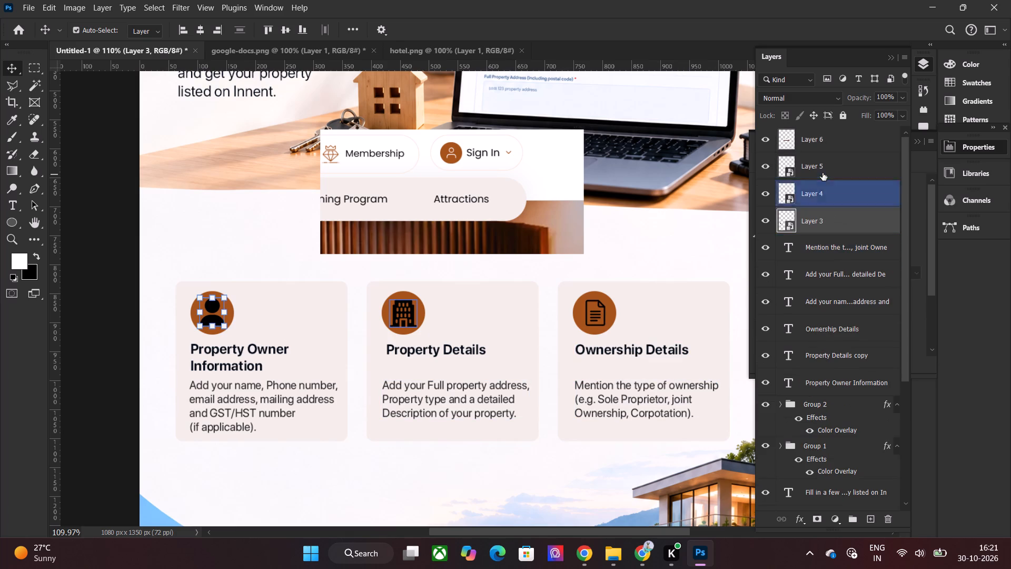
pyautogui.keyDown('shift'); pyautogui.click(822, 173); pyautogui.keyUp('shift')
pyautogui.hotkey('ctrl', 'g')
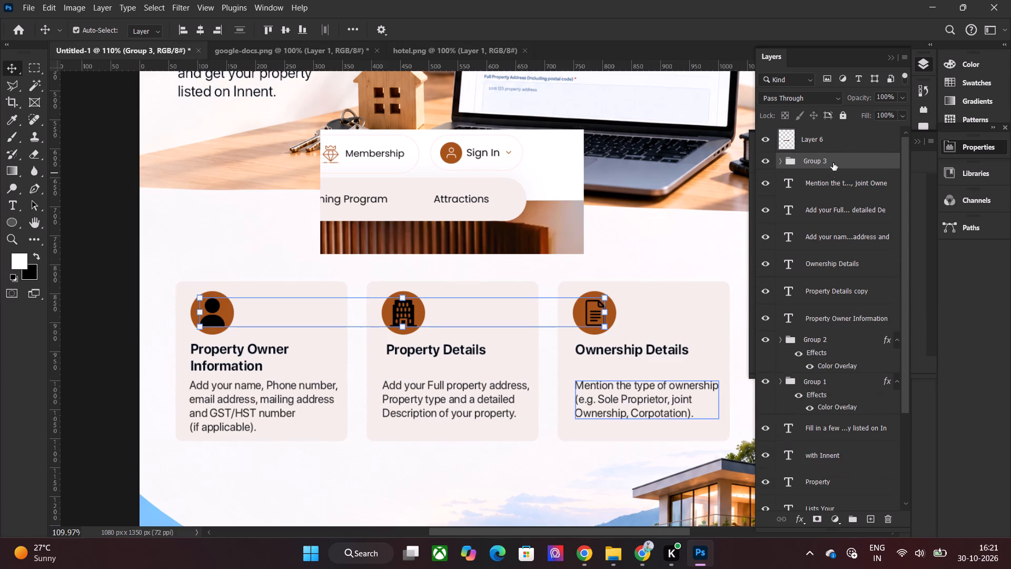
# Apply a Color Overlay of #fbfaf9 to the icon group, sampled from the poster's off-white background.
pyautogui.rightClick(836, 159)
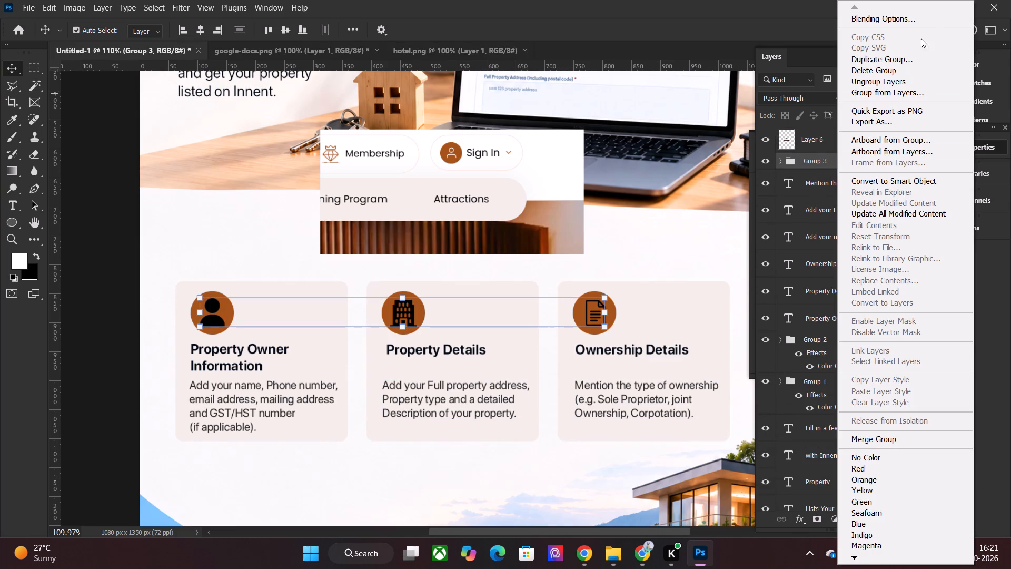
pyautogui.click(931, 20)
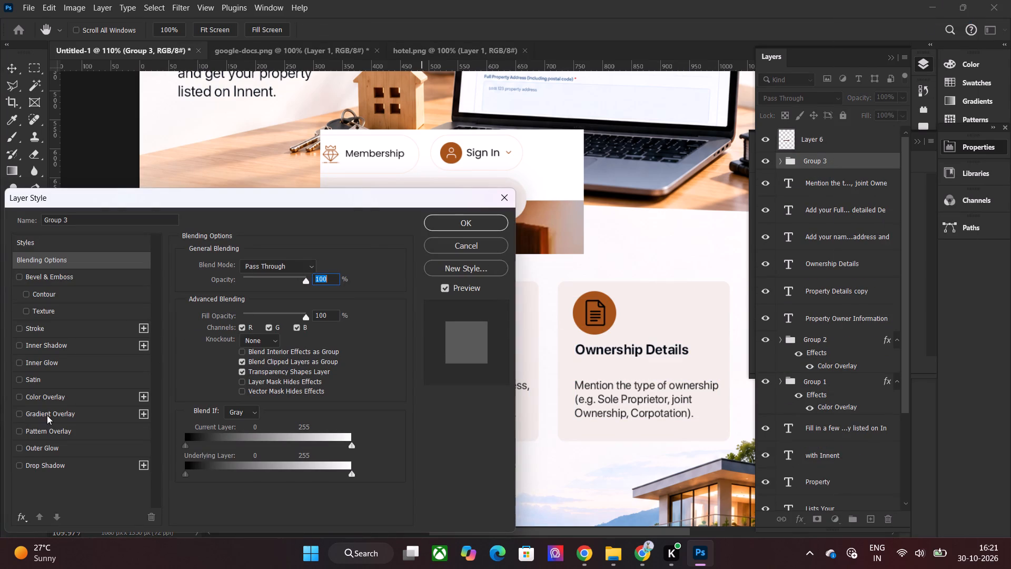
pyautogui.click(56, 399)
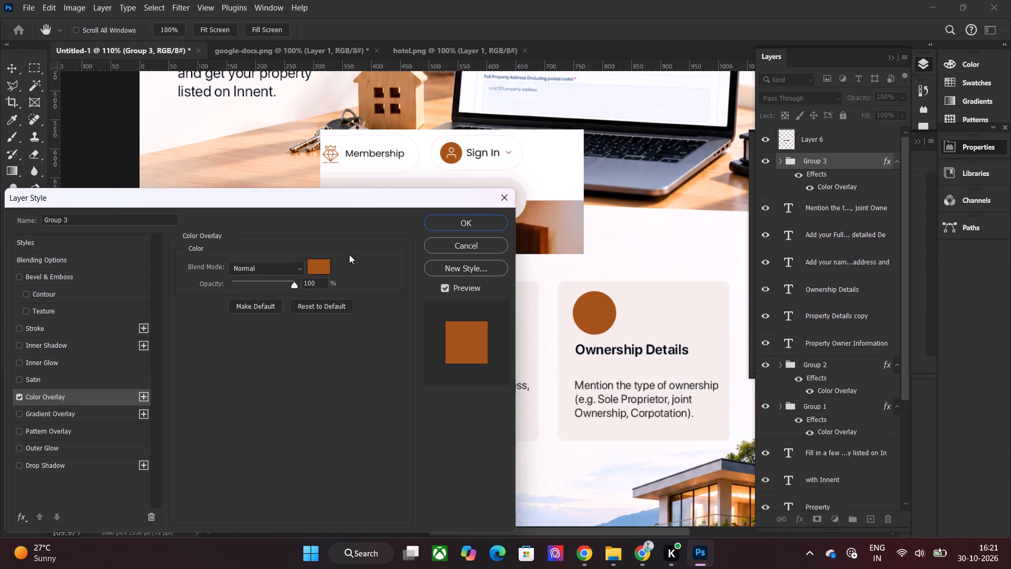
pyautogui.click(320, 266)
pyautogui.click(621, 233)
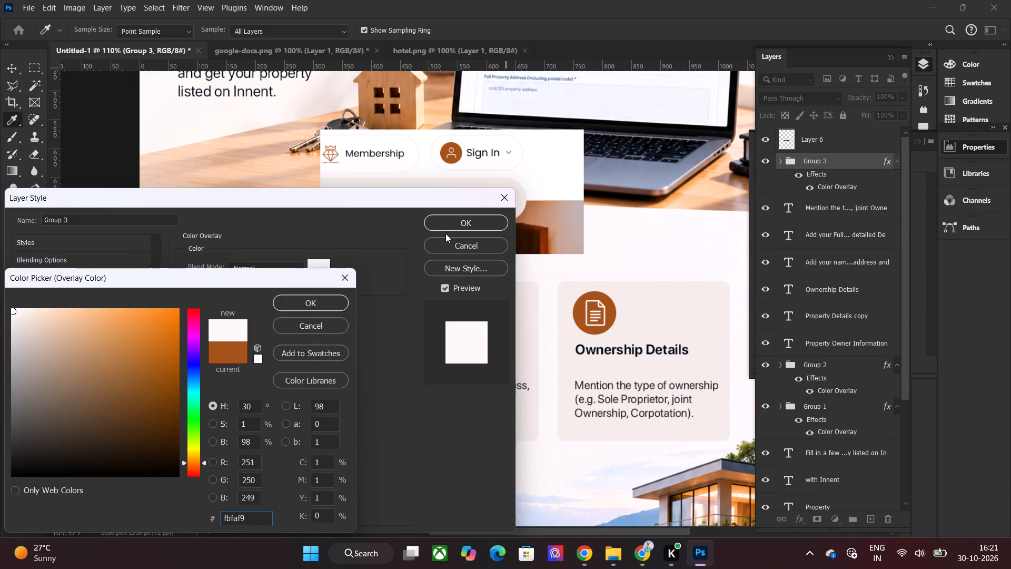
pyautogui.click(338, 295)
pyautogui.click(462, 228)
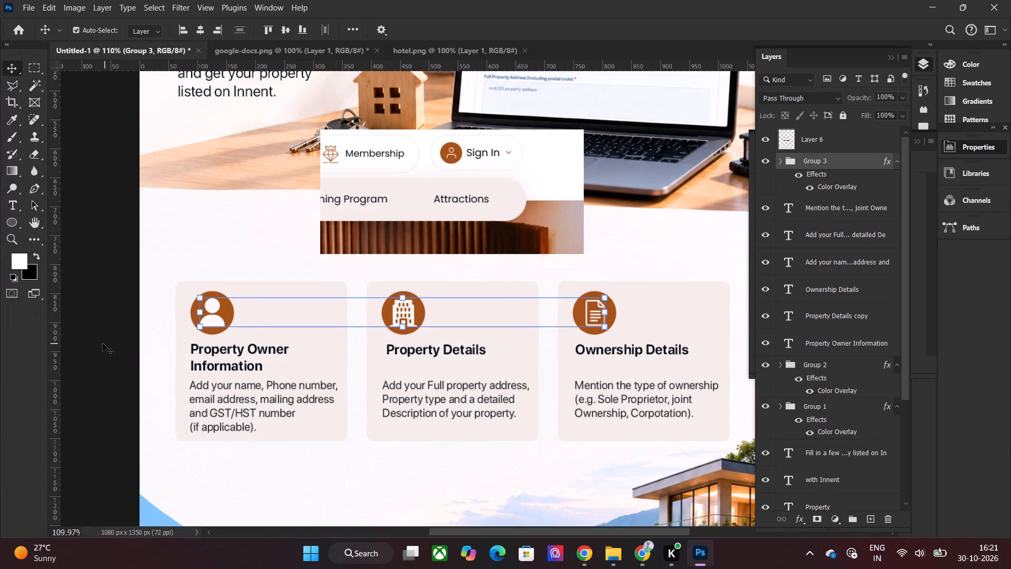
pyautogui.click(102, 344)
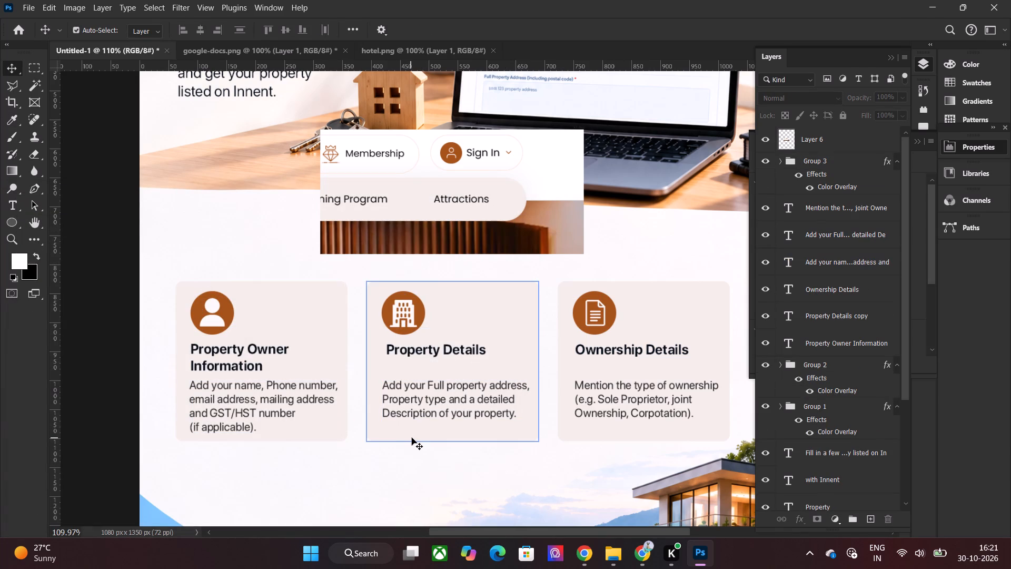
# Scale the person icon on the Property Owner Information card to 10.82% and centre it in its circle.
pyautogui.hotkey('ctrl', '0')
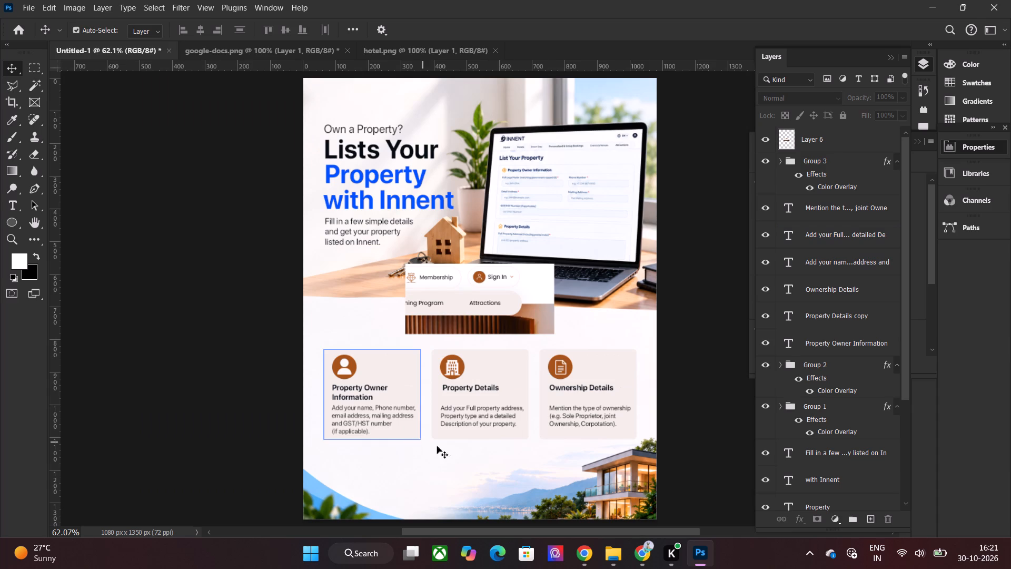
pyautogui.keyDown('alt'); pyautogui.scroll(1, 465, 455); pyautogui.keyUp('alt')
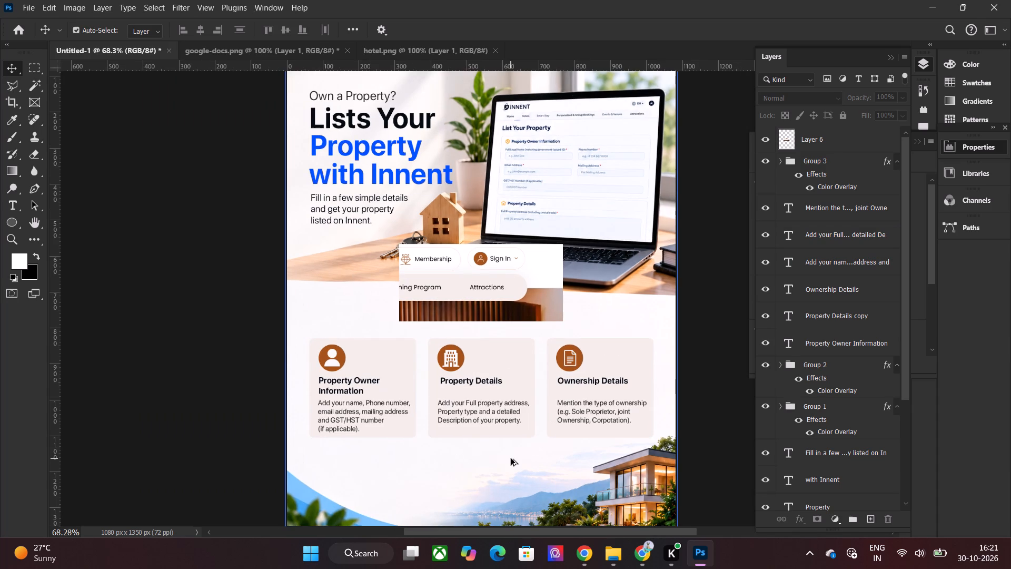
pyautogui.keyDown('alt'); pyautogui.scroll(7, 310, 366); pyautogui.keyUp('alt')
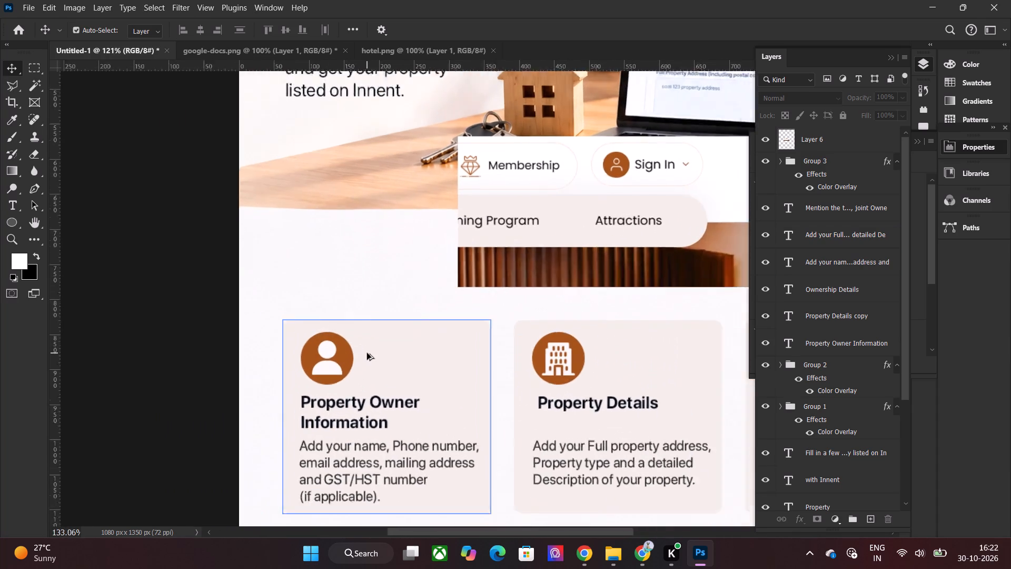
pyautogui.keyDown('alt'); pyautogui.scroll(2, 367, 353); pyautogui.keyUp('alt')
pyautogui.click(316, 377)
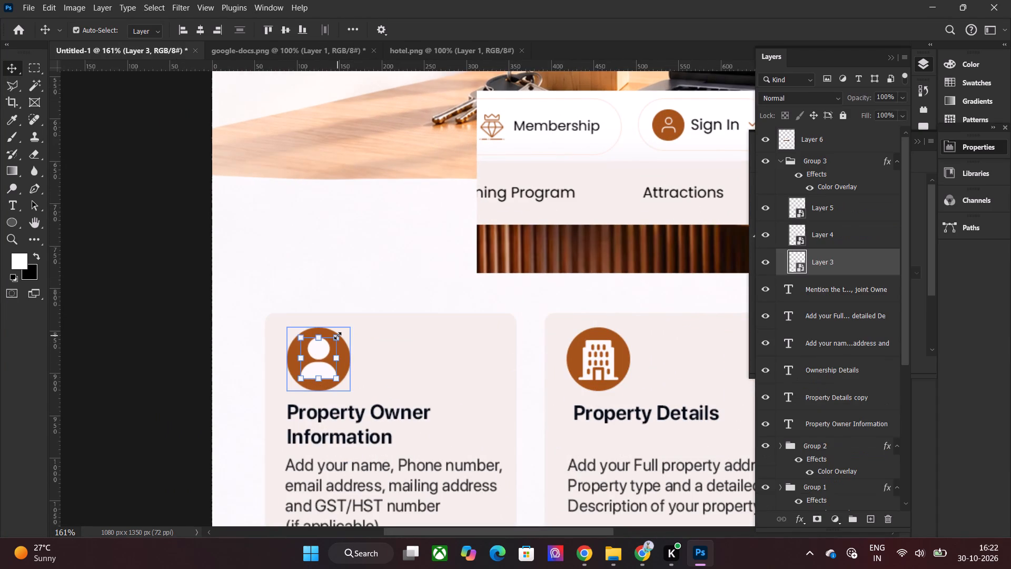
pyautogui.moveTo(338, 335); pyautogui.dragTo(331, 341)
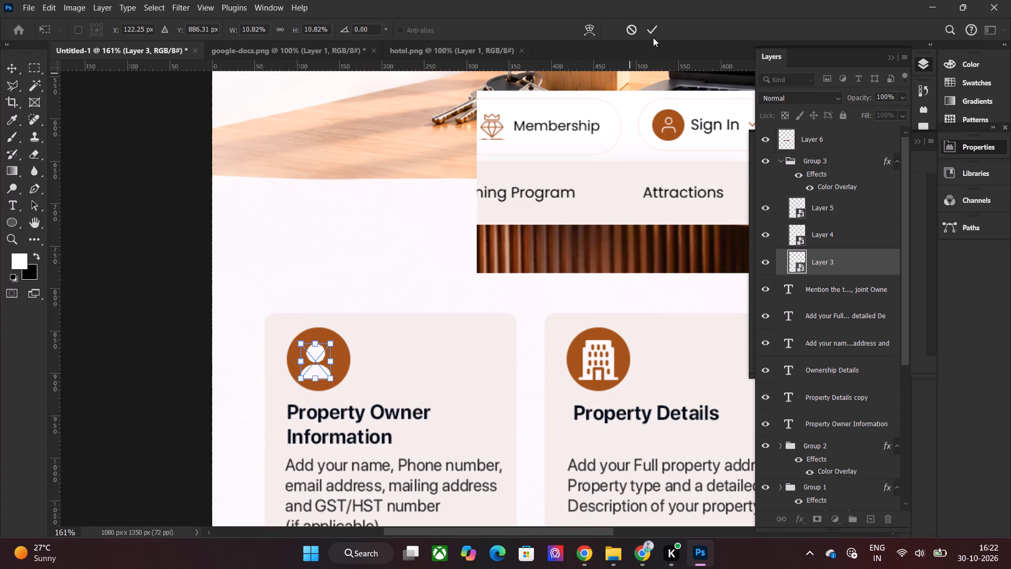
pyautogui.click(653, 34)
pyautogui.moveTo(313, 369); pyautogui.dragTo(317, 364)
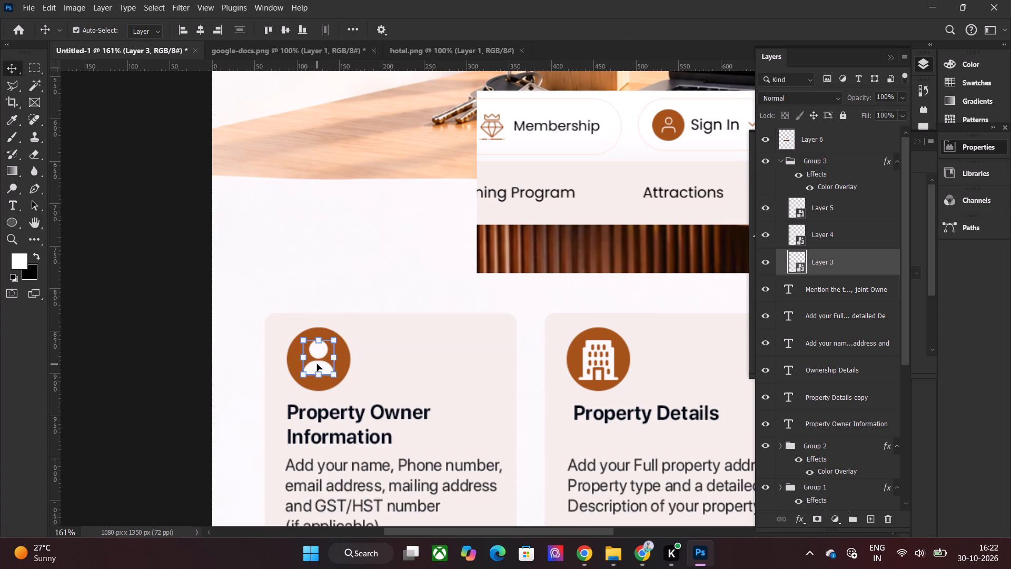
pyautogui.press('Down')
pyautogui.press('Down')
pyautogui.press('Down')
pyautogui.press('Up')
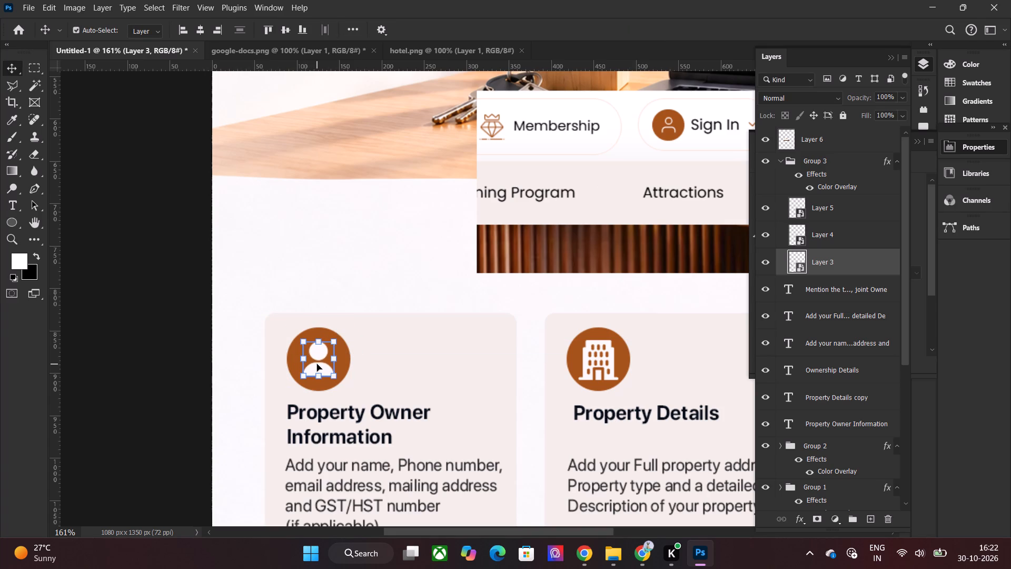
pyautogui.click(207, 368)
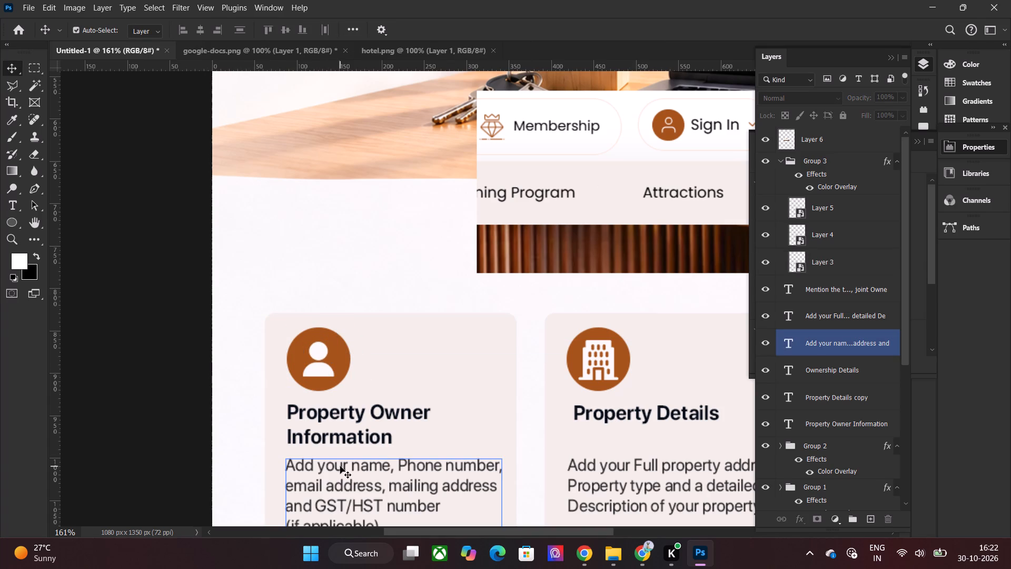
pyautogui.click(313, 365)
pyautogui.press('Up')
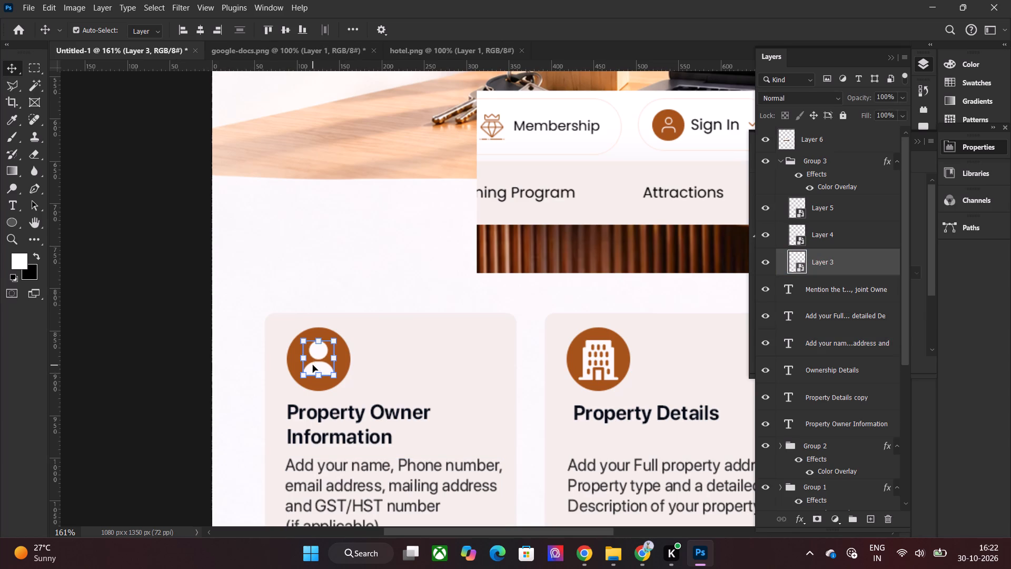
pyautogui.click(176, 368)
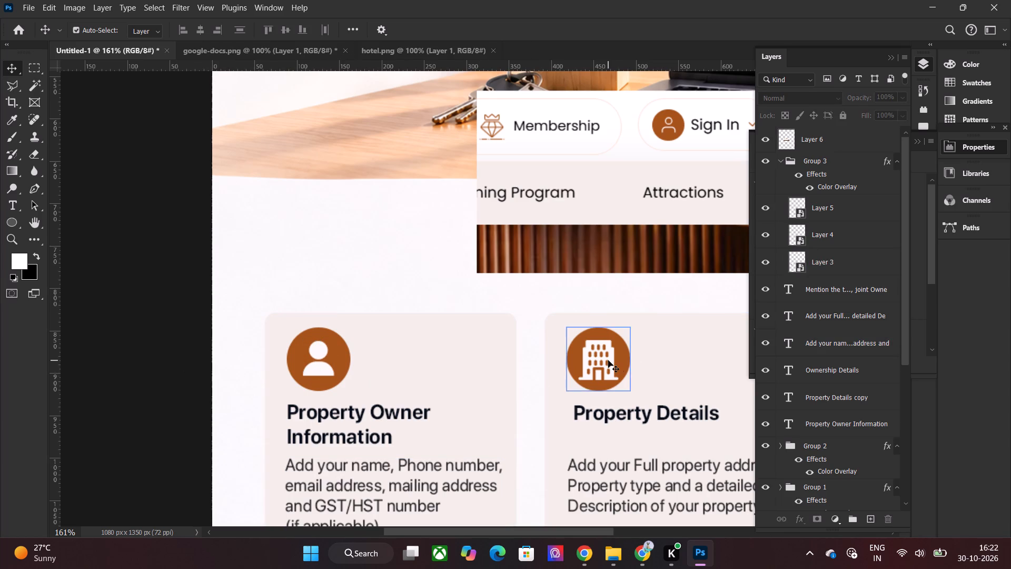
# Scale the building icon on the Property Details card to 9.45% and centre it in its circle.
pyautogui.click(608, 360)
pyautogui.keyDown('shift'); pyautogui.moveTo(579, 341); pyautogui.dragTo(586, 341); pyautogui.keyUp('shift')
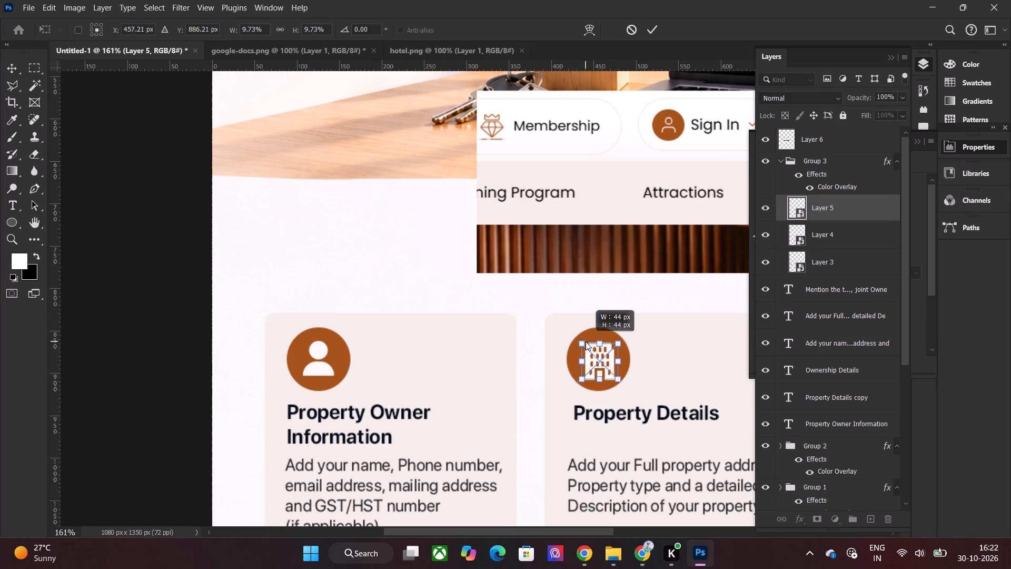
pyautogui.keyDown('shift'); pyautogui.moveTo(586, 341); pyautogui.dragTo(586, 343); pyautogui.keyUp('shift')
pyautogui.click(655, 33)
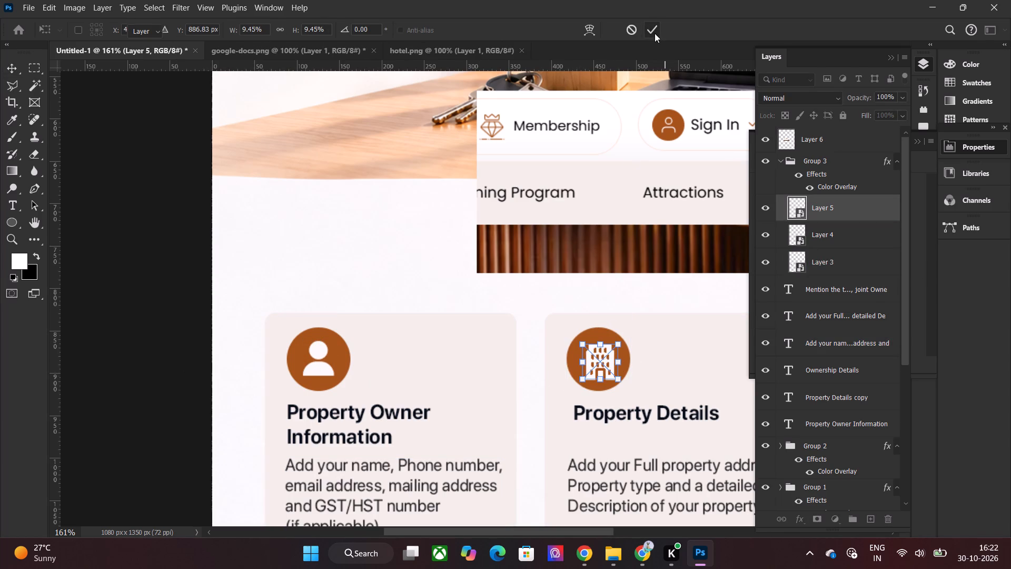
pyautogui.press('Up')
pyautogui.press('Up')
pyautogui.press('Up')
pyautogui.press('Up')
pyautogui.press('Left')
pyautogui.press('Left')
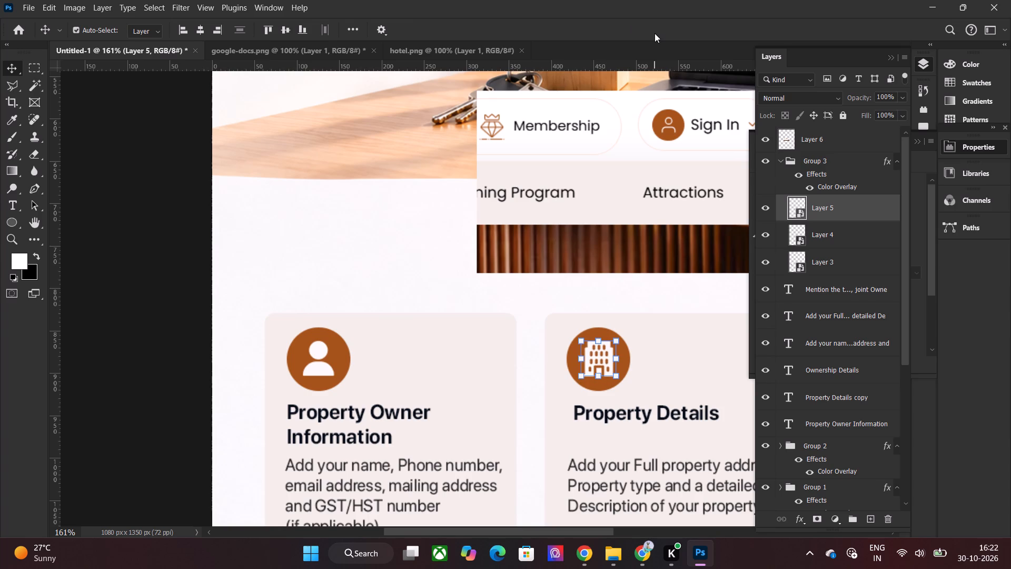
pyautogui.press('Left')
pyautogui.press('Down')
pyautogui.press('Right')
pyautogui.press('Up')
pyautogui.press('Down')
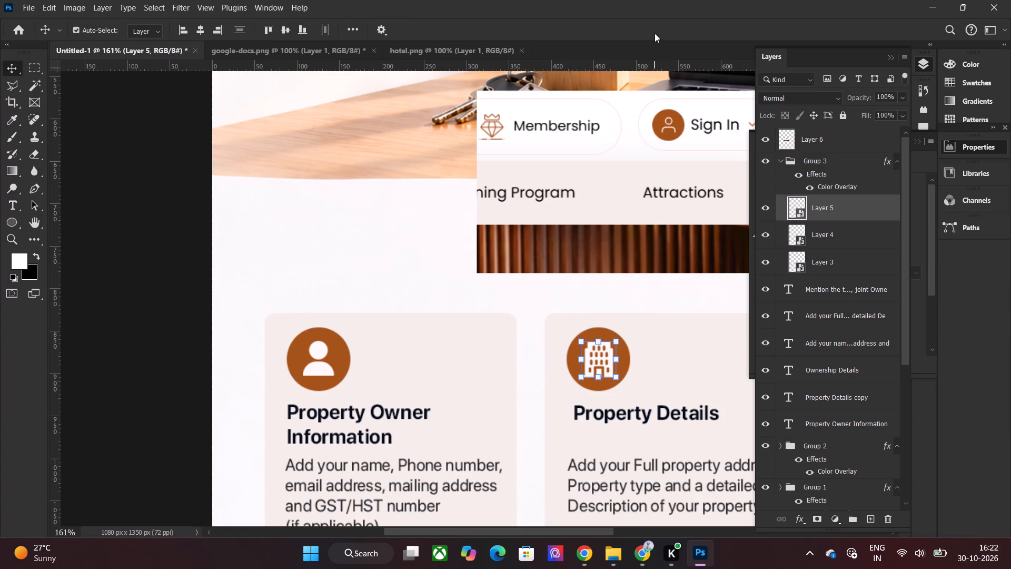
pyautogui.press('Left')
pyautogui.press('Right')
pyautogui.click(94, 239)
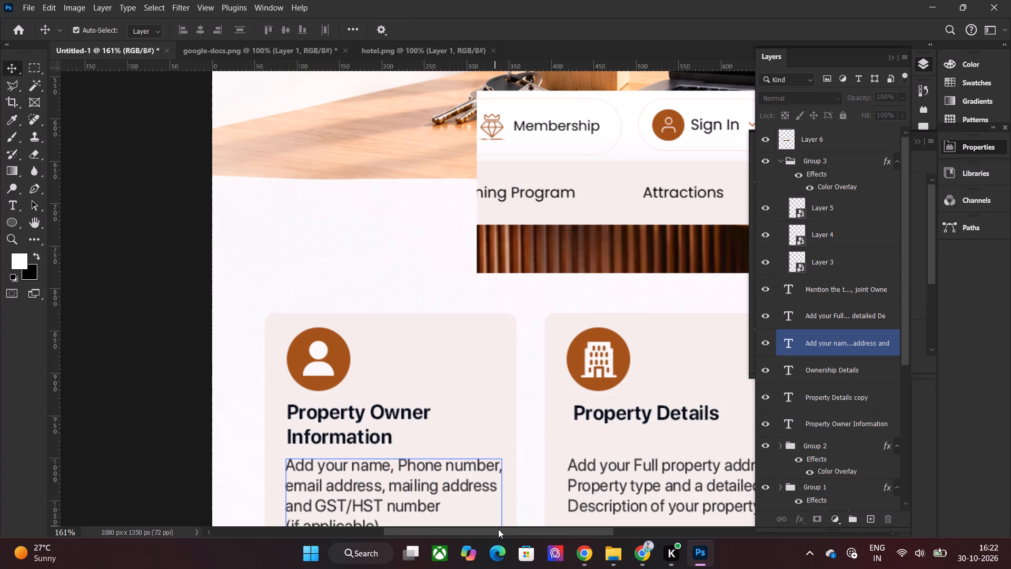
# Scale the document icon on the Ownership Details card to about 11.24% and check its centring with small nudges.
pyautogui.moveTo(499, 531); pyautogui.dragTo(595, 531)
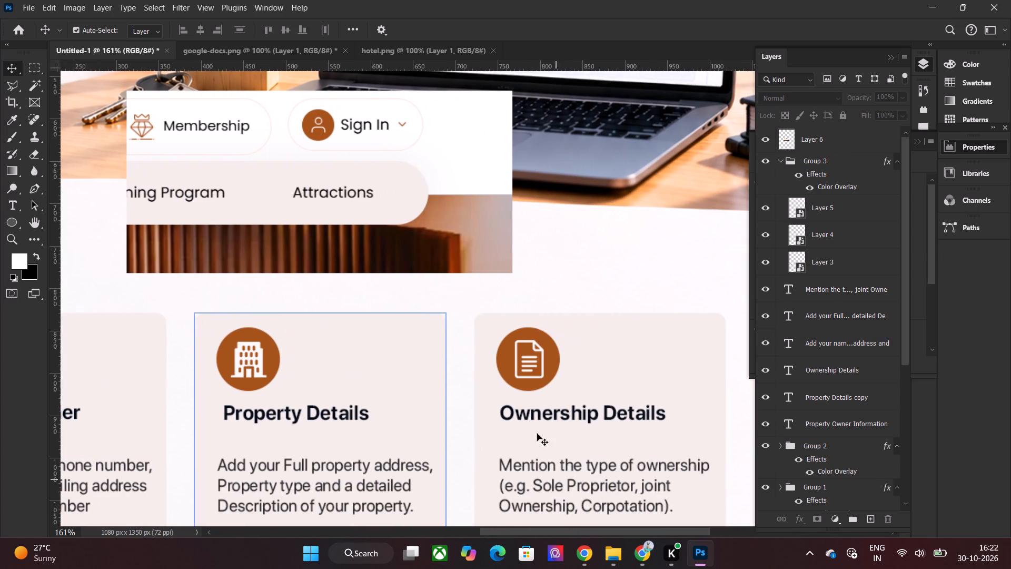
pyautogui.click(523, 366)
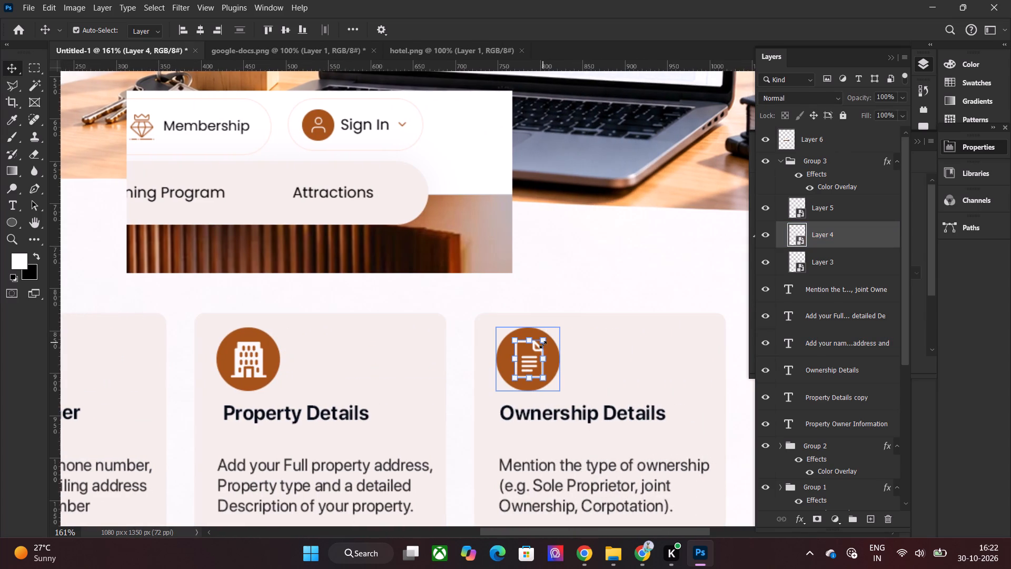
pyautogui.keyDown('shift'); pyautogui.click(546, 338); pyautogui.keyUp('shift')
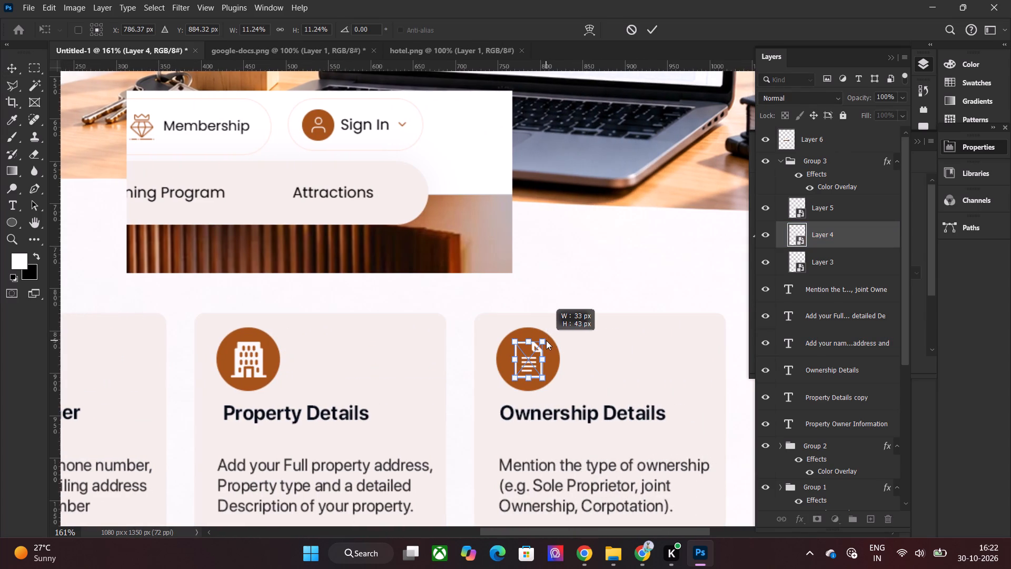
pyautogui.click(660, 24)
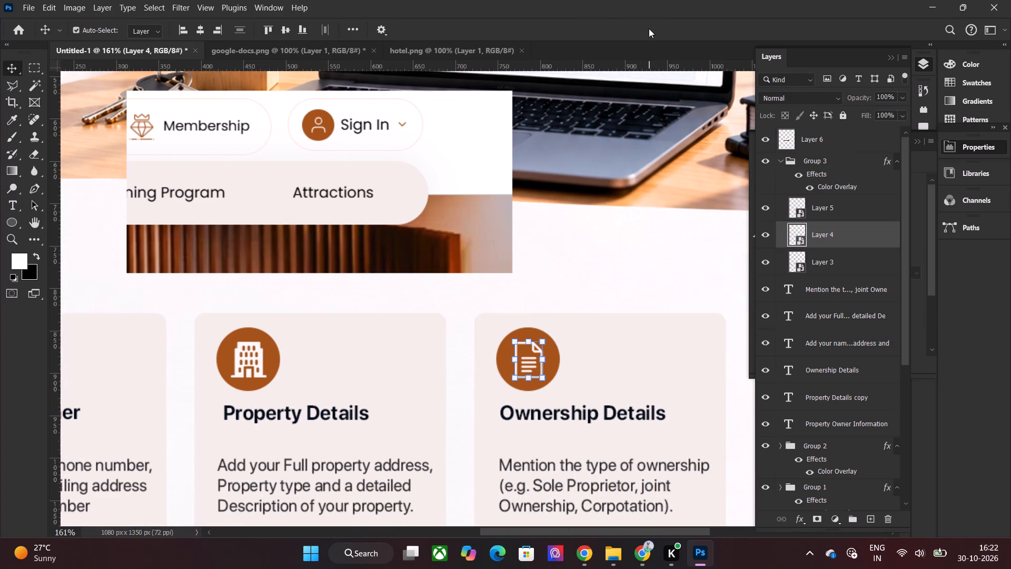
pyautogui.press('Up')
pyautogui.press('Left')
pyautogui.press('Down')
pyautogui.press('Right')
# Recolour the headline word "Property" with the brown sampled from the Property Details card's icon circle.
pyautogui.click(641, 246)
pyautogui.hotkey('ctrl', '0')
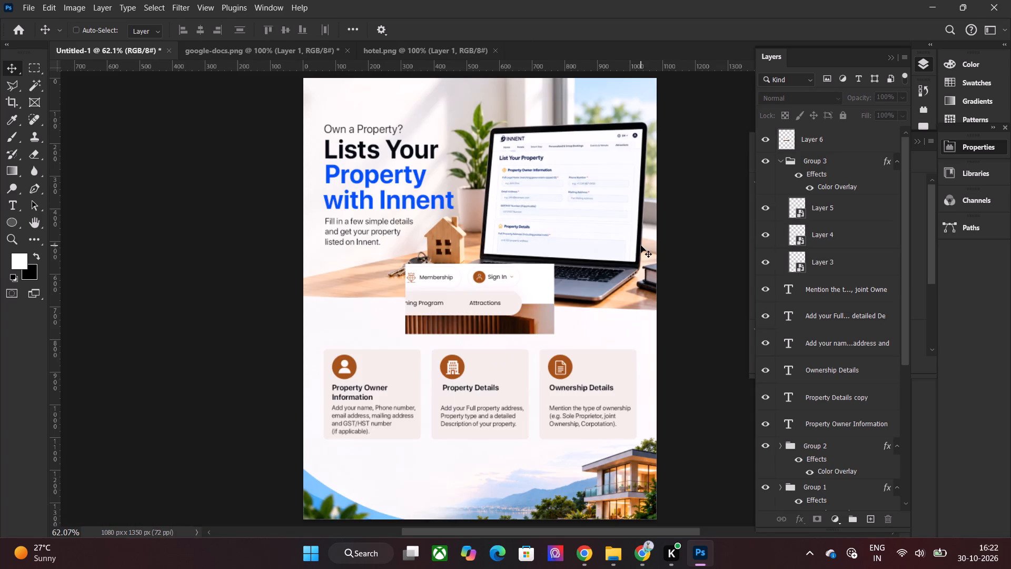
pyautogui.keyDown('alt'); pyautogui.scroll(1, 656, 361); pyautogui.keyUp('alt')
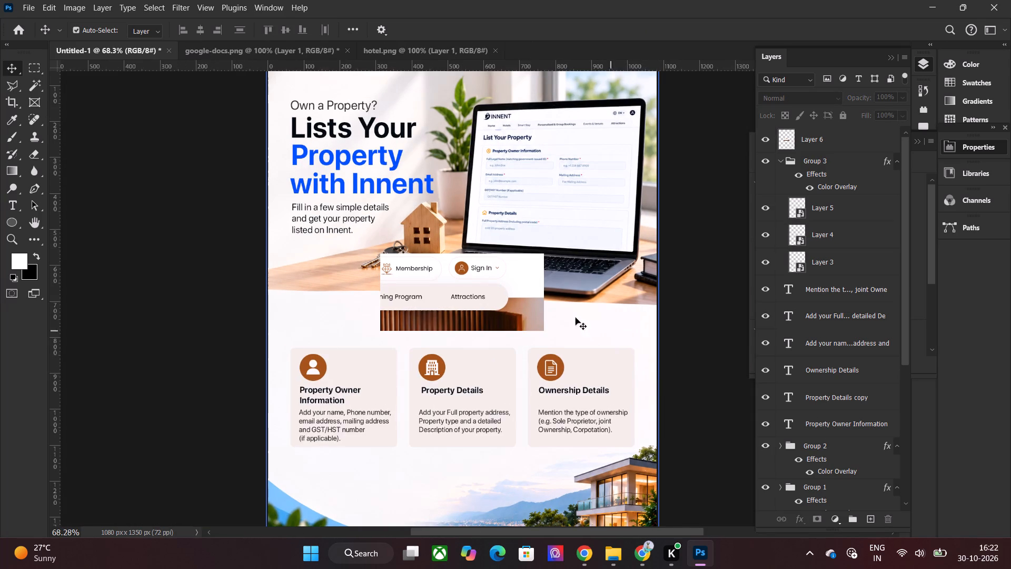
pyautogui.scroll(2, 558, 311)
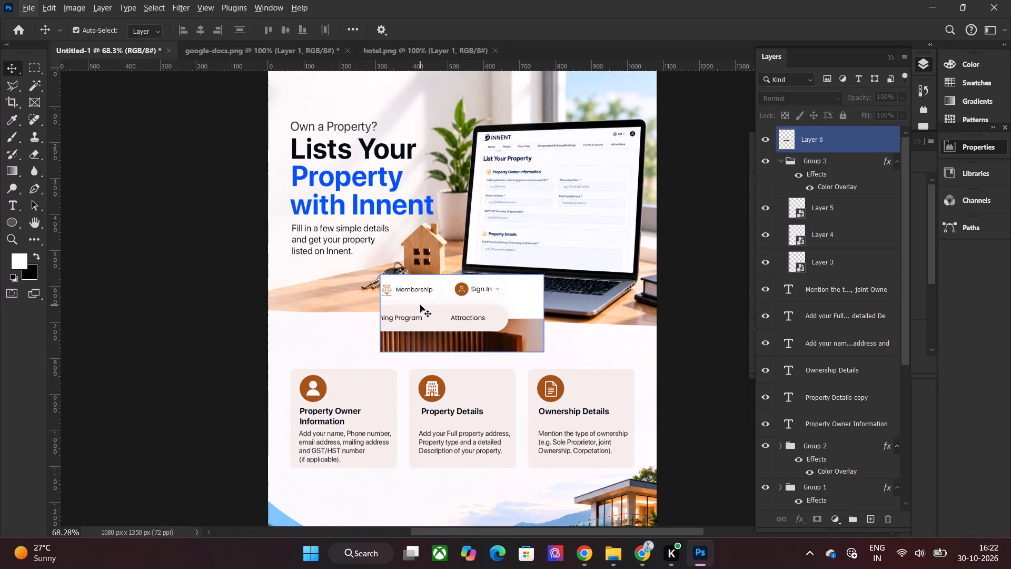
pyautogui.scroll(2, 420, 305)
pyautogui.doubleClick(364, 199)
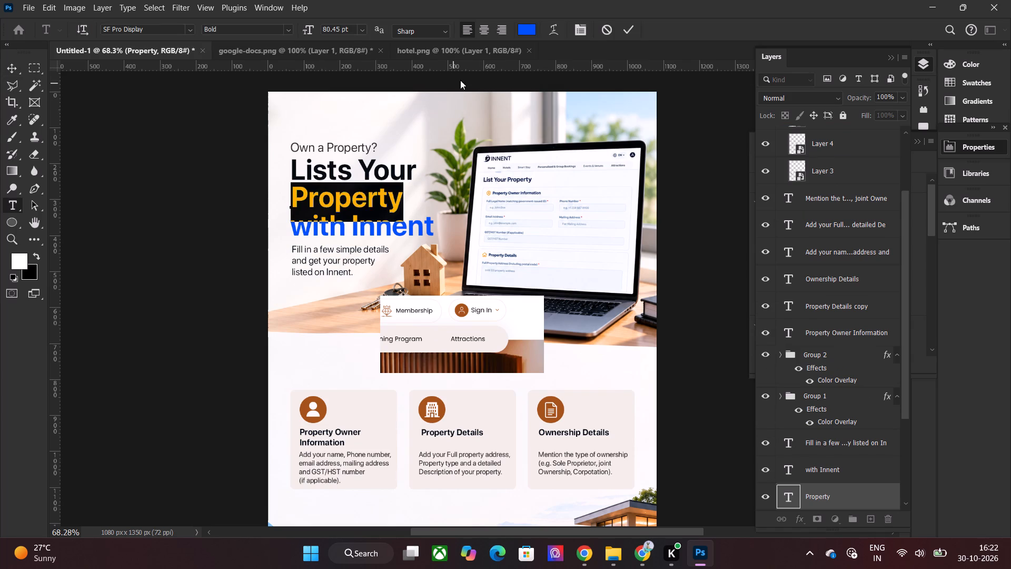
pyautogui.click(524, 33)
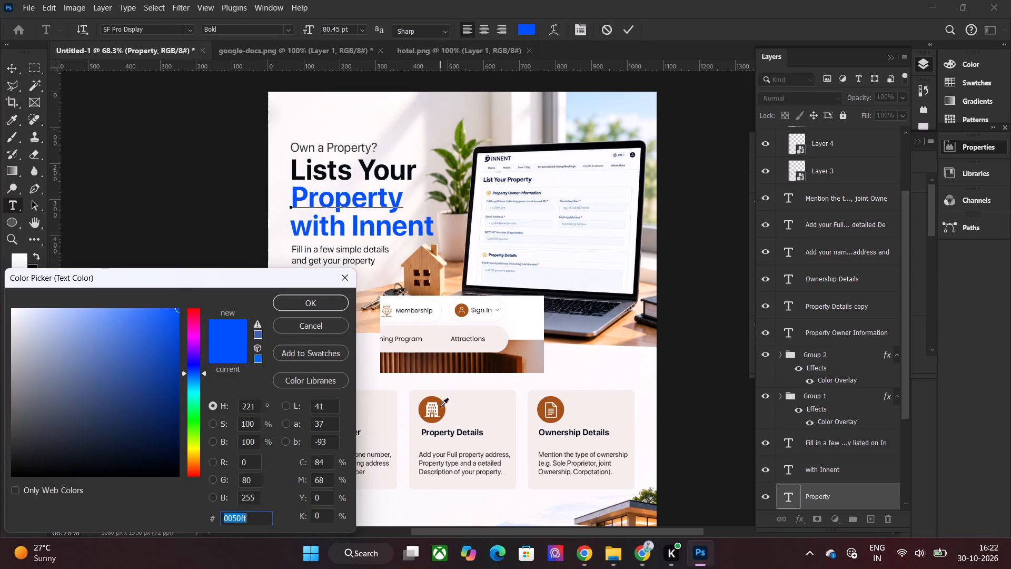
pyautogui.click(440, 406)
pyautogui.click(322, 298)
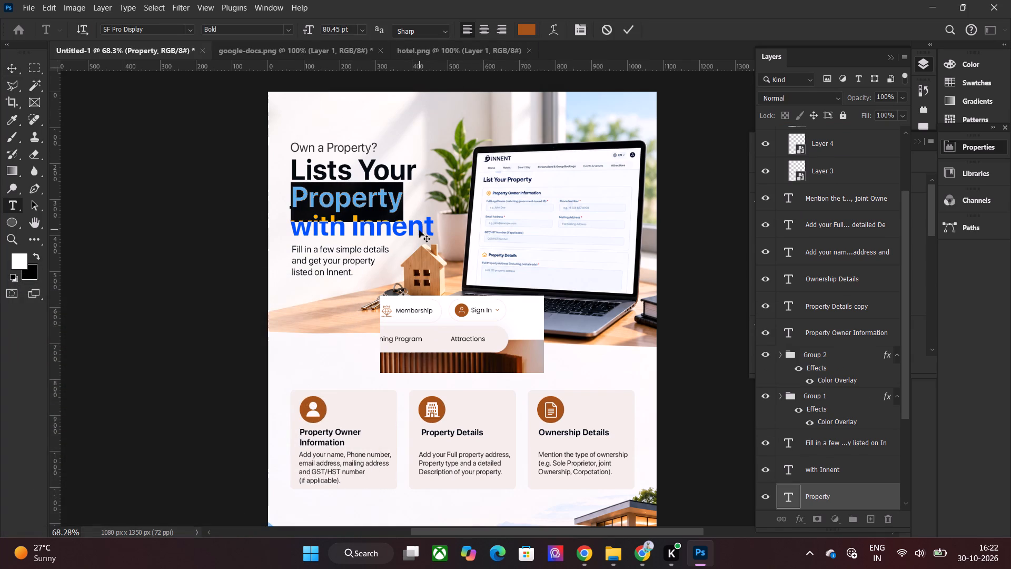
pyautogui.click(626, 37)
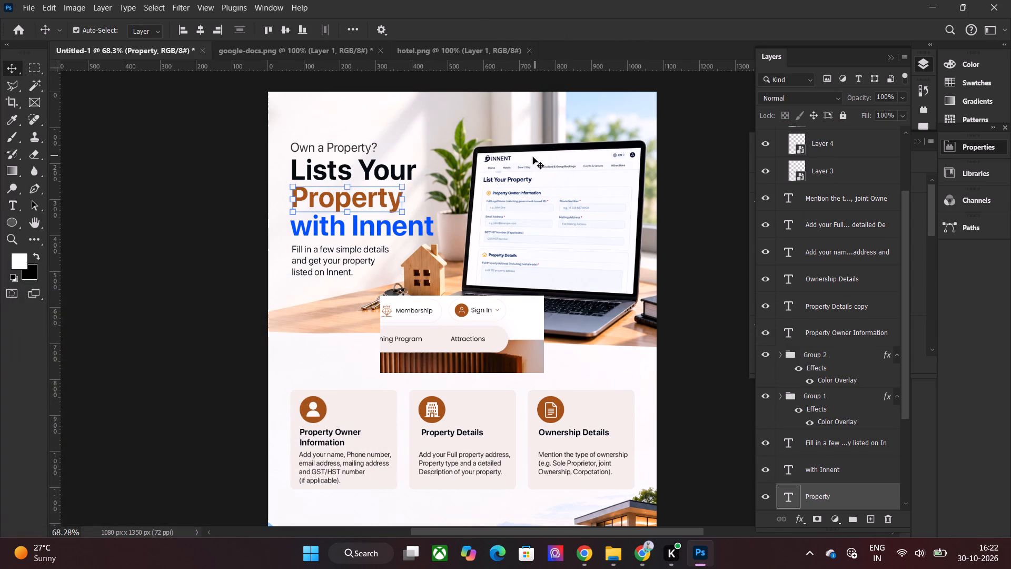
# Recolour the headline line "with Innent" to #a55319, sampled from the Sign In icon in the website screenshot.
pyautogui.doubleClick(432, 230)
pyautogui.doubleClick(418, 220)
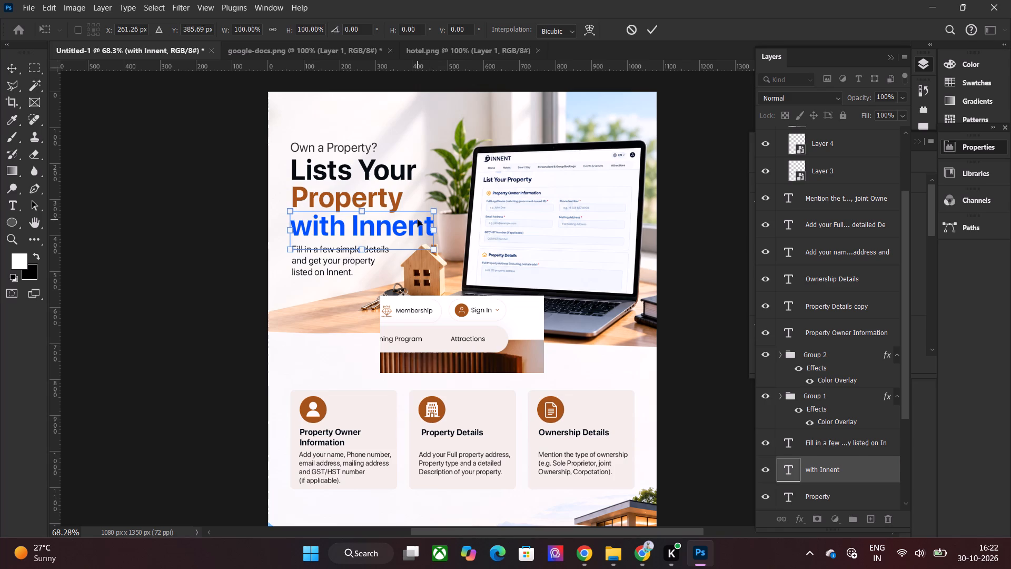
pyautogui.doubleClick(417, 220)
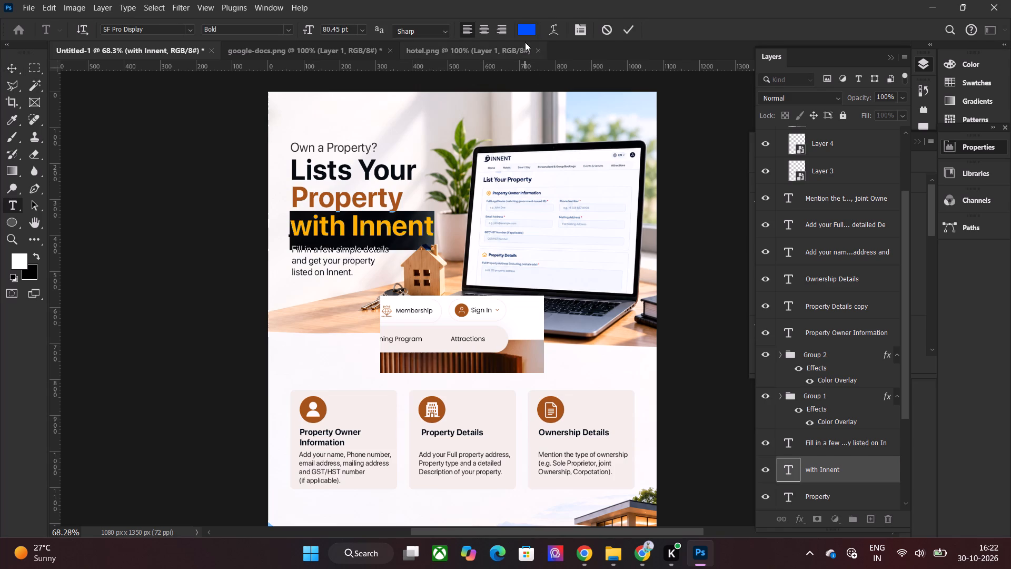
pyautogui.click(529, 30)
pyautogui.click(459, 307)
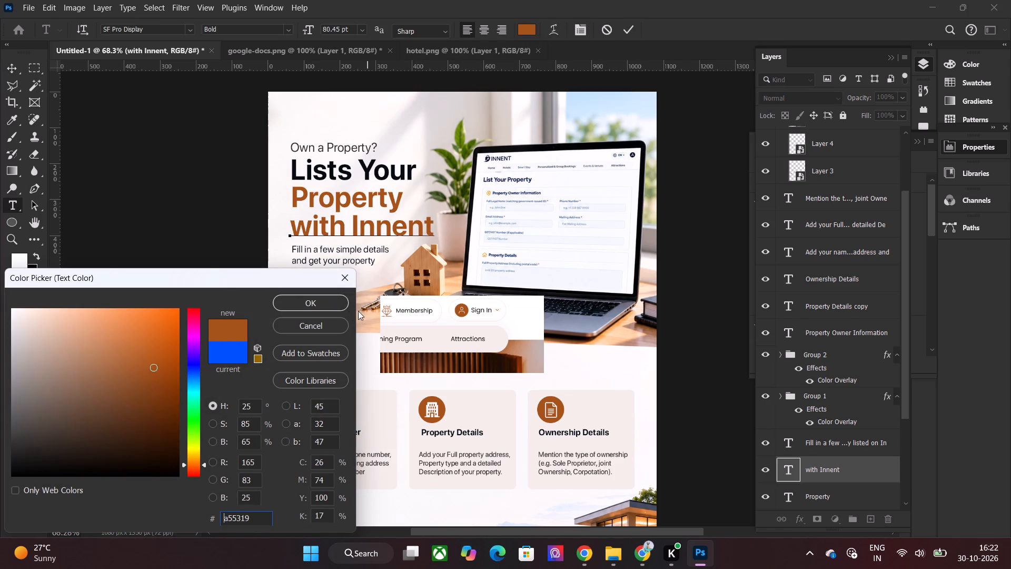
pyautogui.click(335, 306)
pyautogui.click(636, 32)
pyautogui.click(193, 315)
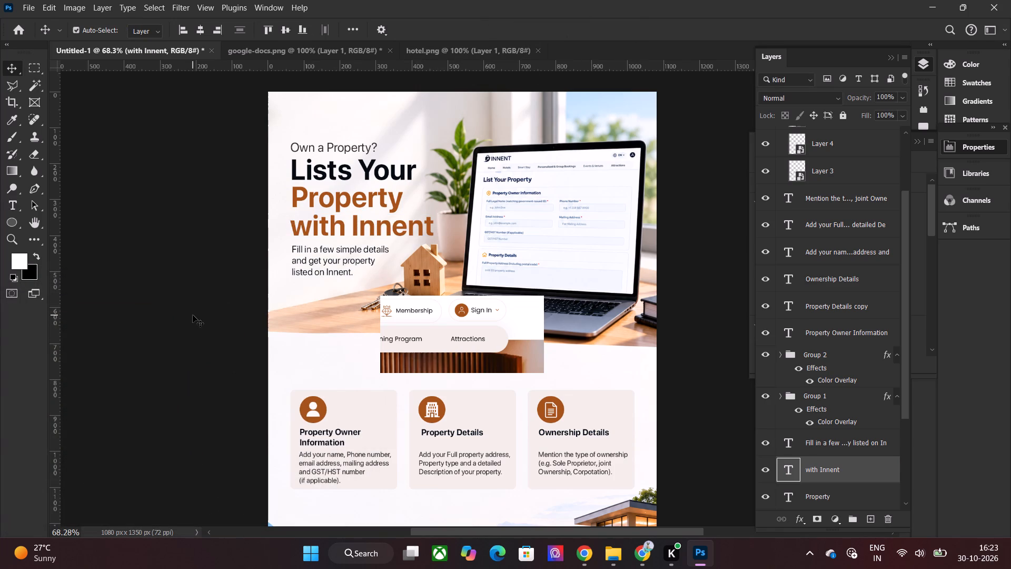
# Show the reference design on Layer 2 and move the website screenshot up over the laptop, clear of the steps heading.
pyautogui.scroll(-4, 193, 315)
pyautogui.click(527, 281)
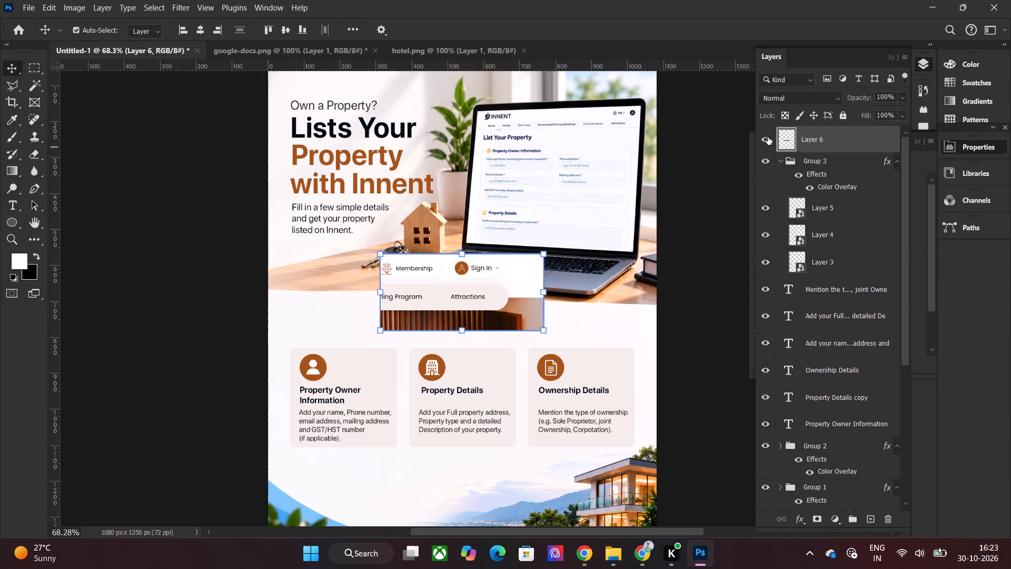
pyautogui.scroll(-10, 765, 197)
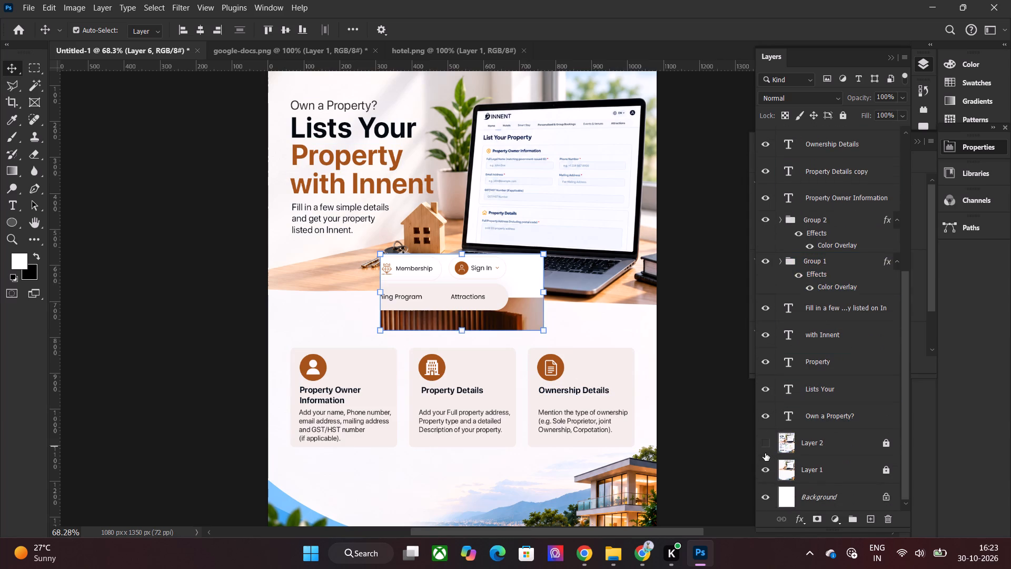
pyautogui.click(765, 451)
pyautogui.moveTo(511, 302); pyautogui.dragTo(539, 241)
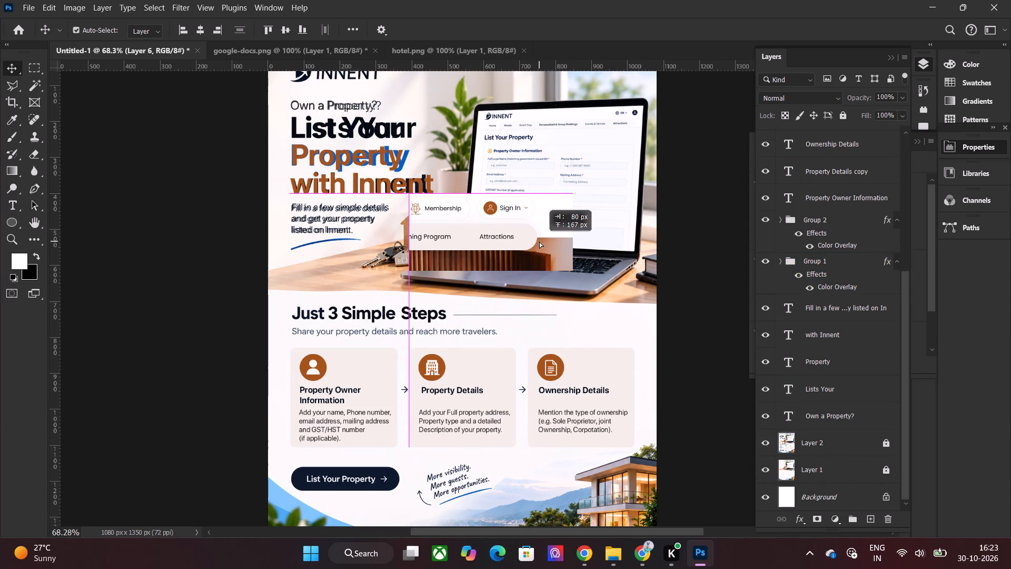
pyautogui.moveTo(539, 241); pyautogui.dragTo(557, 251)
# Duplicate the "Lists Your" headline, place the copy near the reference steps heading, and change its text to "Just 3 Simple Steps".
pyautogui.click(372, 127)
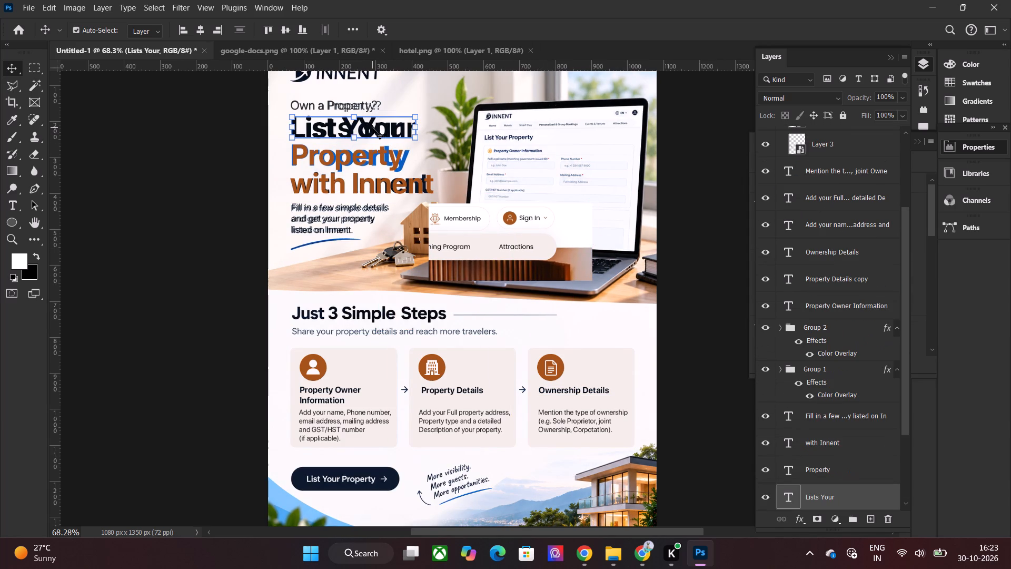
pyautogui.hotkey('ctrl', 'j')
pyautogui.moveTo(372, 127); pyautogui.dragTo(507, 283)
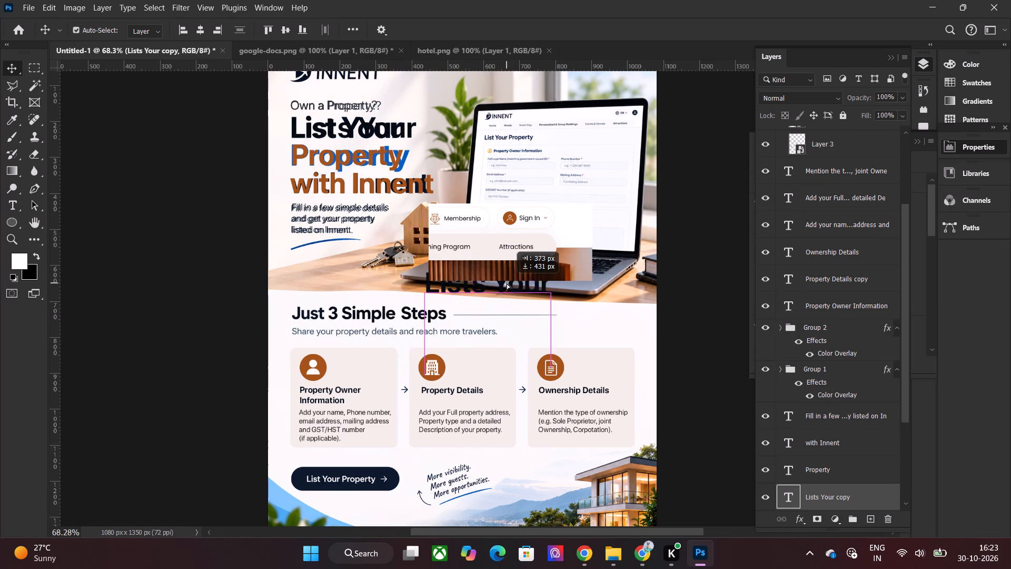
pyautogui.moveTo(507, 283); pyautogui.dragTo(507, 289)
pyautogui.click(507, 289)
pyautogui.click(507, 289)
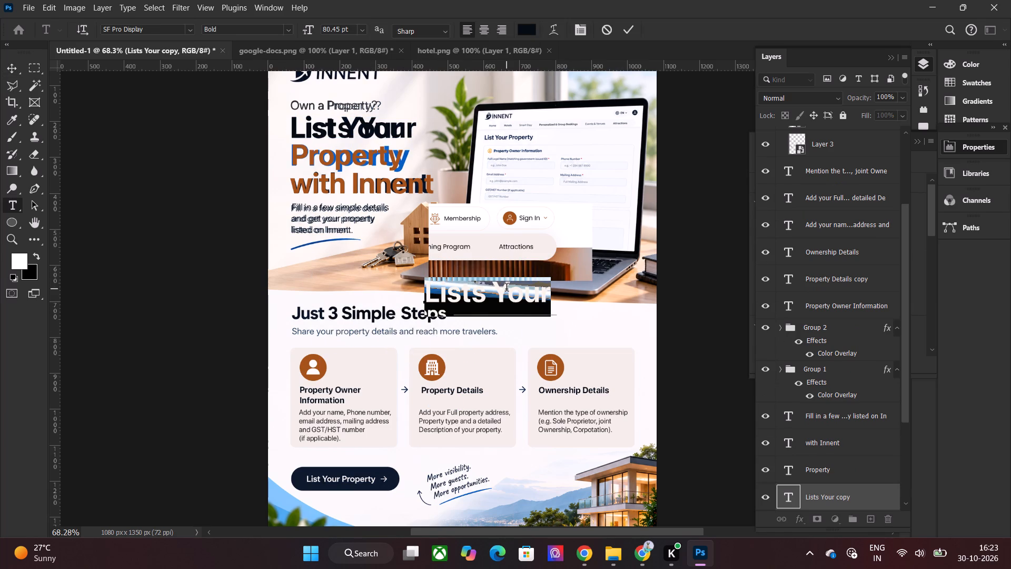
pyautogui.write('Just')
pyautogui.press('space')
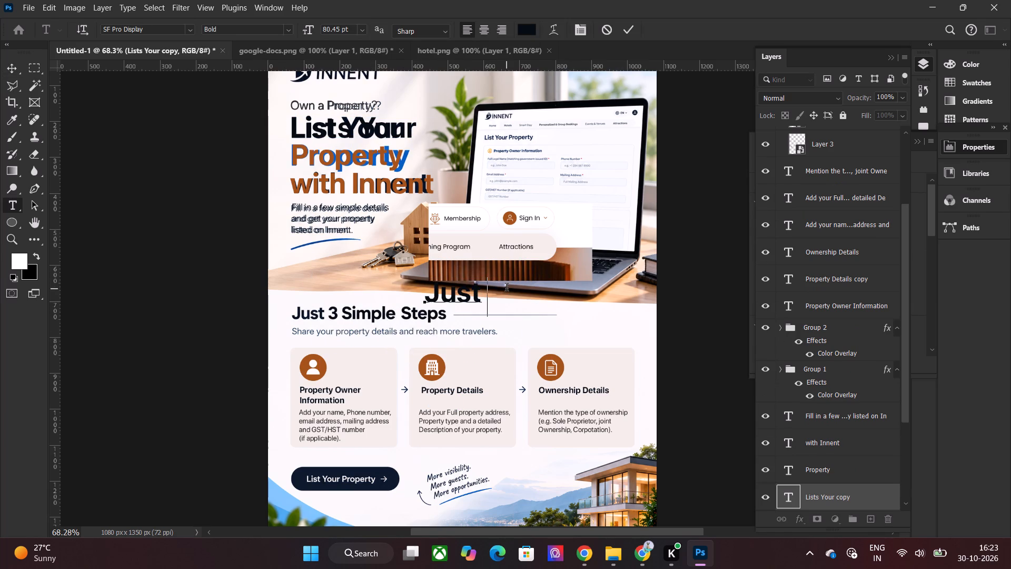
pyautogui.write('3 S')
pyautogui.press('BackSpace')
pyautogui.write('Simple Steps')
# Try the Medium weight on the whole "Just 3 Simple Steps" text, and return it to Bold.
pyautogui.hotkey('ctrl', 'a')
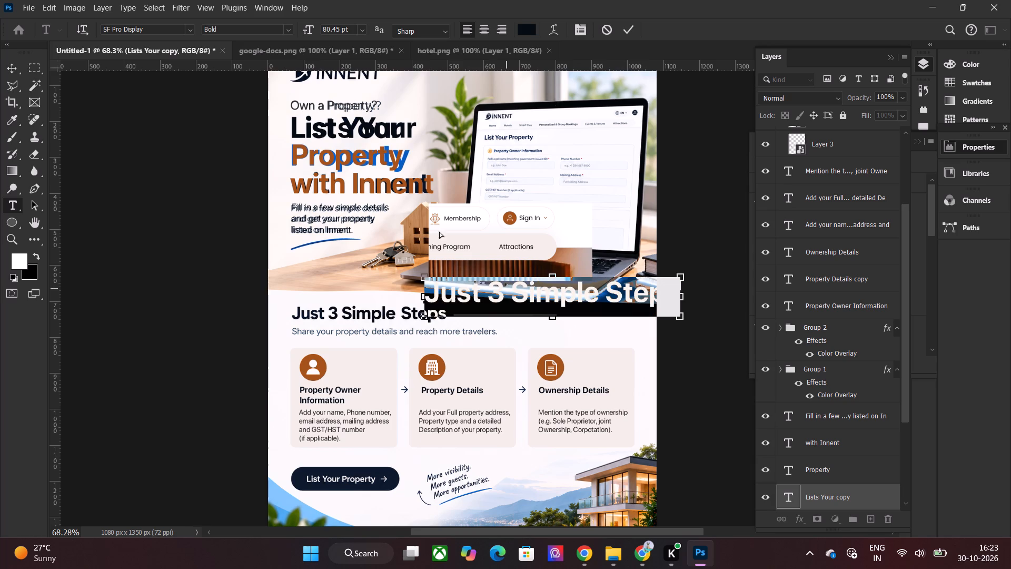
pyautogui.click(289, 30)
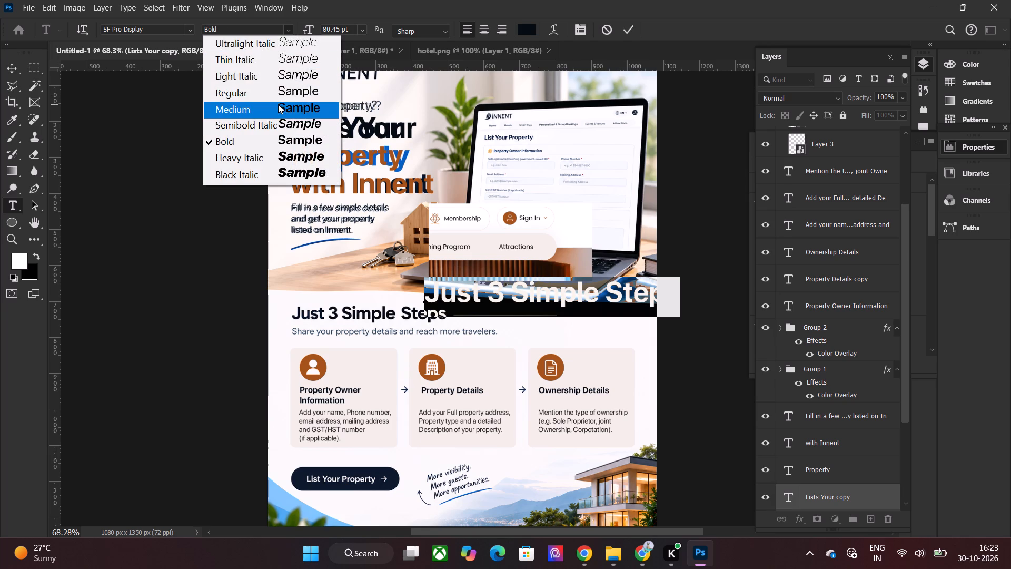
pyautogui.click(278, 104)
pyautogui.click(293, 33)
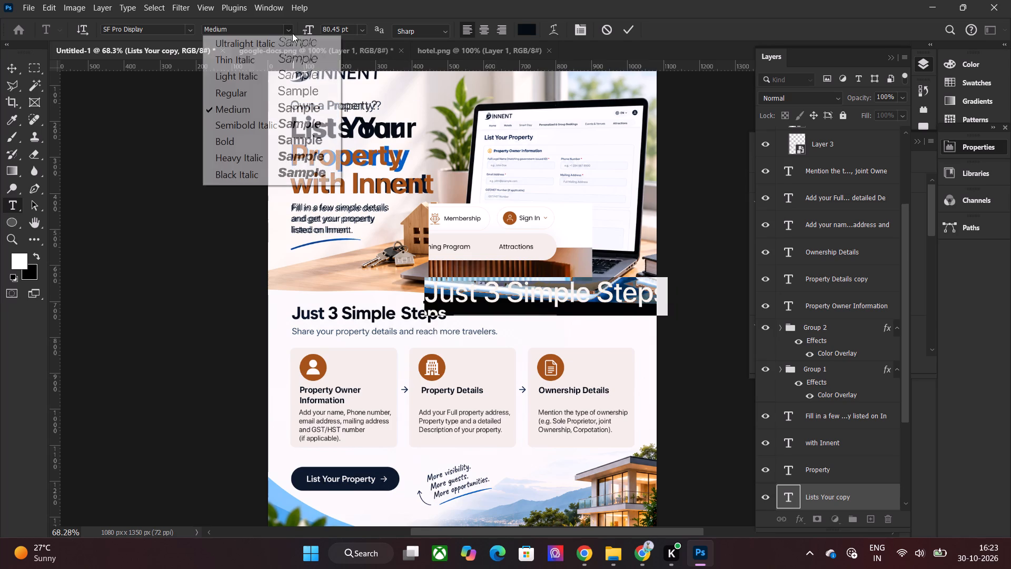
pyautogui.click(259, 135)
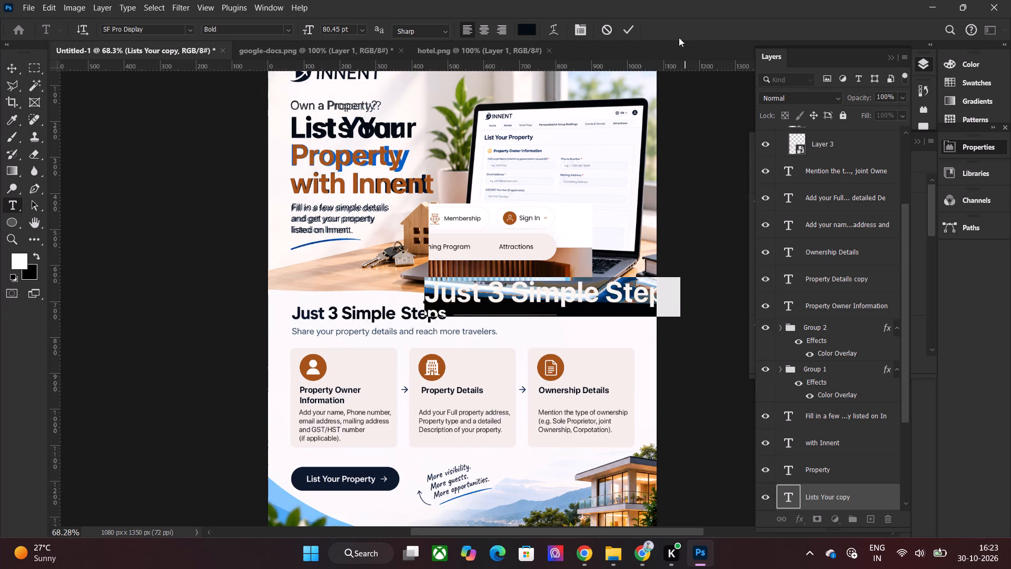
# Move the "Just 3 Simple Steps" heading over the reference heading and scale it to 60.93% to match its width.
pyautogui.click(628, 24)
pyautogui.moveTo(587, 299); pyautogui.dragTo(586, 299)
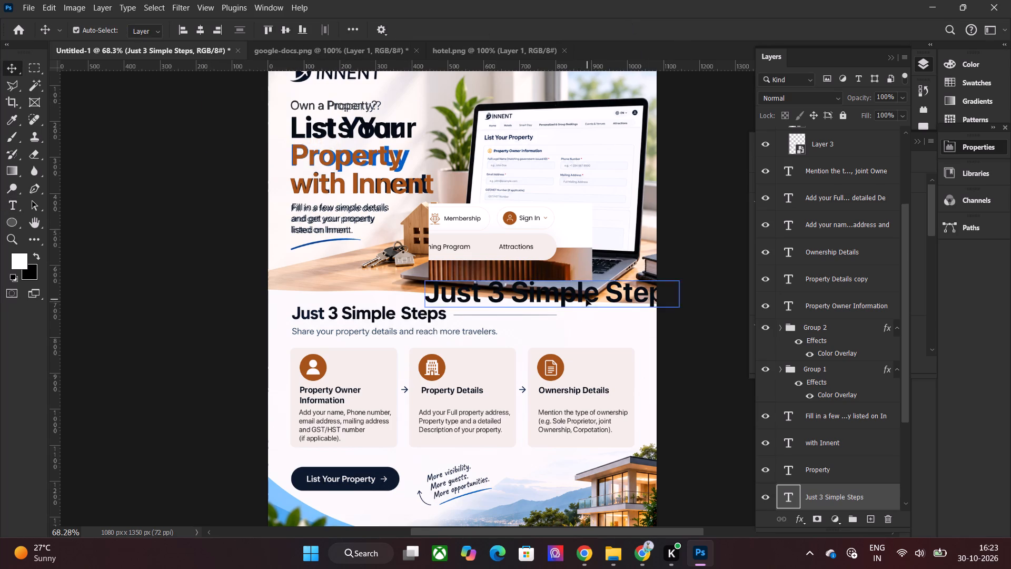
pyautogui.moveTo(586, 299); pyautogui.dragTo(452, 313)
pyautogui.doubleClick(452, 313)
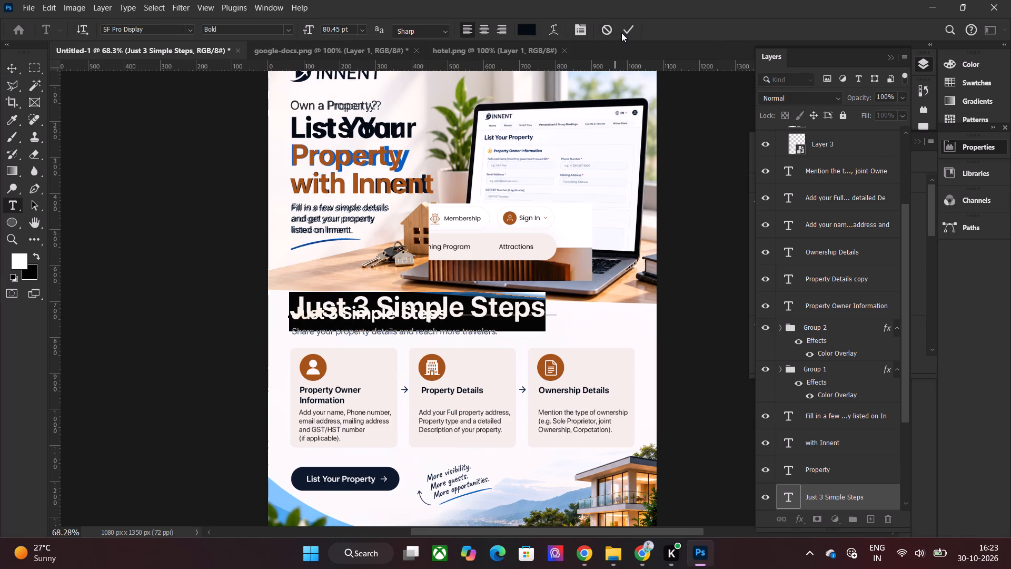
pyautogui.click(625, 32)
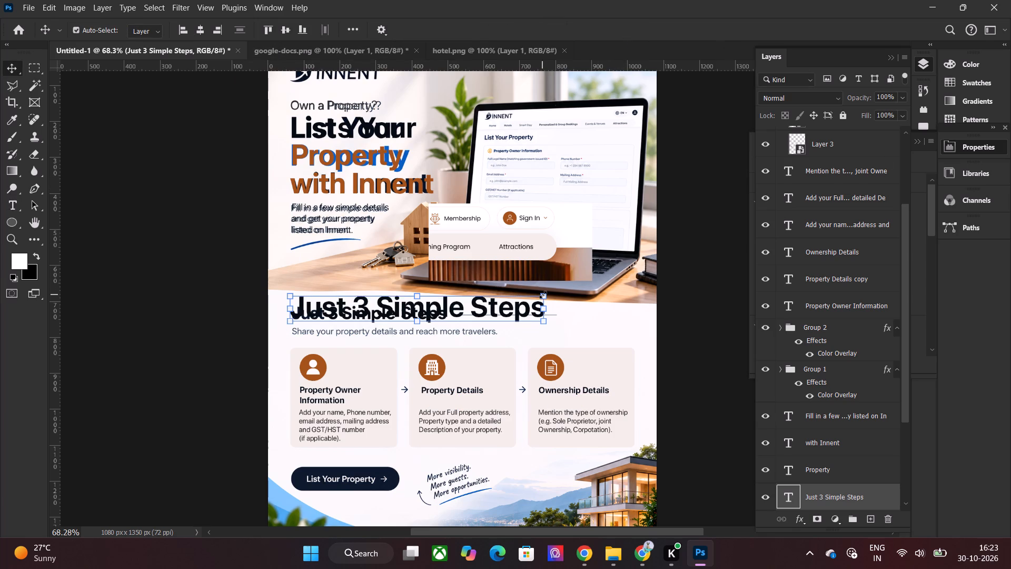
pyautogui.keyDown('shift'); pyautogui.moveTo(543, 295); pyautogui.dragTo(442, 302); pyautogui.keyUp('shift')
pyautogui.click(652, 30)
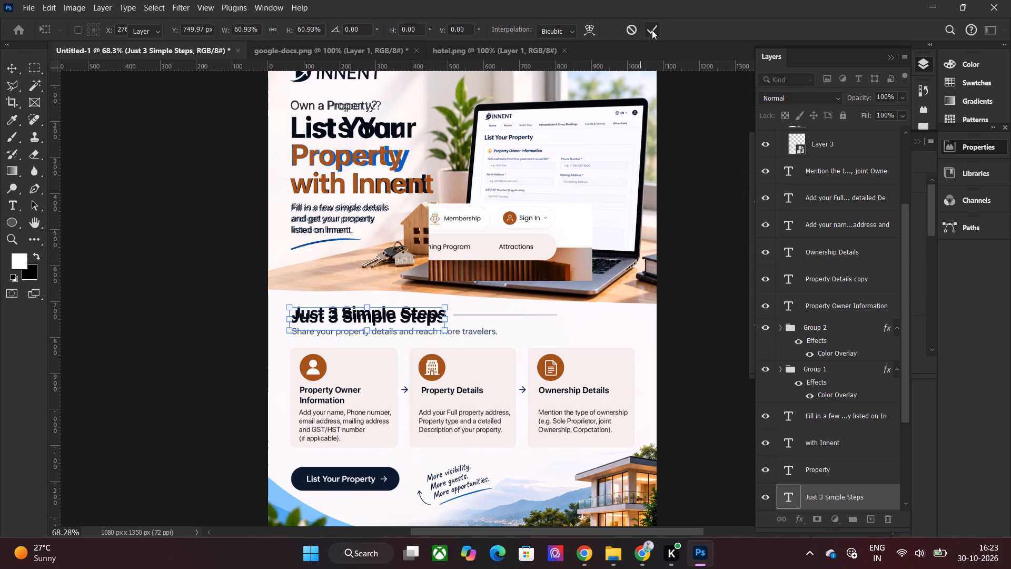
# Nudge the "Just 3 Simple Steps" heading up and across until it lines up with the reference heading.
pyautogui.press('Up')
pyautogui.press('Up')
pyautogui.press('Up')
pyautogui.press('Right')
pyautogui.press('Up')
pyautogui.press('Right')
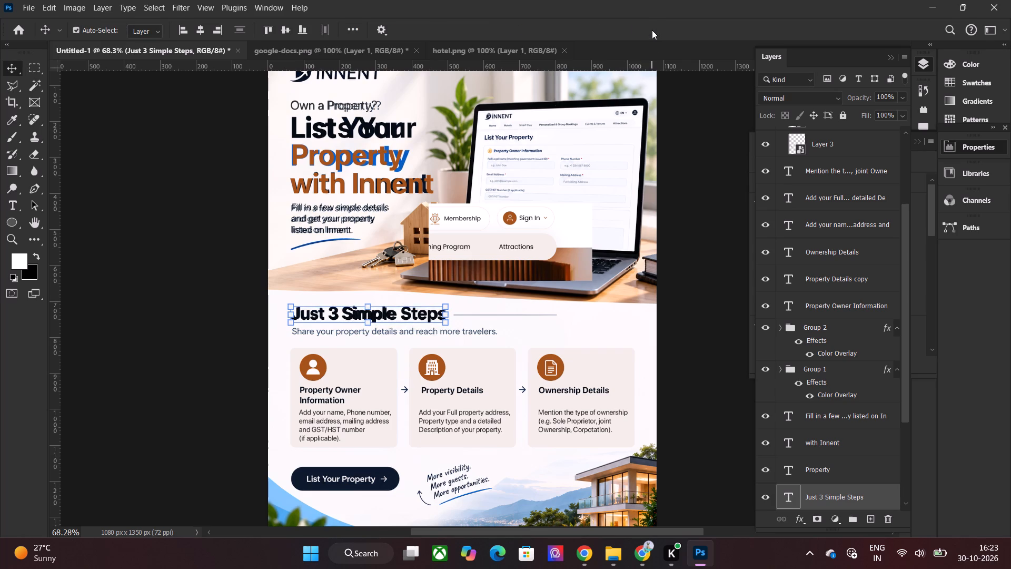
pyautogui.press('Right')
pyautogui.press('Right')
pyautogui.press('Right')
pyautogui.press('Right')
pyautogui.press('Up')
pyautogui.press('Down')
pyautogui.press('Left')
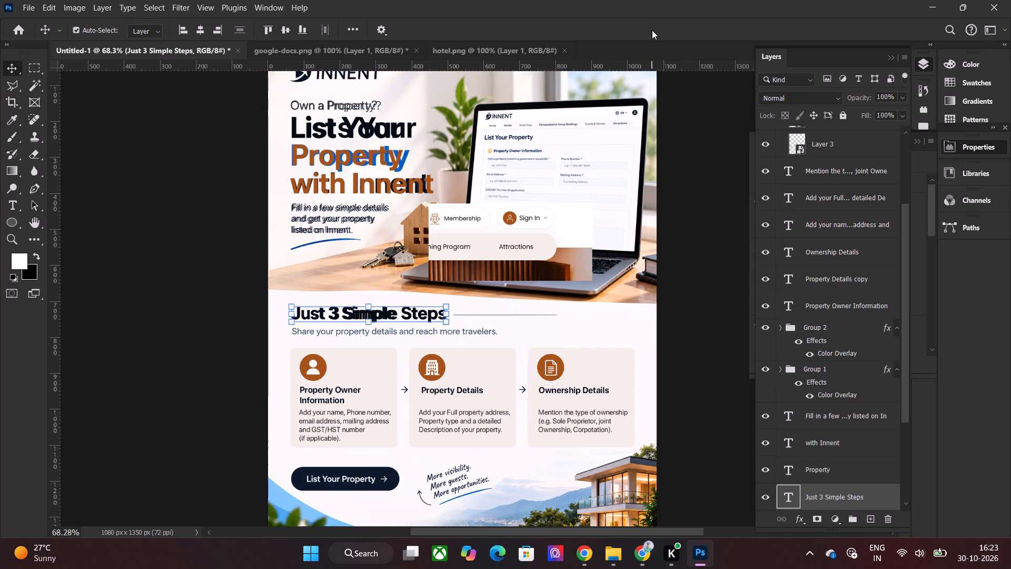
pyautogui.click(146, 260)
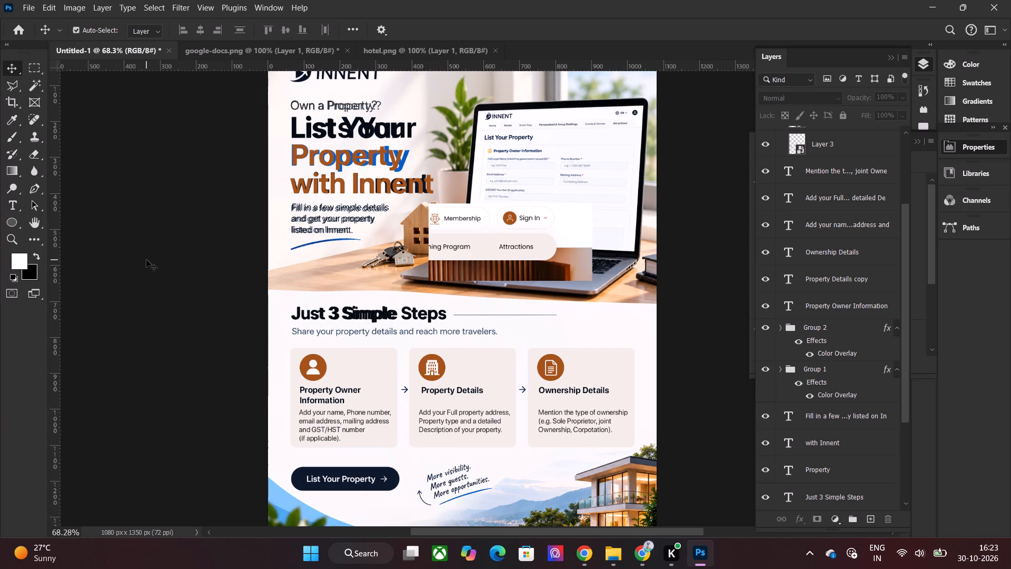
pyautogui.click(173, 283)
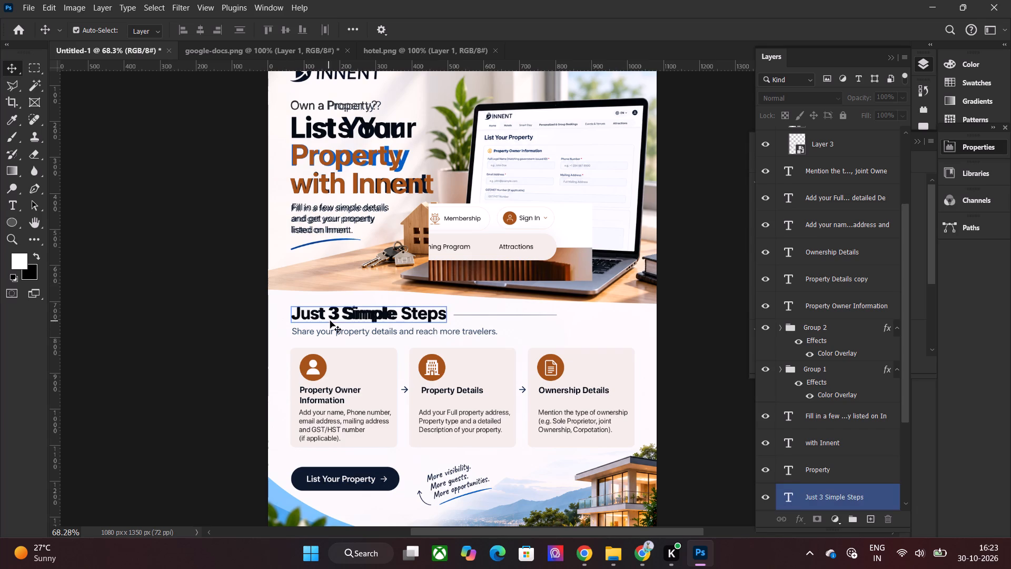
pyautogui.click(331, 315)
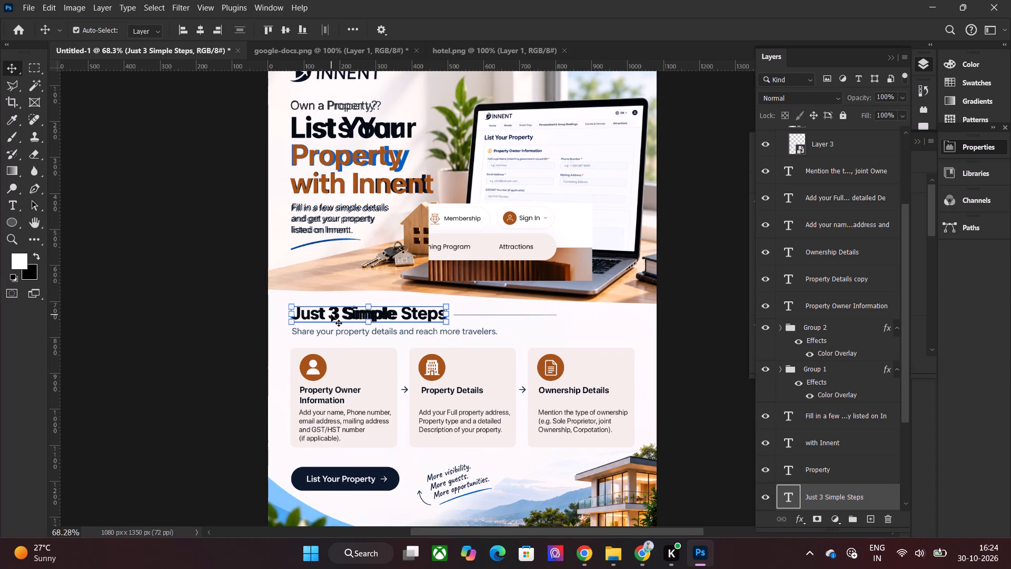
# Duplicate the "Own a Property?" text, place the copy below the steps heading, and change it to "Share your property details and reach more travelers.".
pyautogui.click(338, 106)
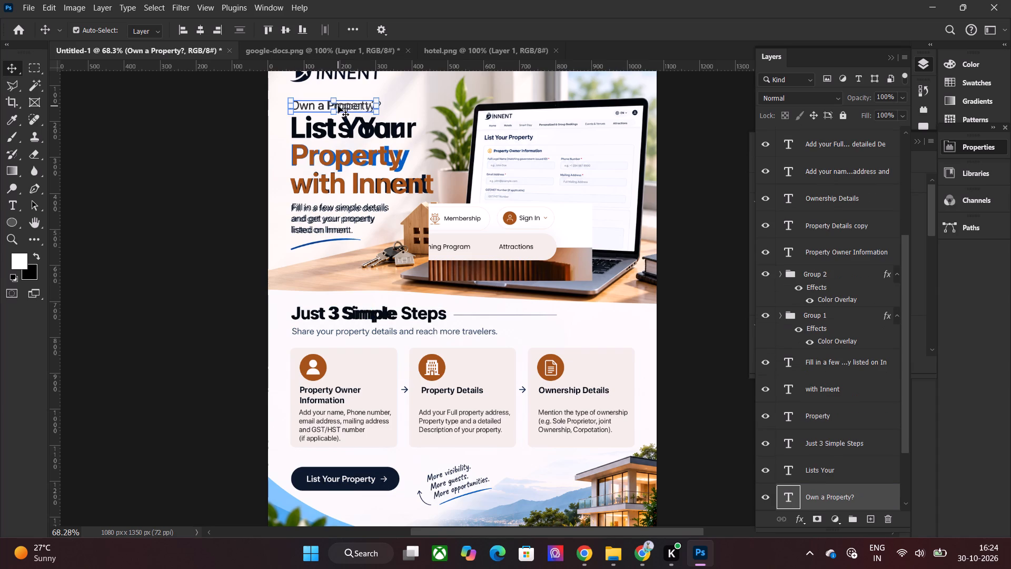
pyautogui.hotkey('ctrl', 'j')
pyautogui.moveTo(347, 106); pyautogui.dragTo(376, 273)
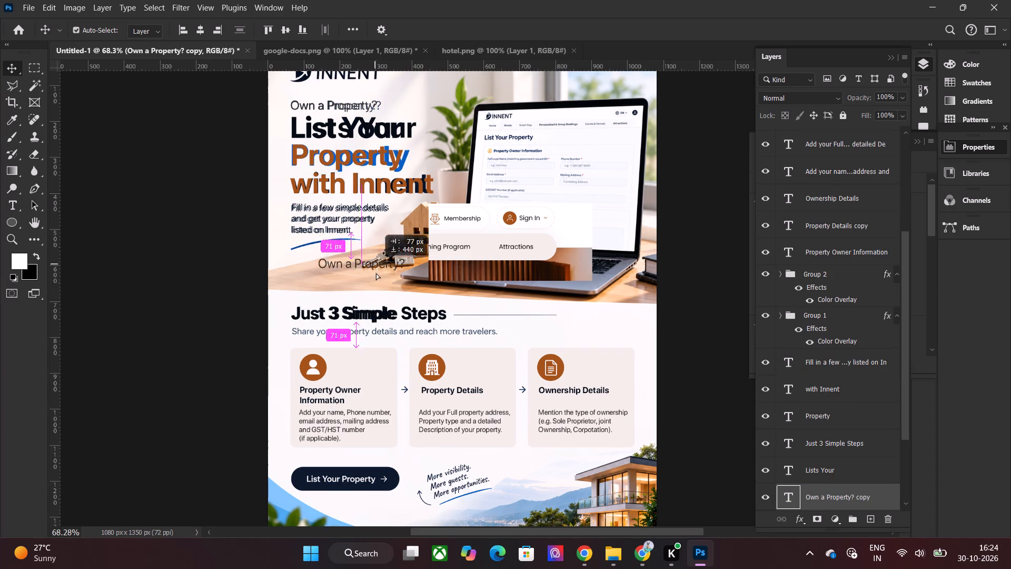
pyautogui.moveTo(376, 273); pyautogui.dragTo(380, 340)
pyautogui.doubleClick(380, 340)
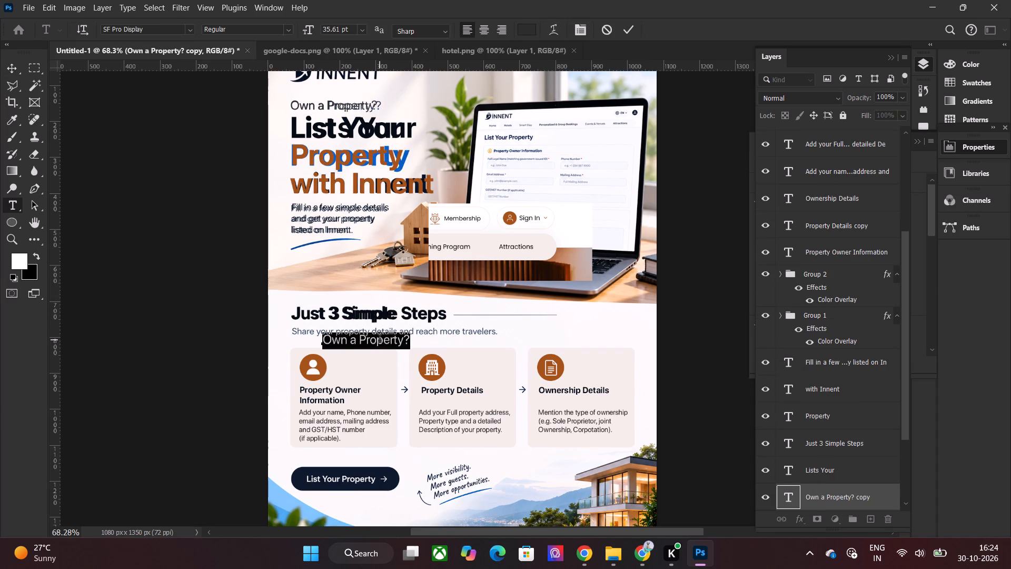
pyautogui.write('Share')
pyautogui.press('space')
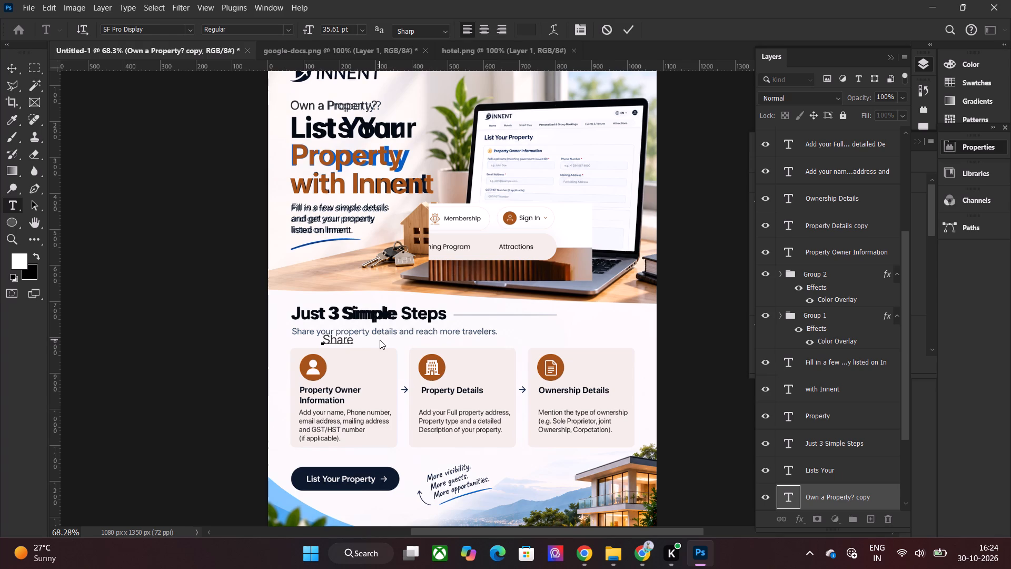
pyautogui.write('your property')
pyautogui.press('space')
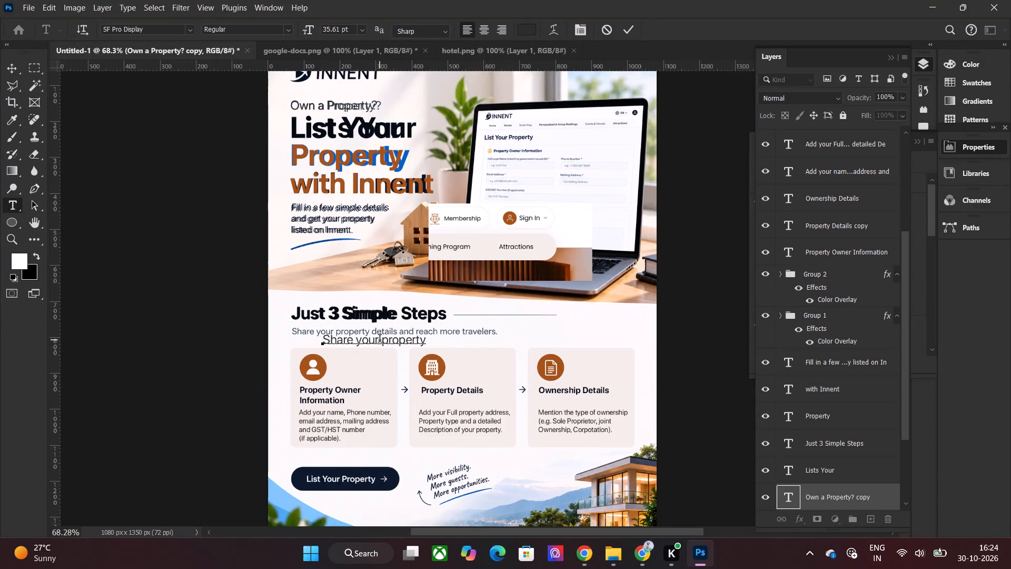
pyautogui.write('details adn')
pyautogui.press('space')
pyautogui.press('BackSpace')
pyautogui.press('BackSpace')
pyautogui.write('nd')
pyautogui.press('BackSpace')
pyautogui.press('BackSpace')
pyautogui.press('BackSpace')
pyautogui.write('nd reach')
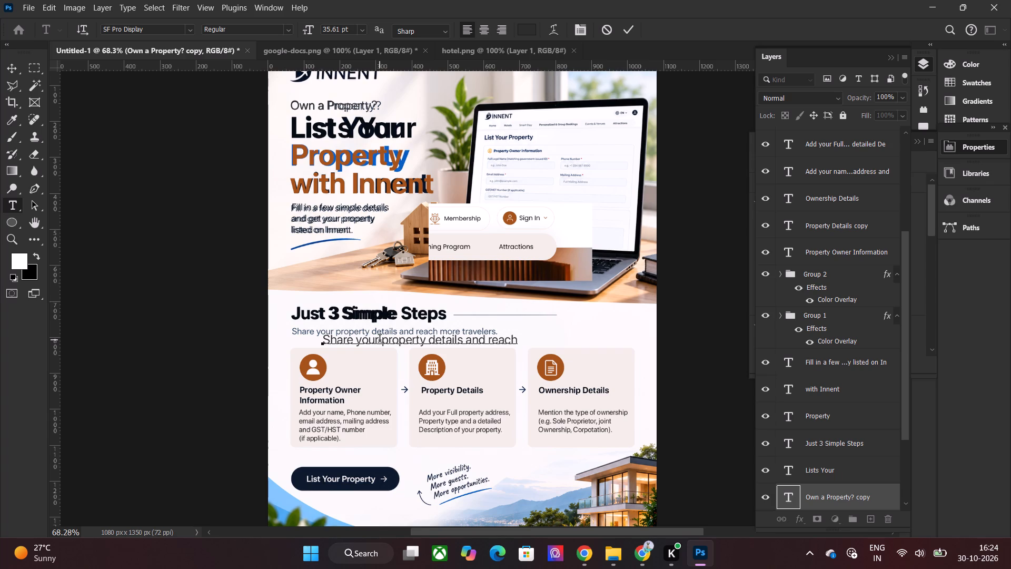
pyautogui.press('space')
pyautogui.write('more travelers.')
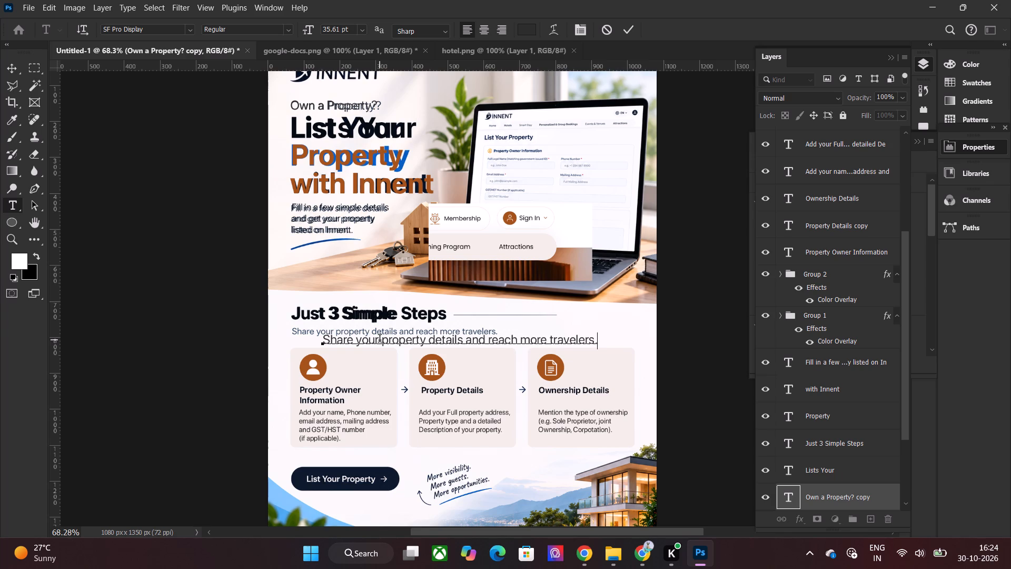
pyautogui.click(630, 27)
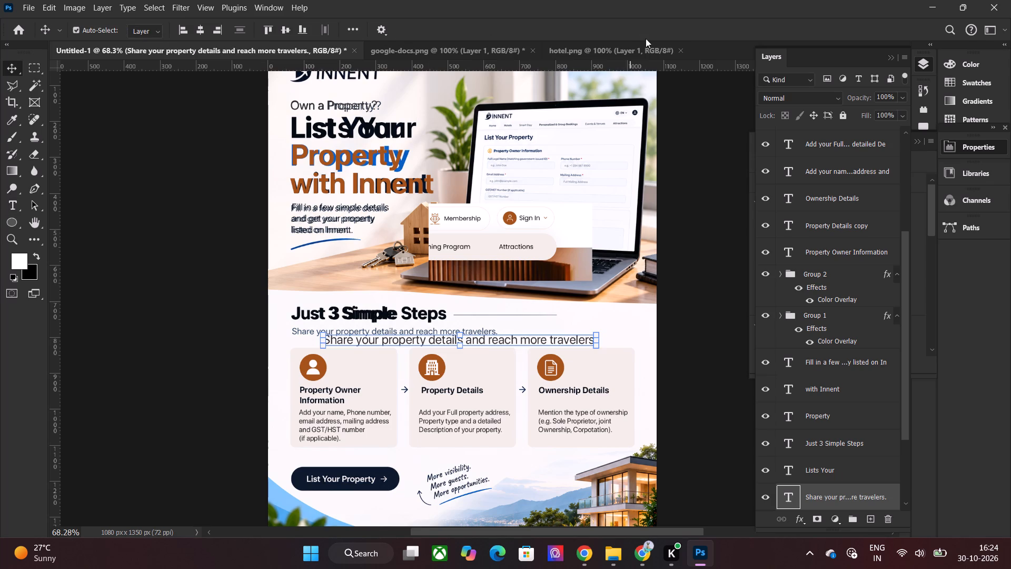
# Move the "Share your property details" line over the reference subheading and scale it to 74.25% to match its width.
pyautogui.keyDown('alt'); pyautogui.scroll(6, 381, 306); pyautogui.keyUp('alt')
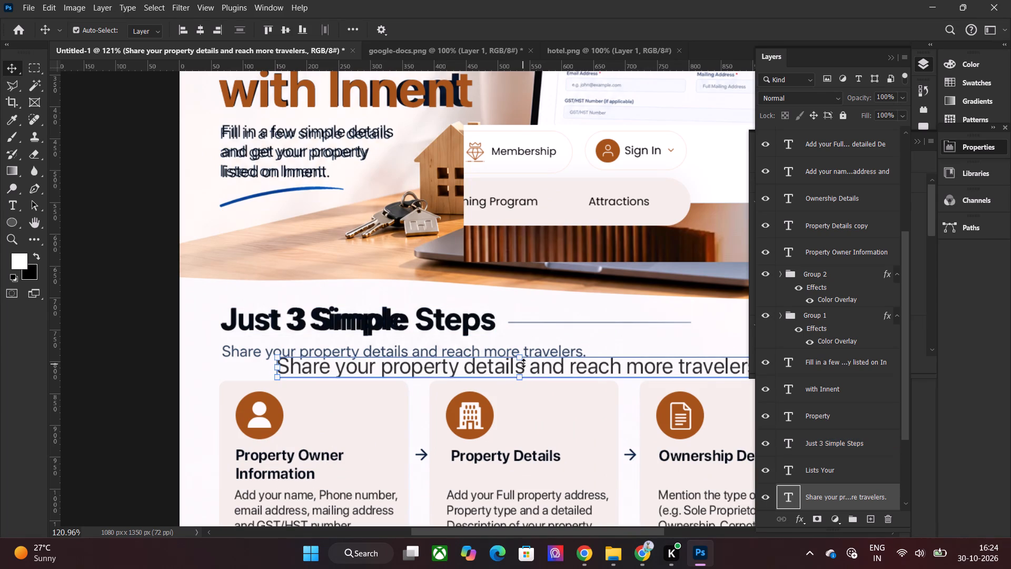
pyautogui.moveTo(541, 369); pyautogui.dragTo(489, 355)
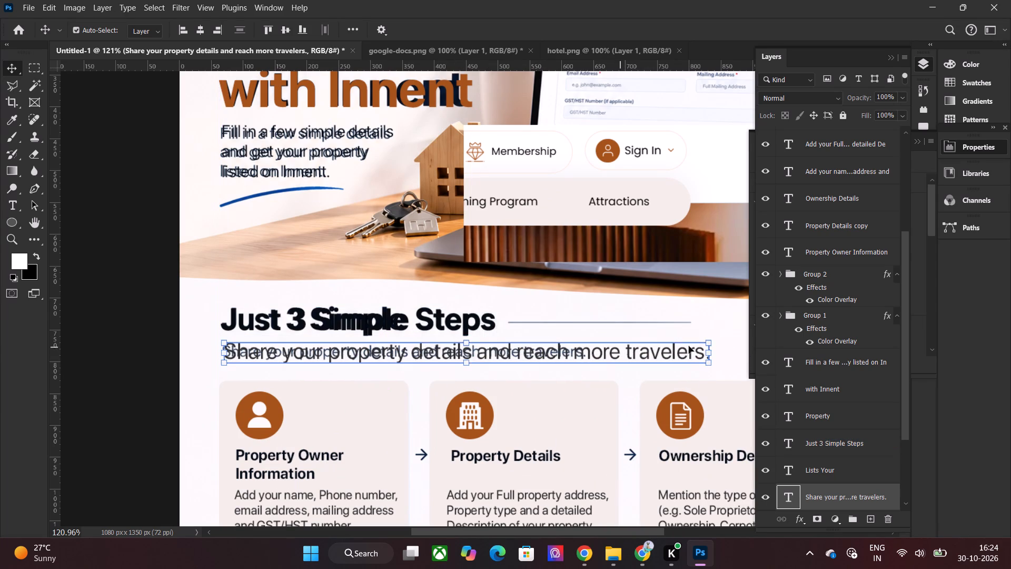
pyautogui.moveTo(709, 340); pyautogui.dragTo(600, 341)
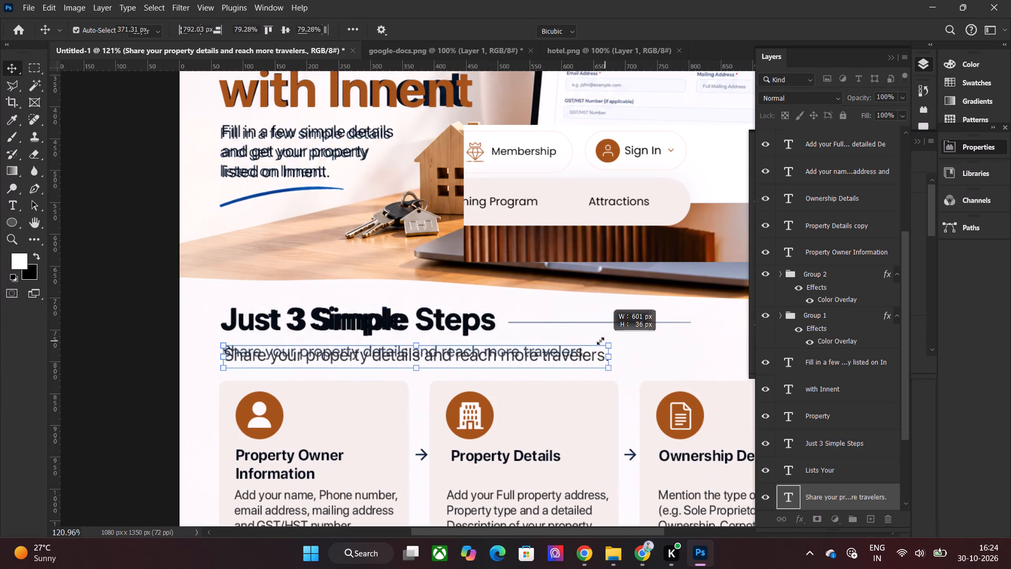
pyautogui.moveTo(600, 341); pyautogui.dragTo(550, 341)
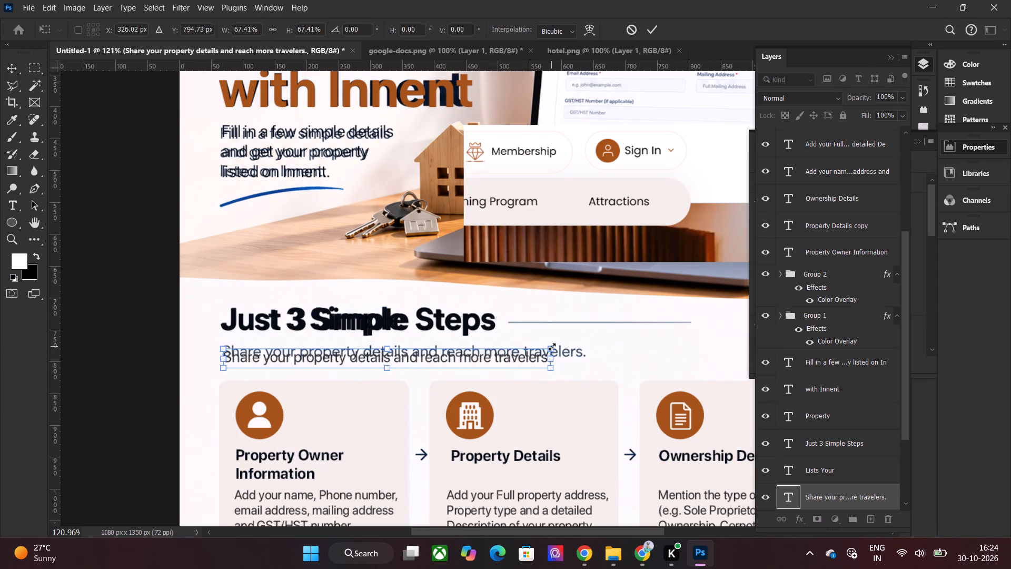
pyautogui.moveTo(552, 347); pyautogui.dragTo(585, 344)
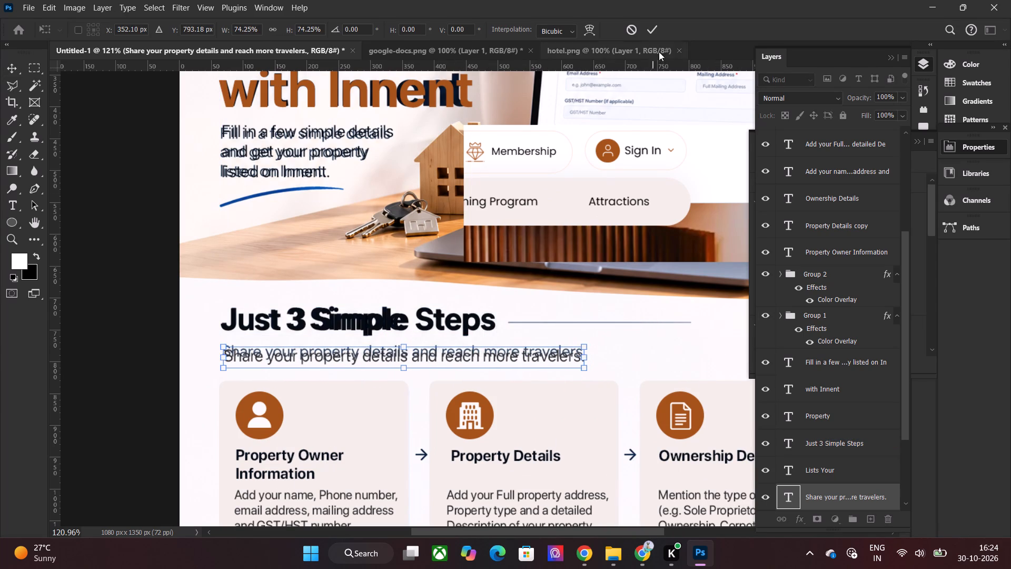
pyautogui.click(656, 34)
# Nudge the "Share your property details" line up and across until it lines up with the reference subheading, and deselect it.
pyautogui.press('Left')
pyautogui.press('Up')
pyautogui.press('Up')
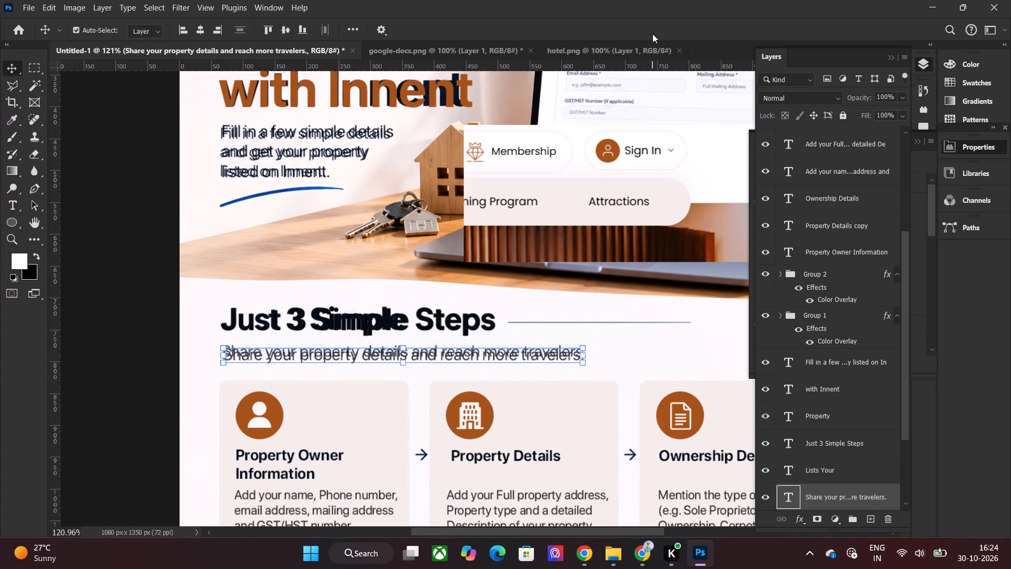
pyautogui.press('Up')
pyautogui.press('Up')
pyautogui.press('Up')
pyautogui.press('Up')
pyautogui.press('Up')
pyautogui.press('Up')
pyautogui.press('Left')
pyautogui.press('Left')
pyautogui.press('Down')
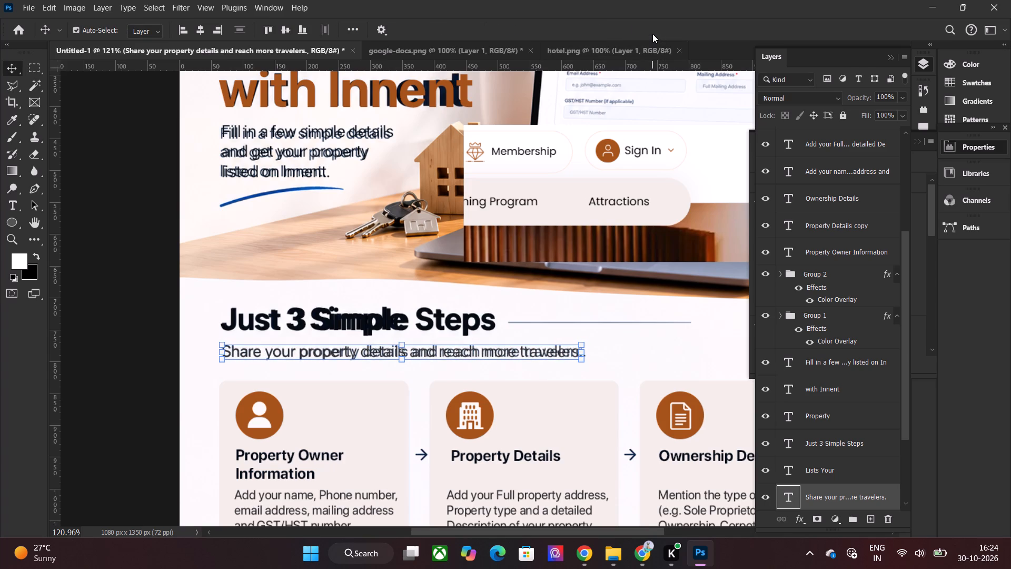
pyautogui.click(146, 227)
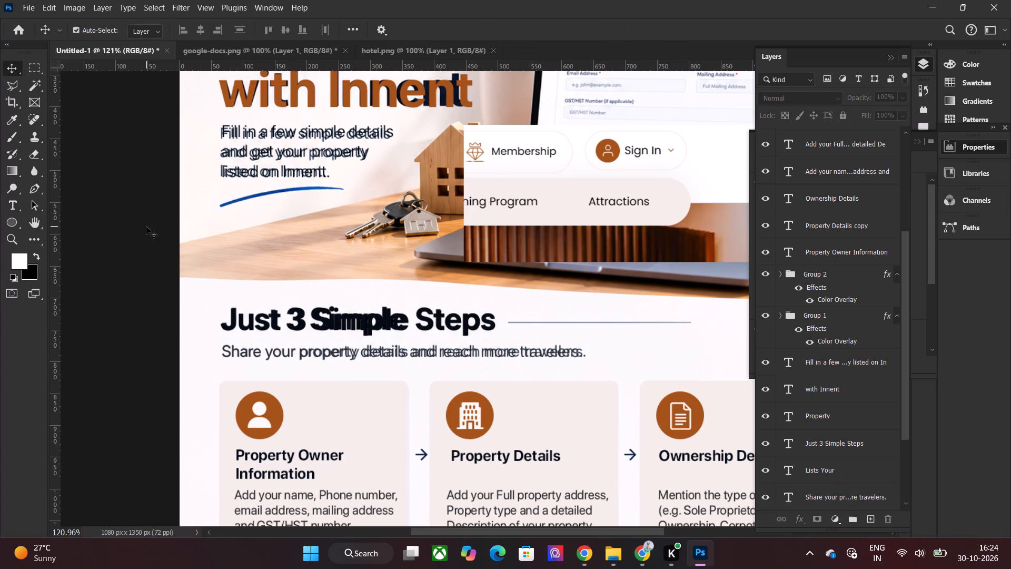
# Draw a thin 286 x 2 px rectangle over the reference line beside the "Just 3 Simple Steps" heading and nudge it down onto that line.
pyautogui.scroll(-10, 192, 261)
pyautogui.scroll(-6, 332, 347)
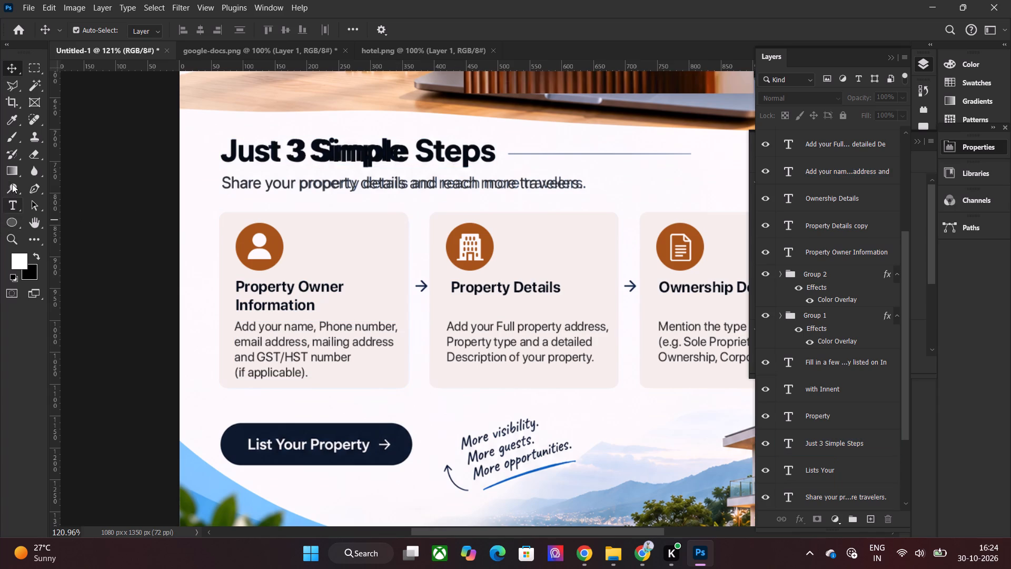
pyautogui.keyDown('alt'); pyautogui.scroll(6, 695, 134); pyautogui.keyUp('alt')
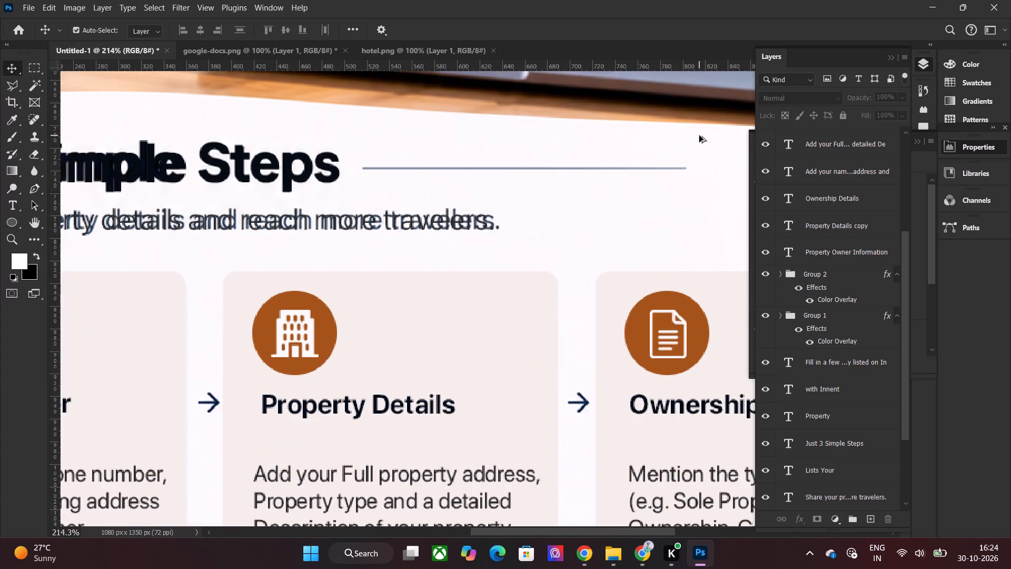
pyautogui.moveTo(12, 223); pyautogui.dragTo(45, 223)
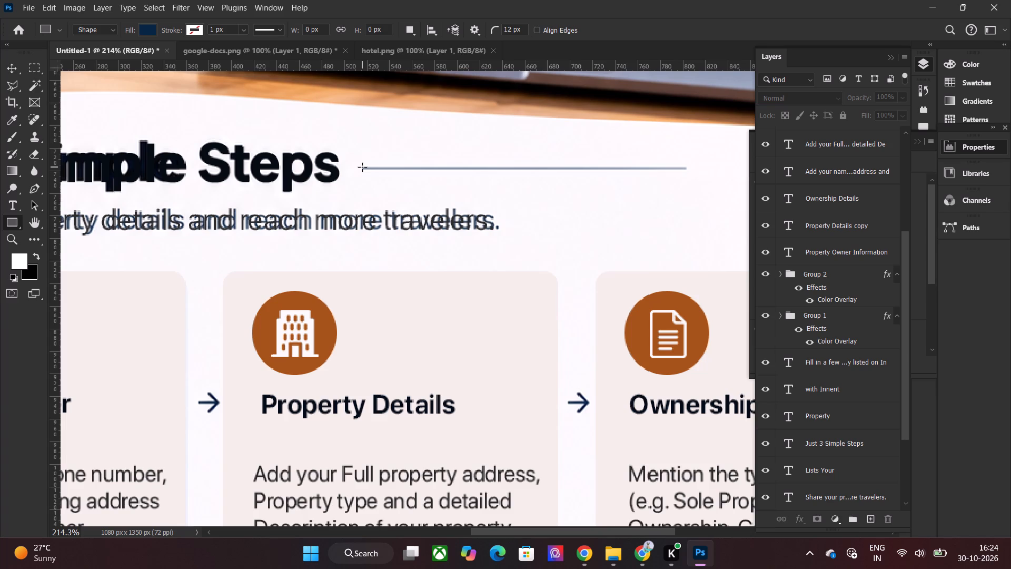
pyautogui.moveTo(363, 165); pyautogui.dragTo(511, 165)
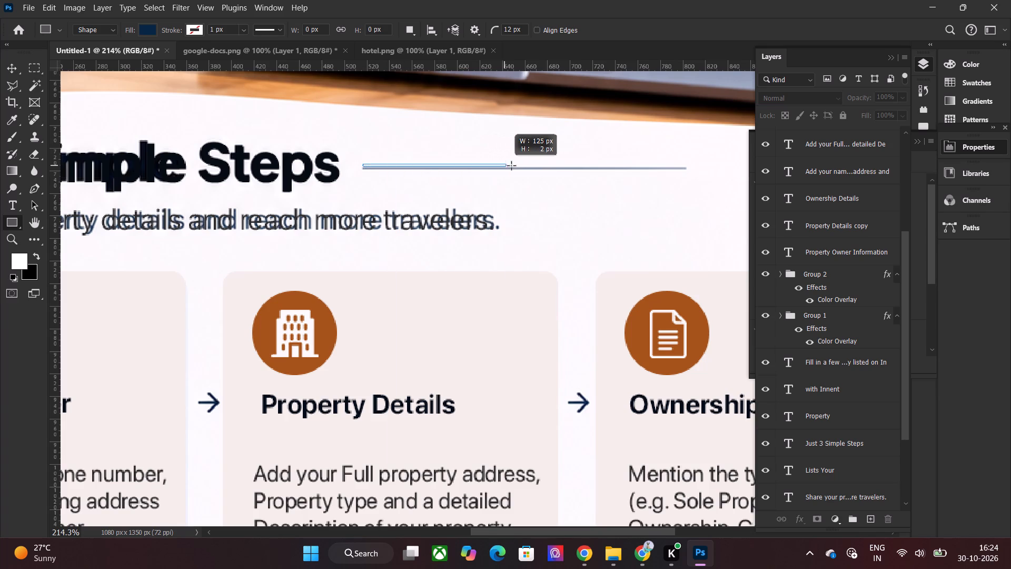
pyautogui.moveTo(511, 165); pyautogui.dragTo(689, 164)
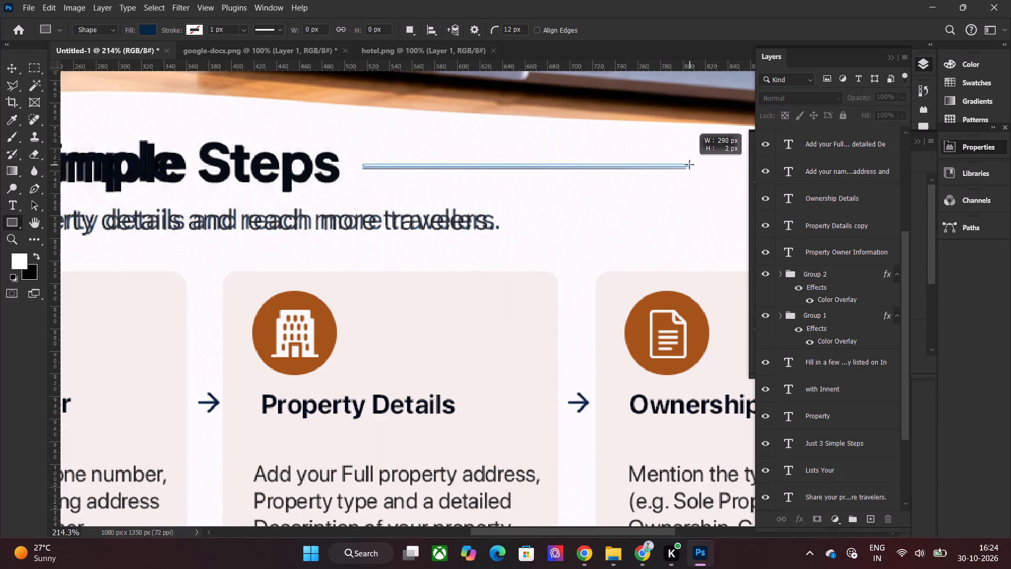
pyautogui.moveTo(689, 164); pyautogui.dragTo(685, 164)
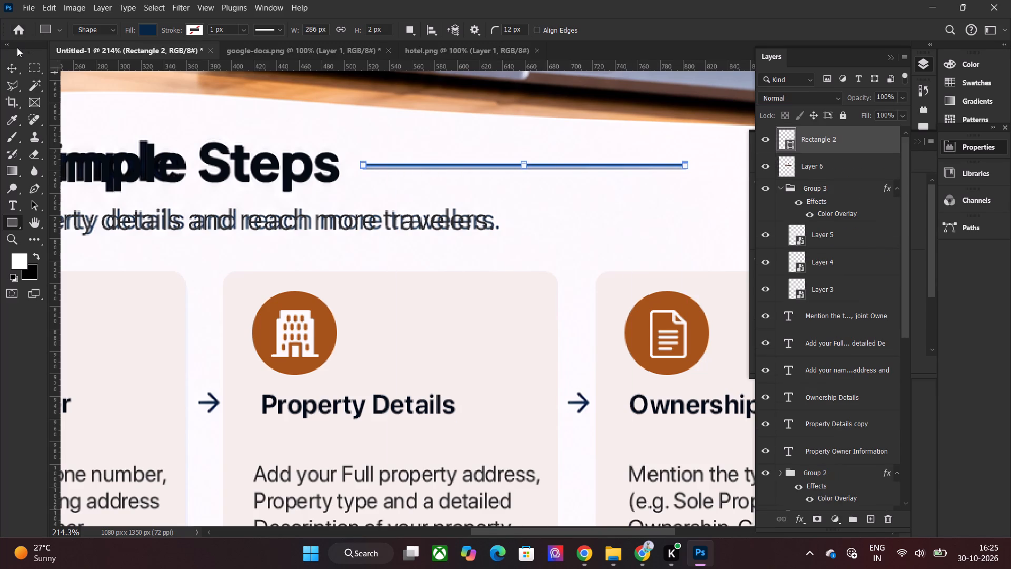
pyautogui.click(17, 66)
pyautogui.press('Down')
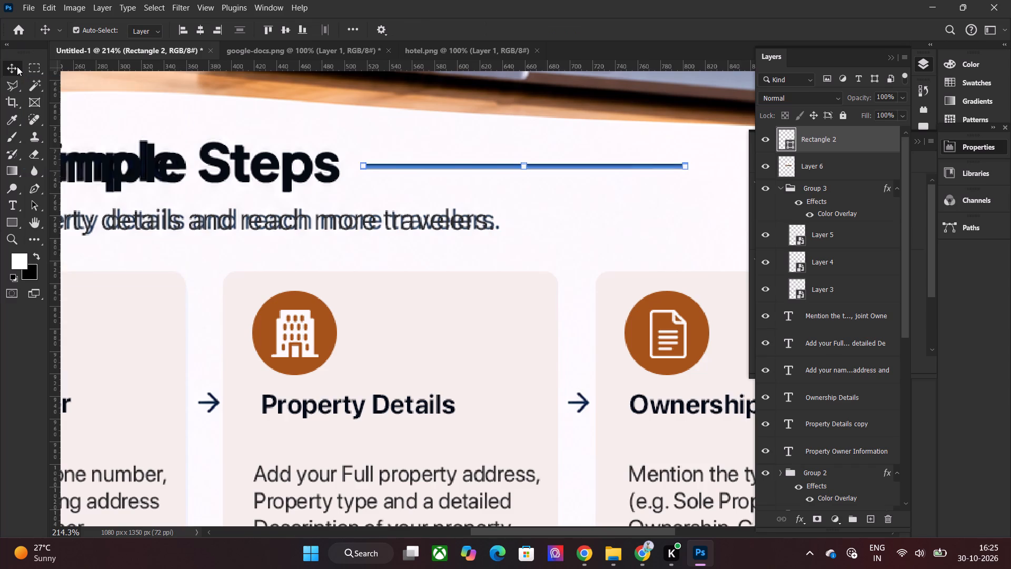
pyautogui.press('Down')
pyautogui.press('Down')
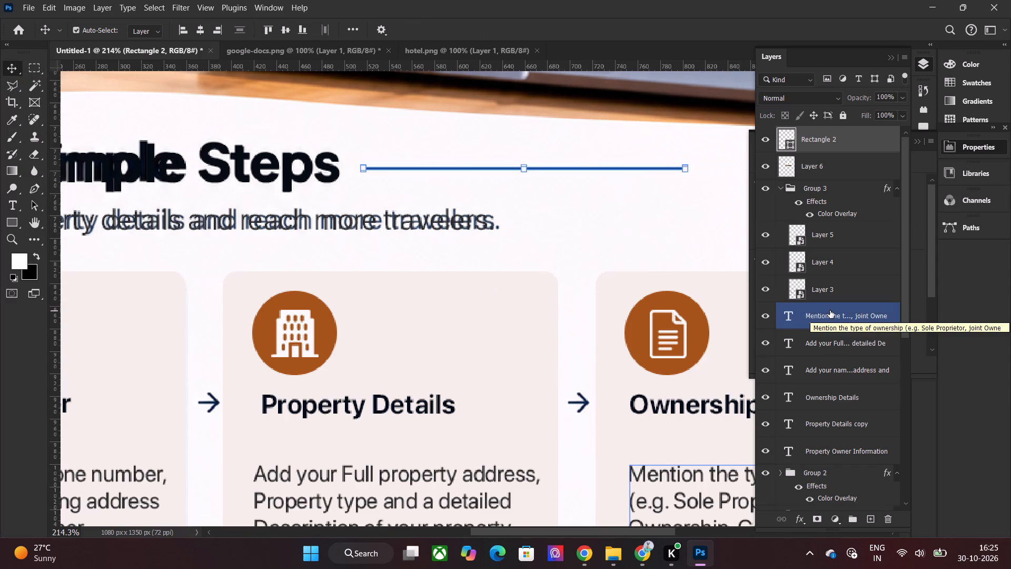
# Hide the reference design on Layer 2, switching it on and off once to compare it with the whole rebuilt post.
pyautogui.scroll(-14, 830, 310)
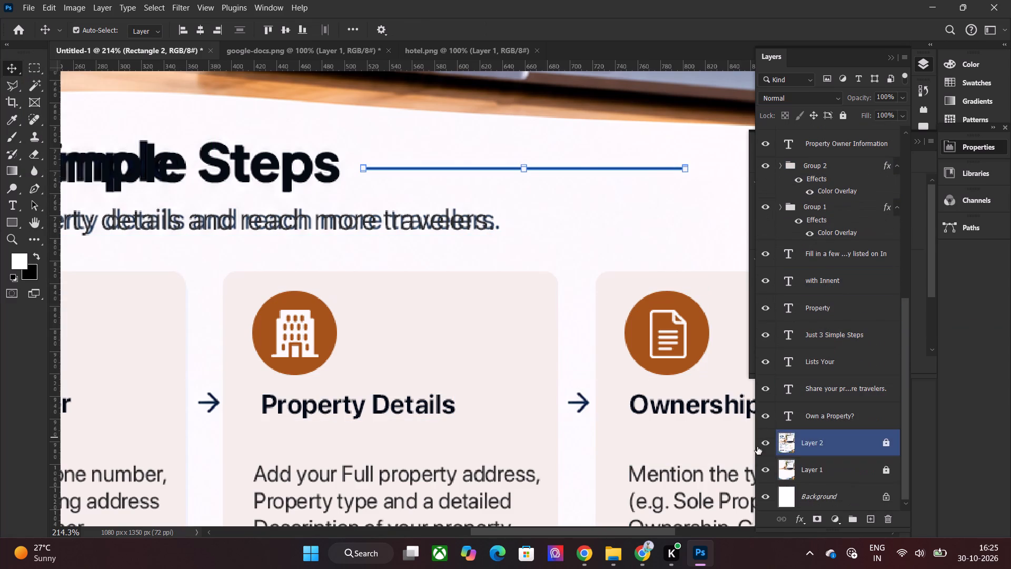
pyautogui.click(765, 442)
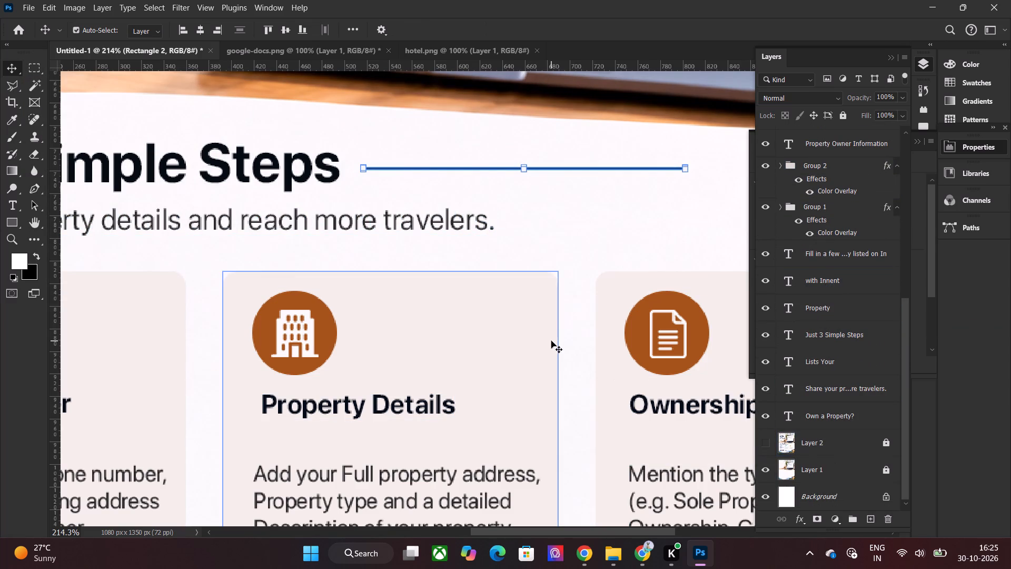
pyautogui.hotkey('ctrl', '0')
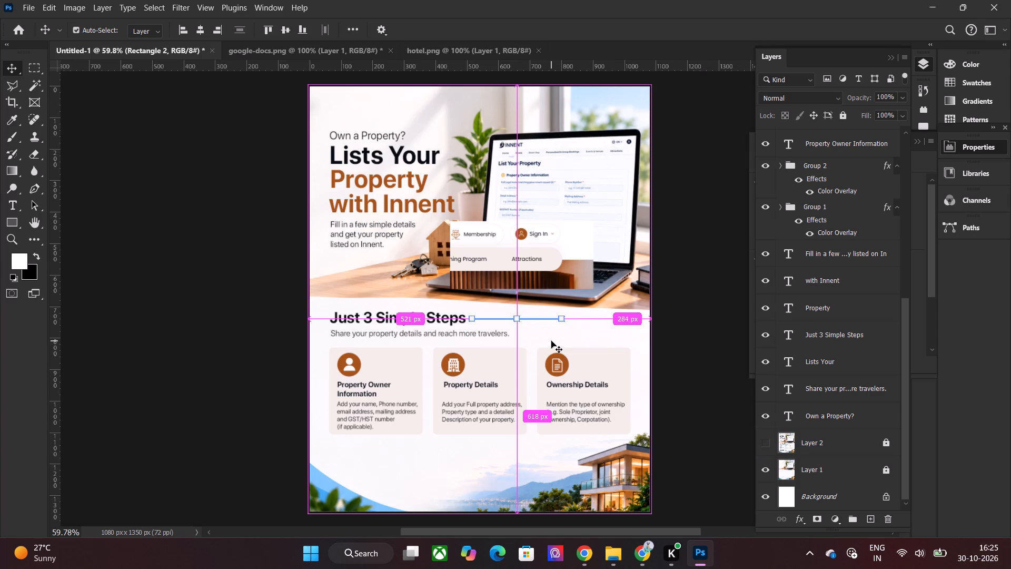
pyautogui.click(261, 272)
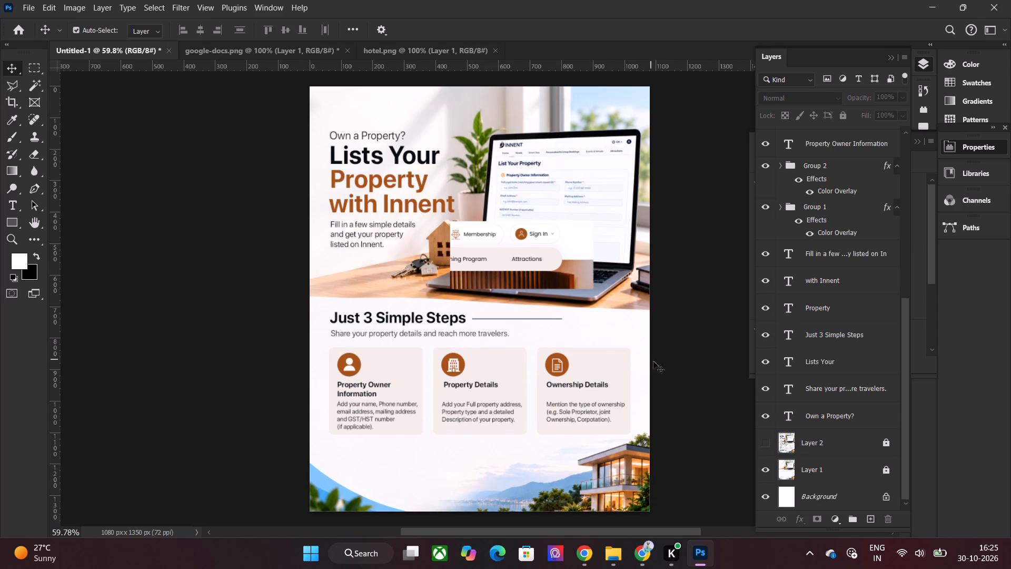
pyautogui.click(768, 439)
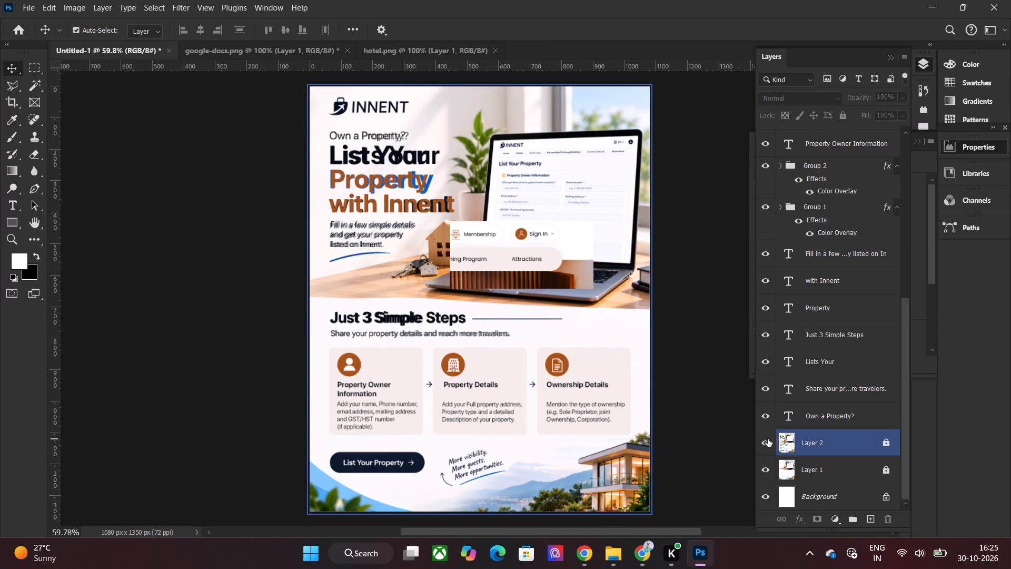
pyautogui.click(768, 439)
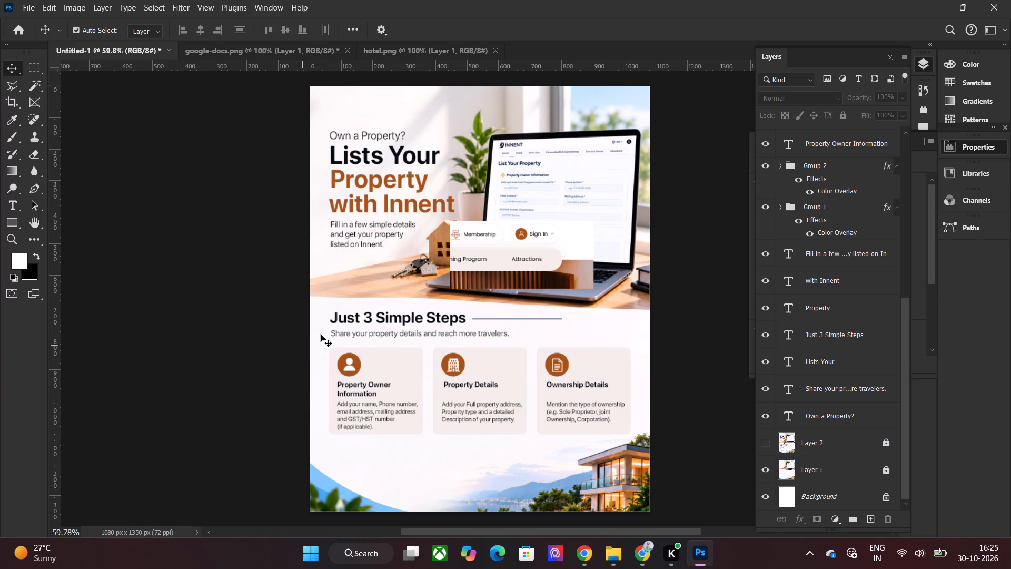
# Recolour the "Just 3 Simple Steps" heading to the icon circles' brown, a55319, and deselect it.
pyautogui.doubleClick(388, 317)
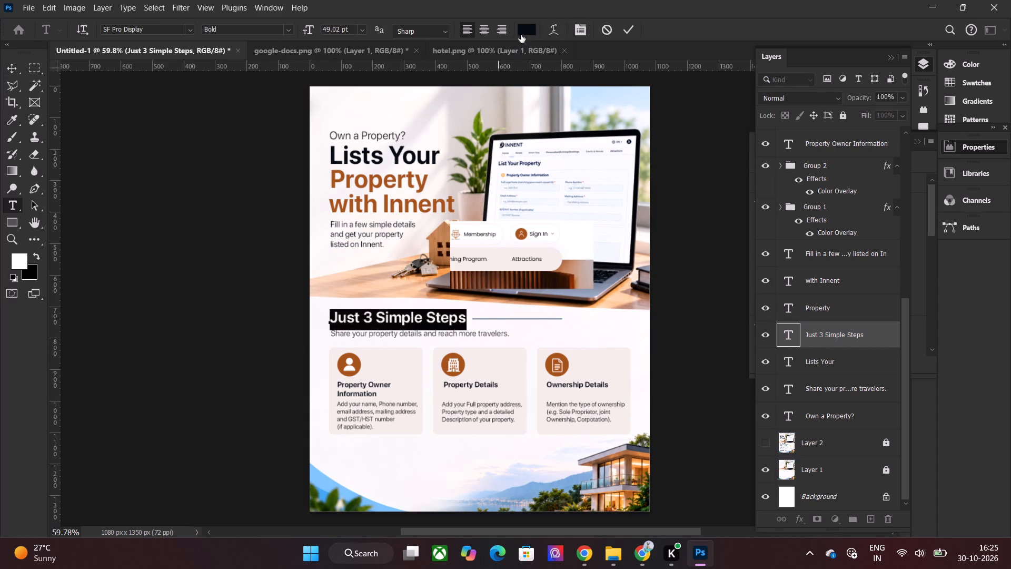
pyautogui.click(522, 33)
pyautogui.click(444, 366)
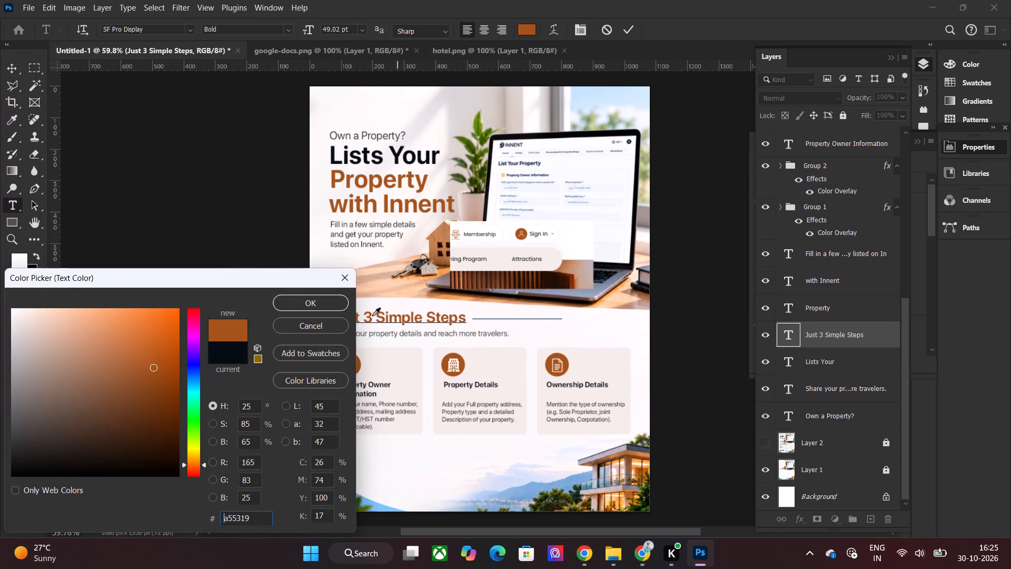
pyautogui.click(334, 298)
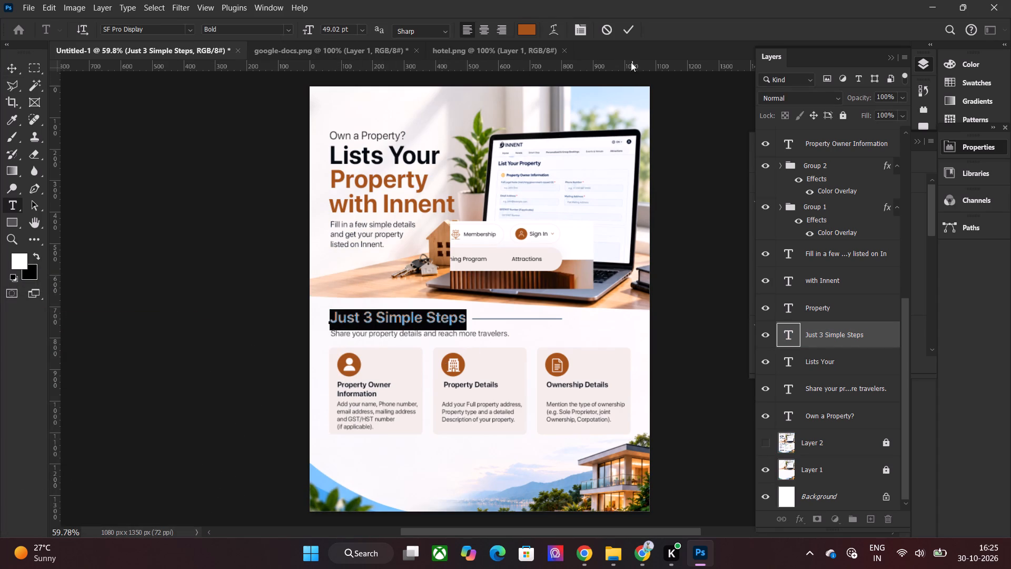
pyautogui.click(627, 28)
pyautogui.click(196, 290)
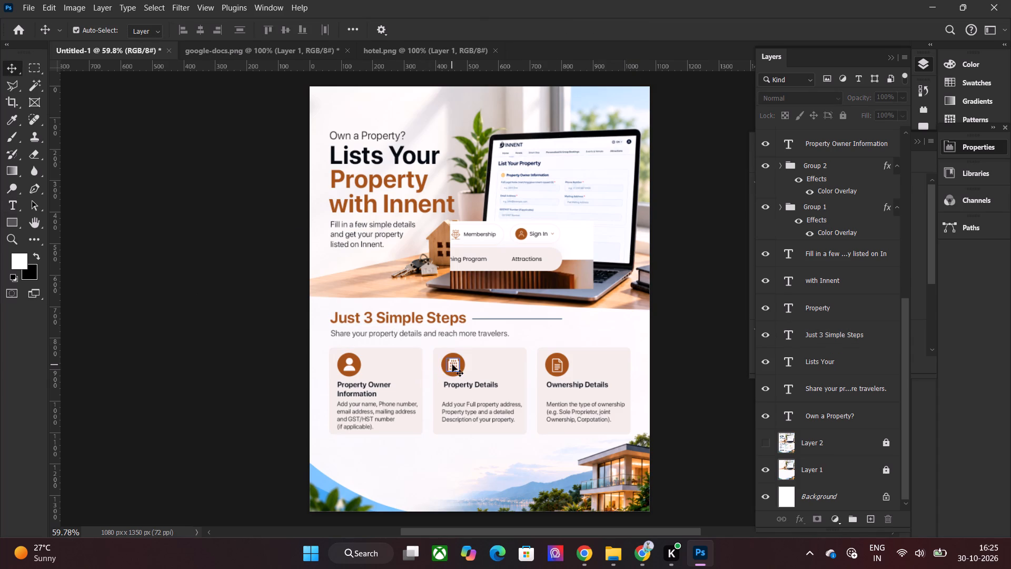
# Nudge the building icon sideways and up until it sits centred in the Property Details circle, and deselect it.
pyautogui.click(452, 365)
pyautogui.press('Left')
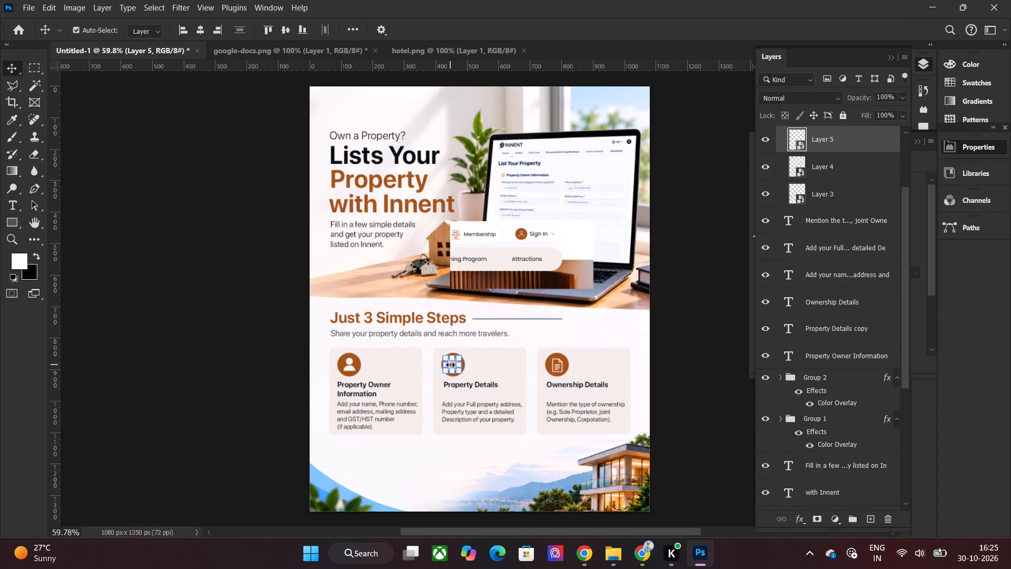
pyautogui.click(242, 333)
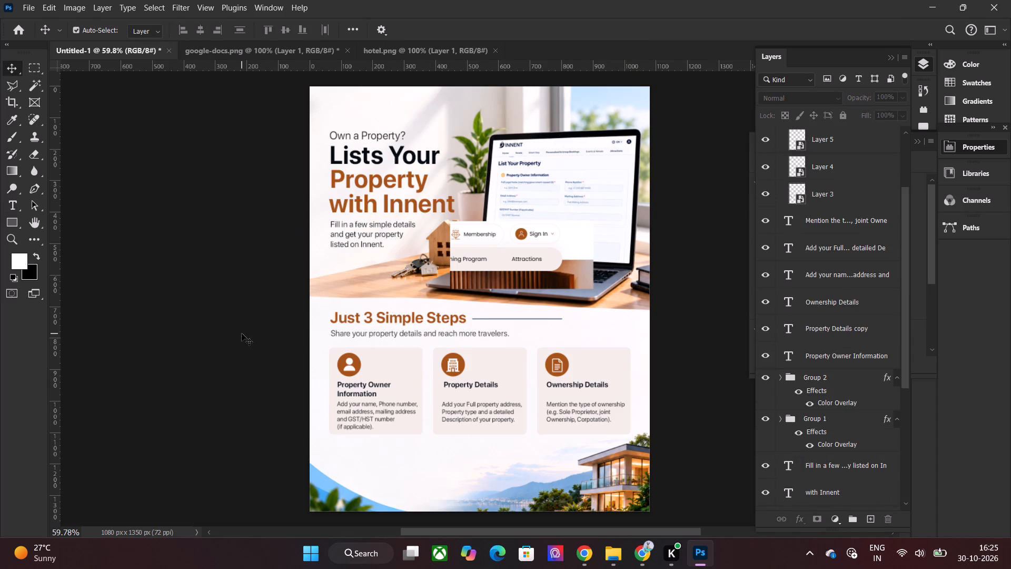
pyautogui.click(450, 360)
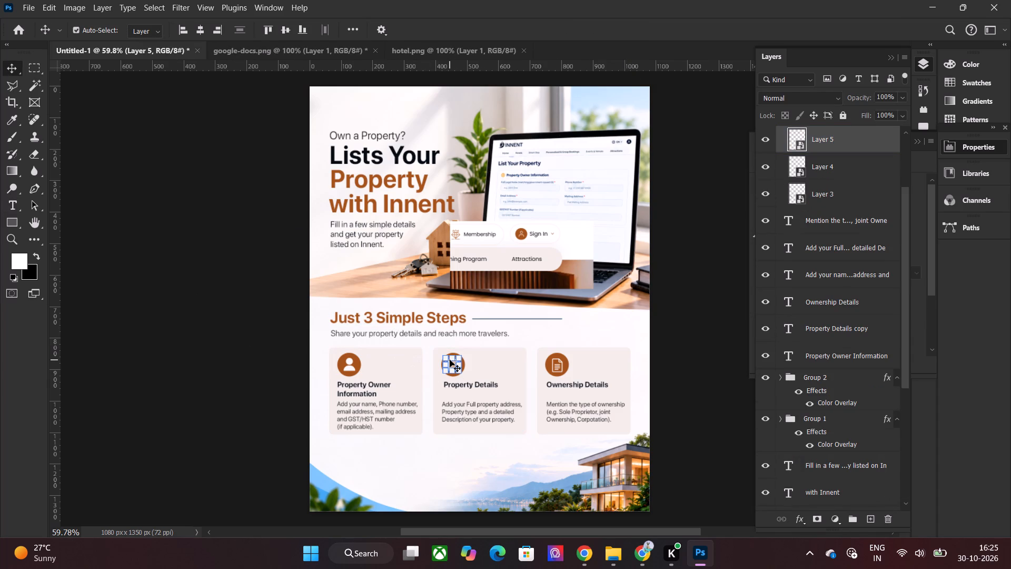
pyautogui.press('Right')
pyautogui.press('Up')
pyautogui.click(172, 286)
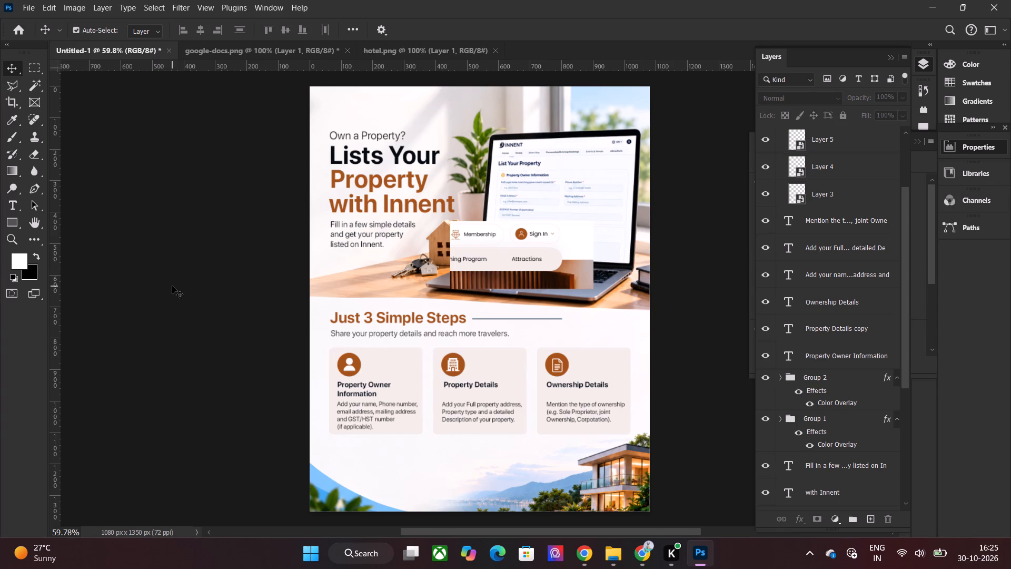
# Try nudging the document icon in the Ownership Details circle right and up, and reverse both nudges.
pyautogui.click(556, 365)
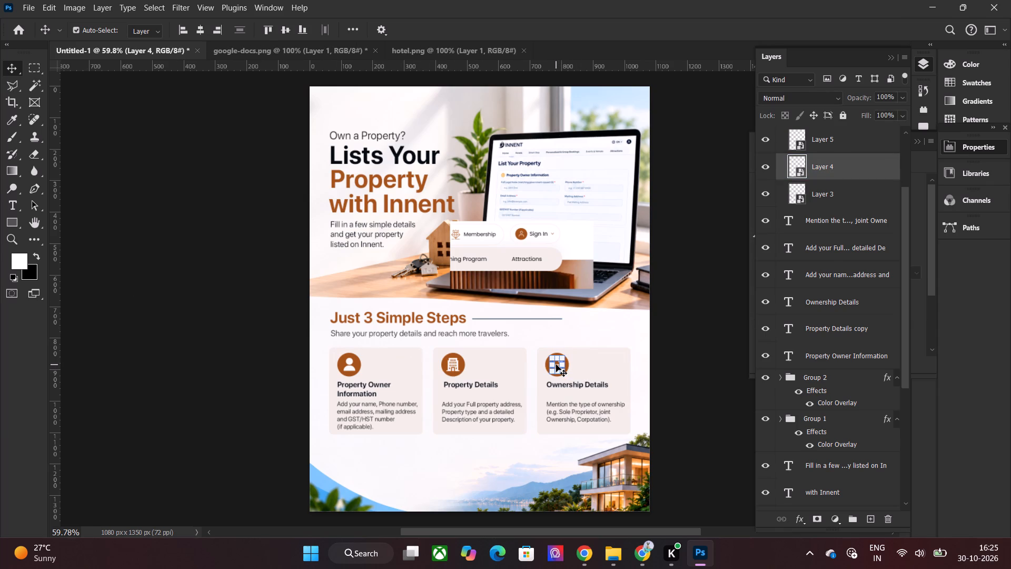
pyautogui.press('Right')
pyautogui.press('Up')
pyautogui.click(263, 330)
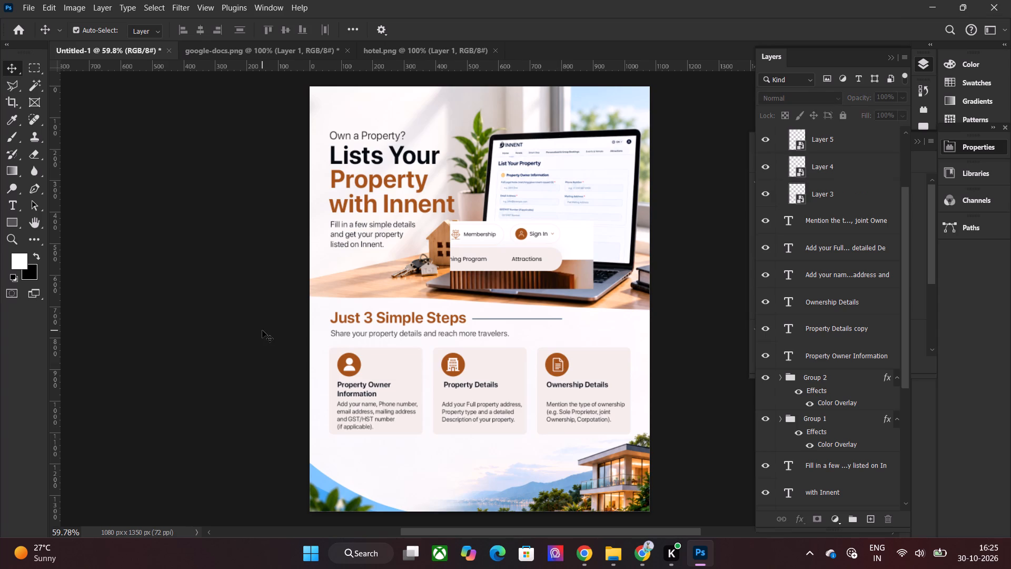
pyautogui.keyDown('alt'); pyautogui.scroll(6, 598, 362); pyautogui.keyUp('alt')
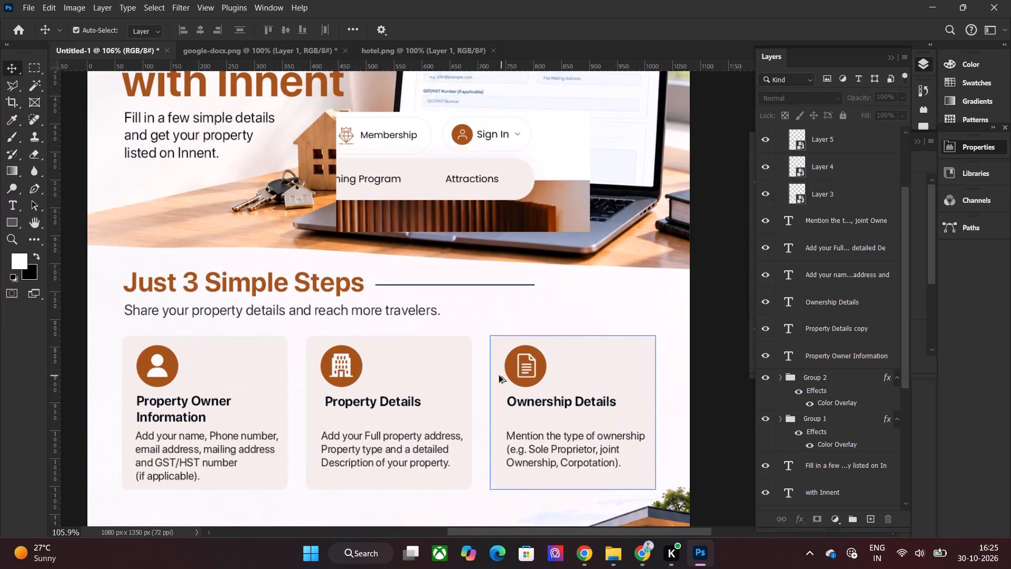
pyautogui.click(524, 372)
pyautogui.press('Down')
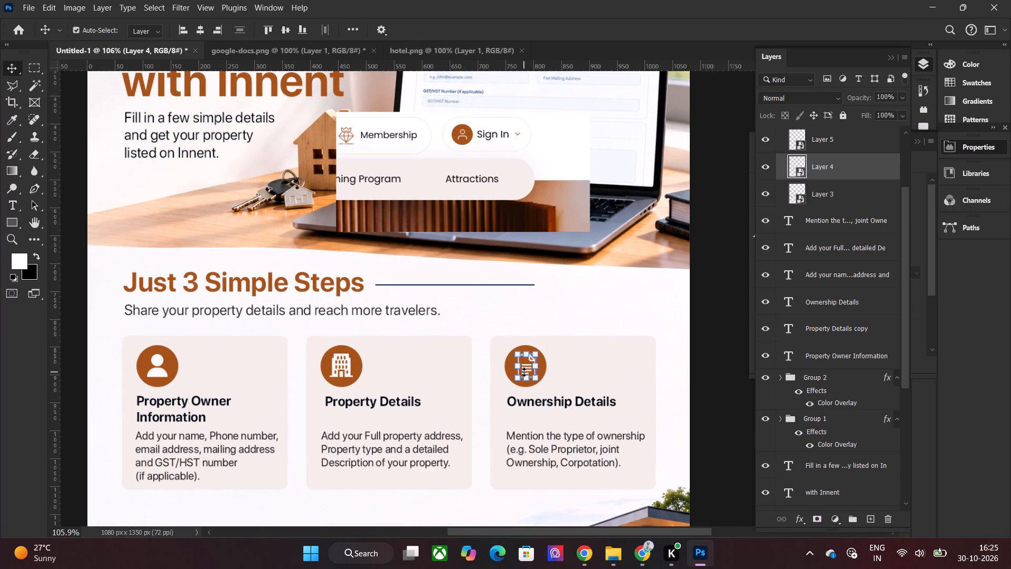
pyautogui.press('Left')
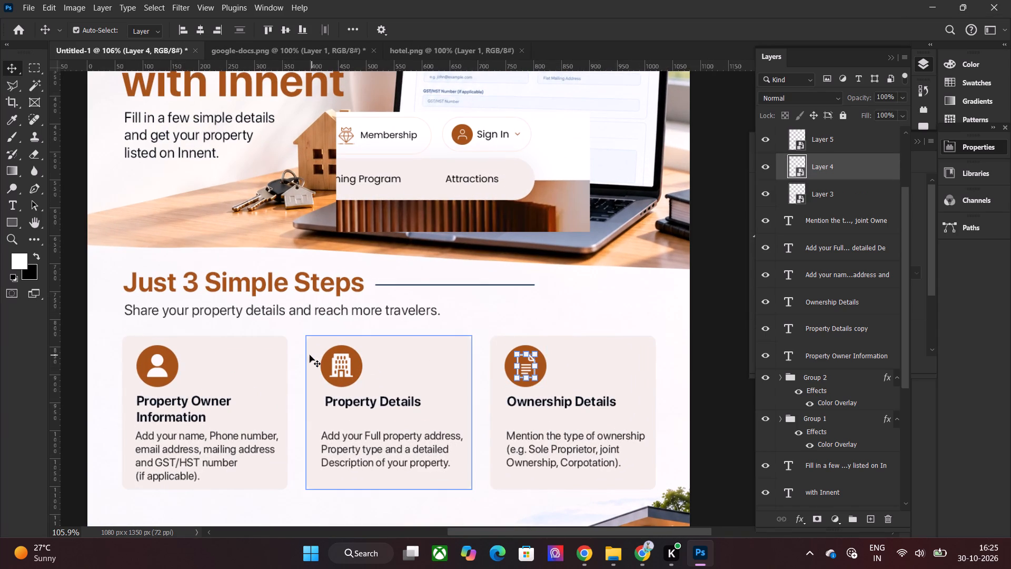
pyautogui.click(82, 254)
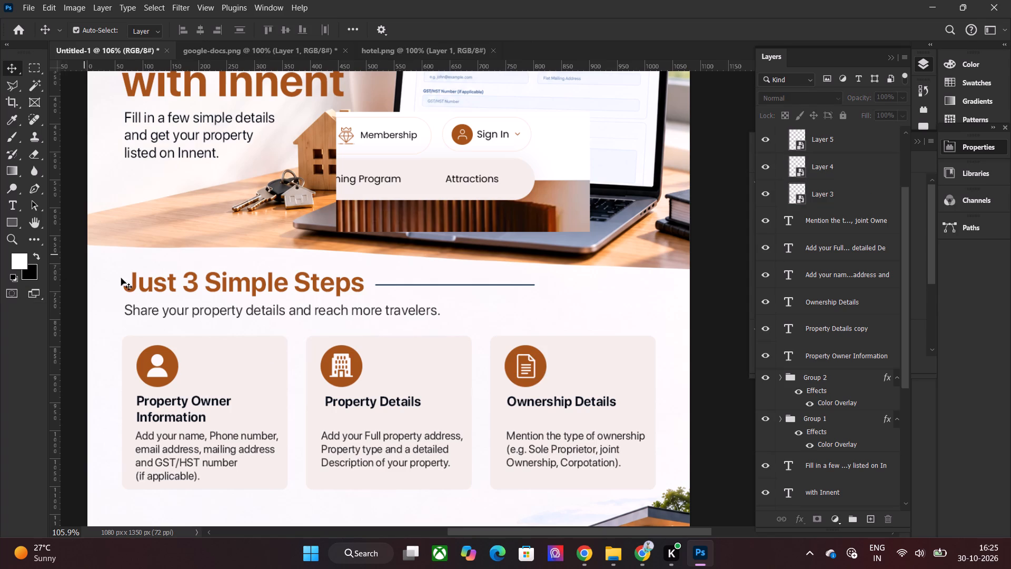
# Open Innent_CF.psd, copy its INNENT logo layer, and paste it into the Untitled-1 post.
pyautogui.hotkey('ctrl', '0')
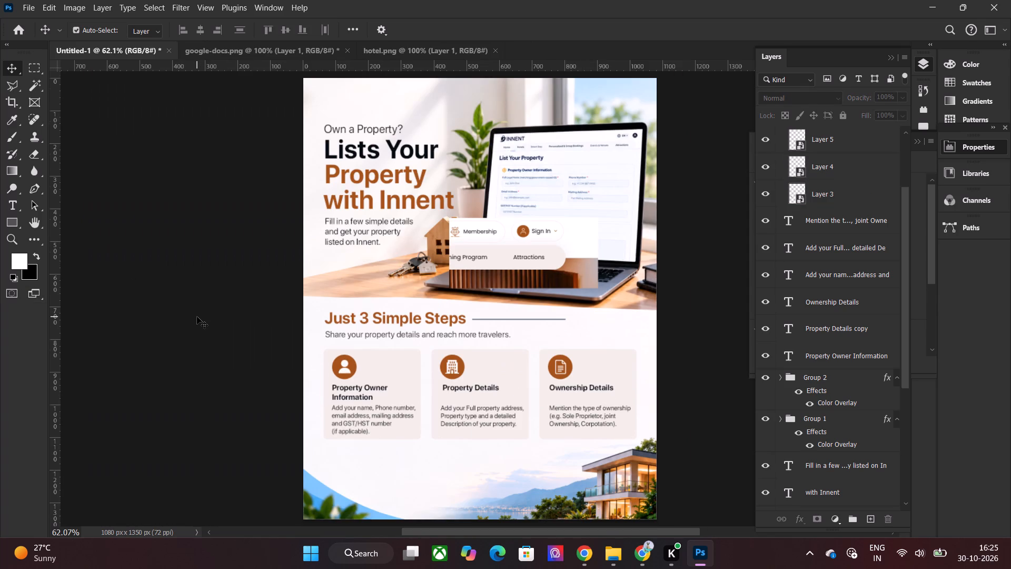
pyautogui.scroll(3, 197, 317)
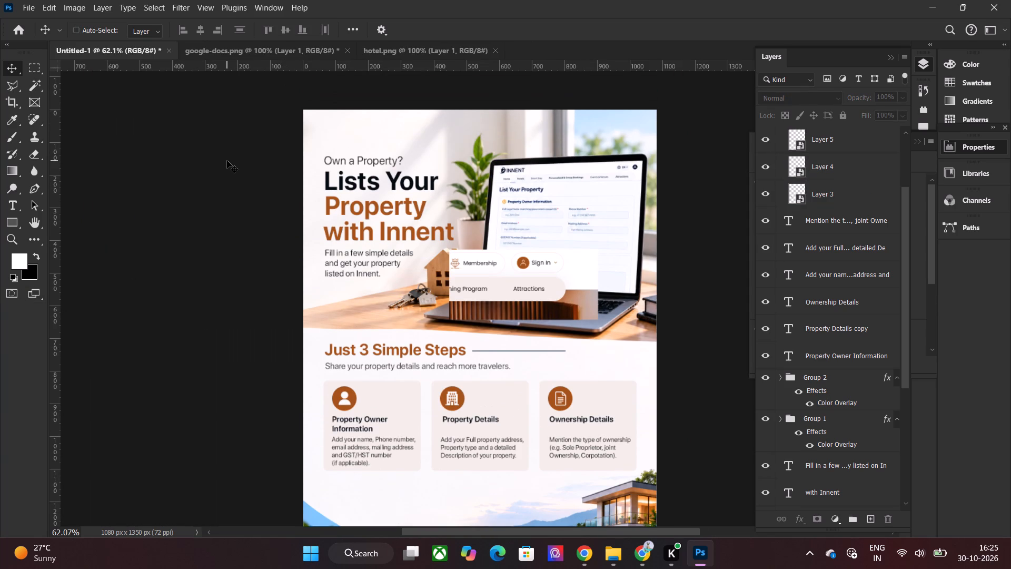
pyautogui.hotkey('ctrl', 'o')
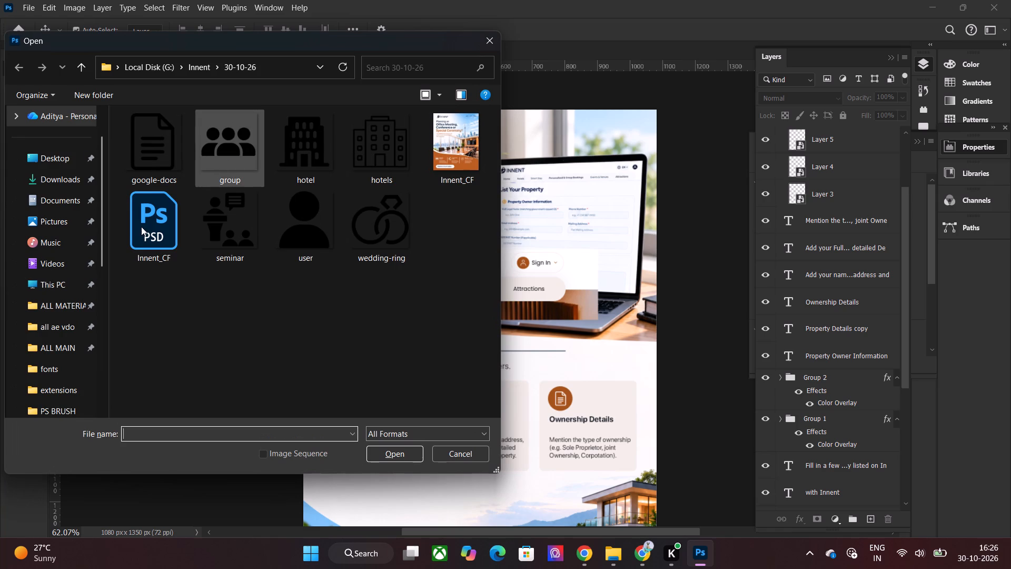
pyautogui.doubleClick(141, 227)
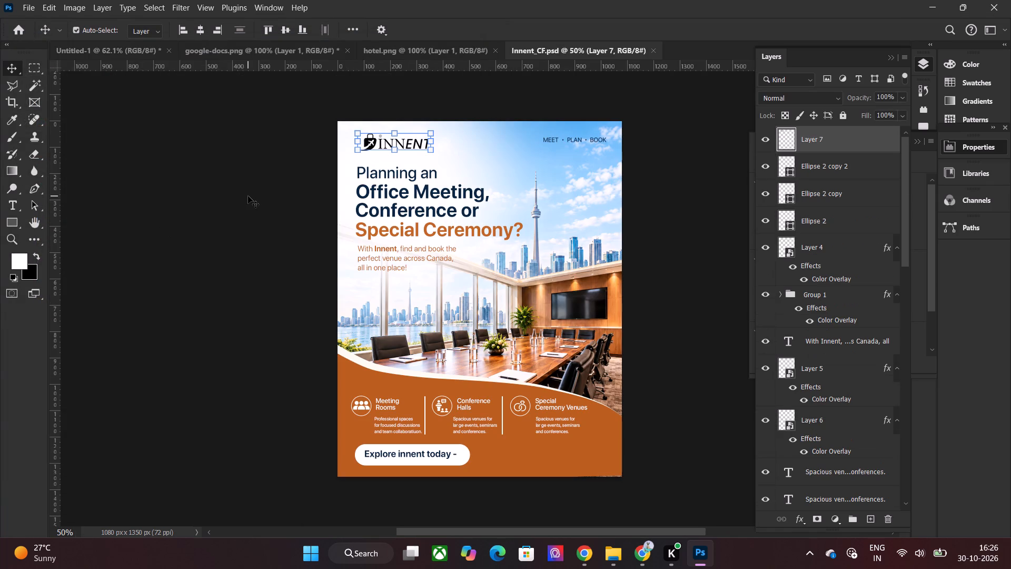
pyautogui.hotkey('ctrl', 'c')
pyautogui.click(434, 49)
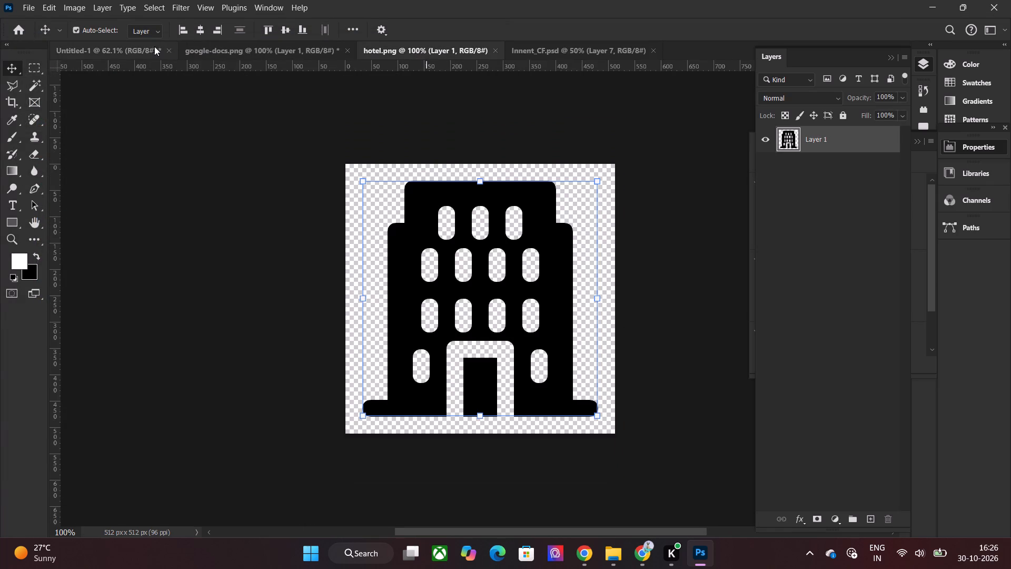
pyautogui.click(148, 46)
pyautogui.hotkey('ctrl', 'v')
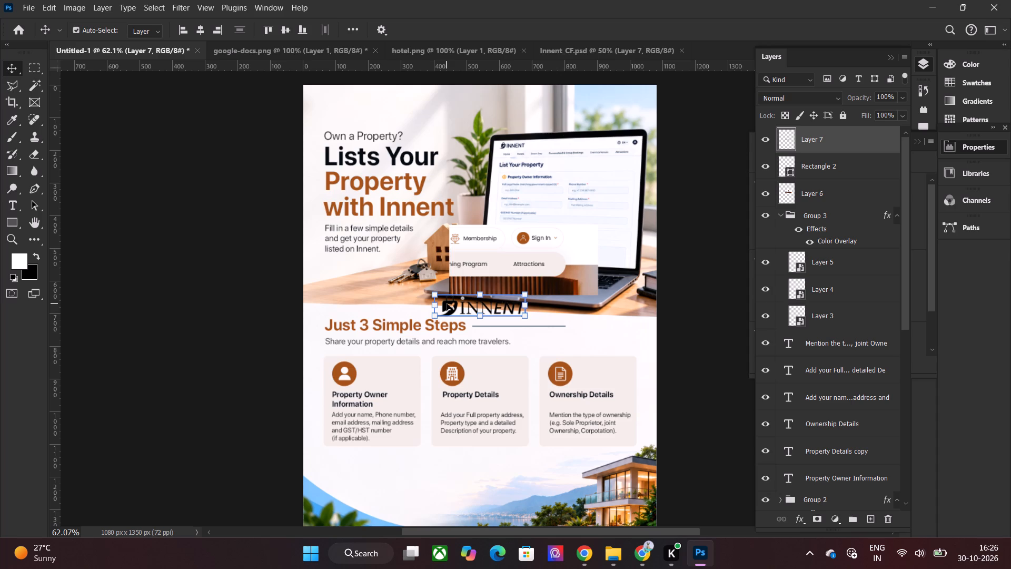
# Move the INNENT logo above the "Own a Property?" line, near the text's left edge, nudge it down slightly, and deselect it.
pyautogui.moveTo(447, 303); pyautogui.dragTo(330, 104)
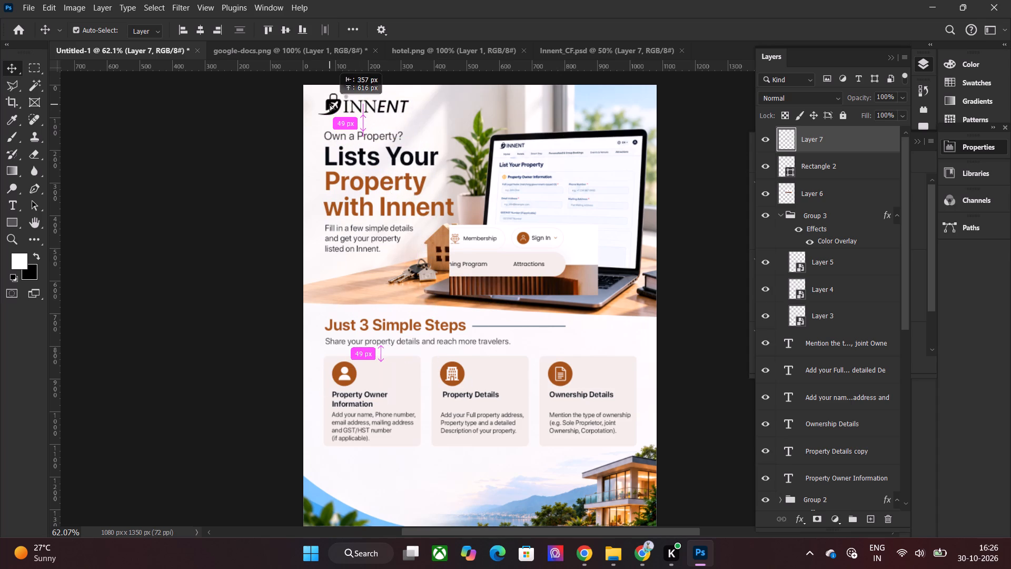
pyautogui.moveTo(330, 104); pyautogui.dragTo(335, 104)
pyautogui.press('Down')
pyautogui.press('Down')
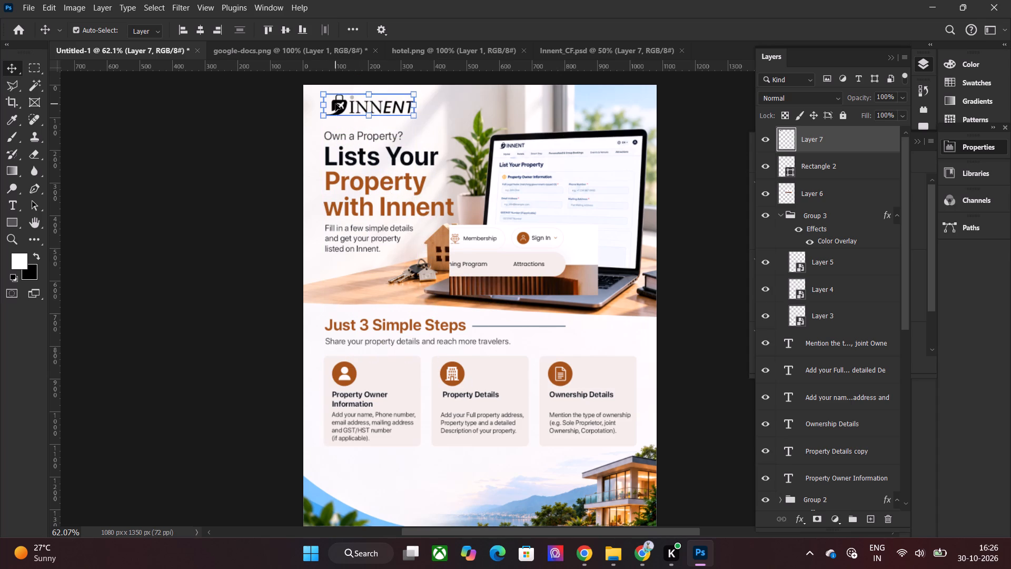
pyautogui.press('Down')
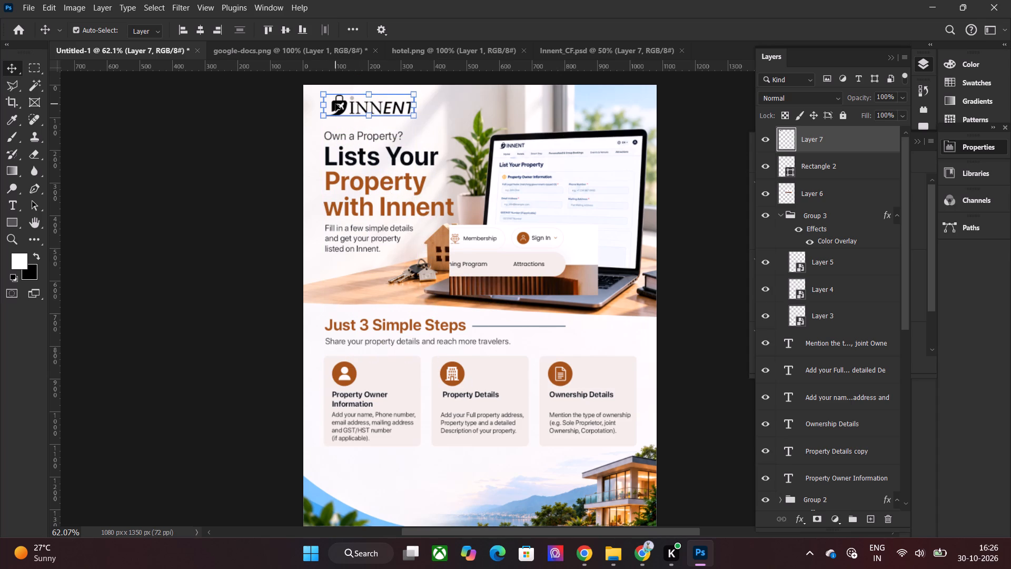
pyautogui.press('Down')
pyautogui.press('Down')
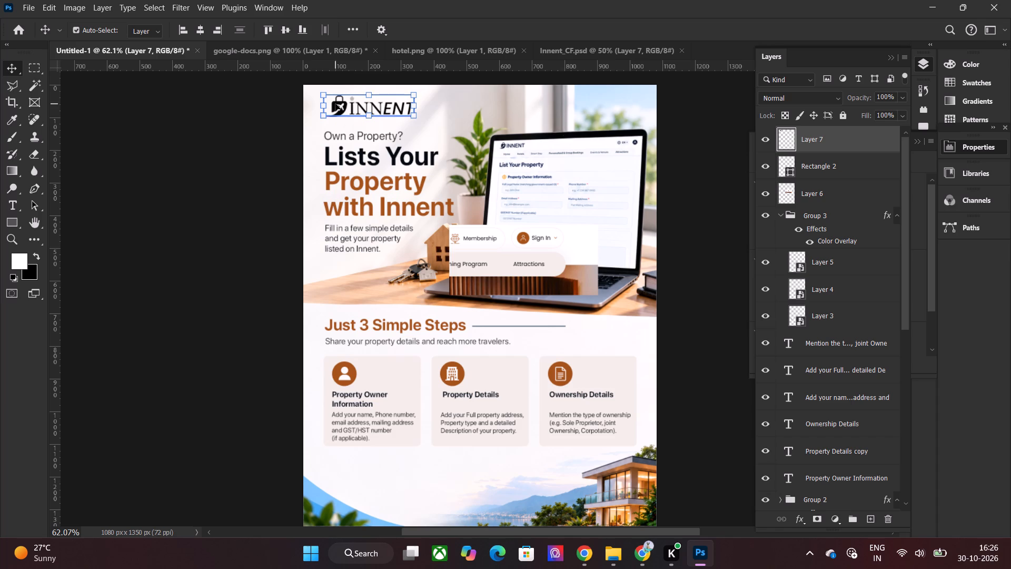
pyautogui.click(178, 239)
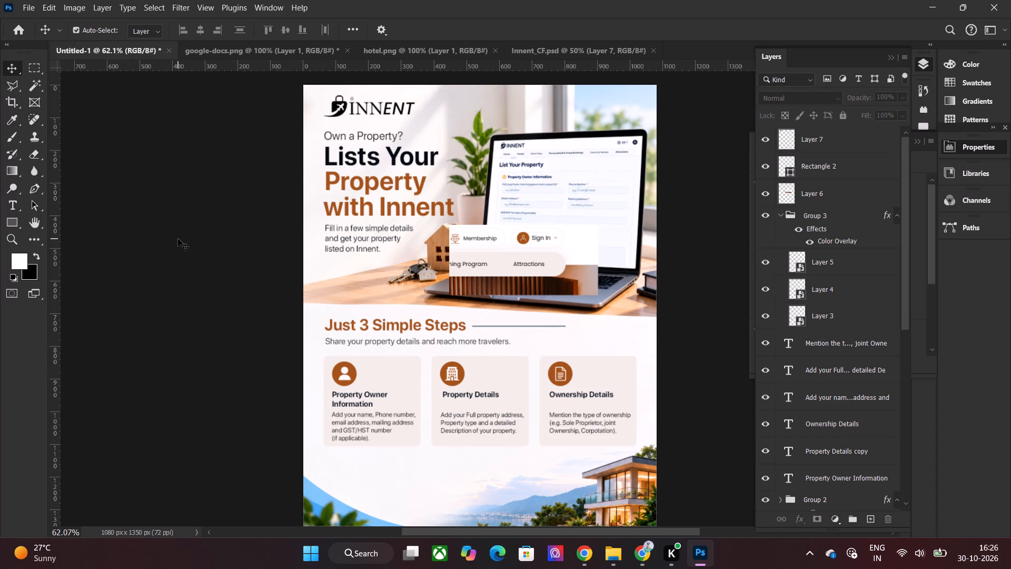
# Select the logo, headline lines and "Fill in a few simple details" paragraph together, nudge them down slightly, and deselect them.
pyautogui.moveTo(232, 109); pyautogui.dragTo(261, 134)
pyautogui.moveTo(261, 134); pyautogui.dragTo(370, 239)
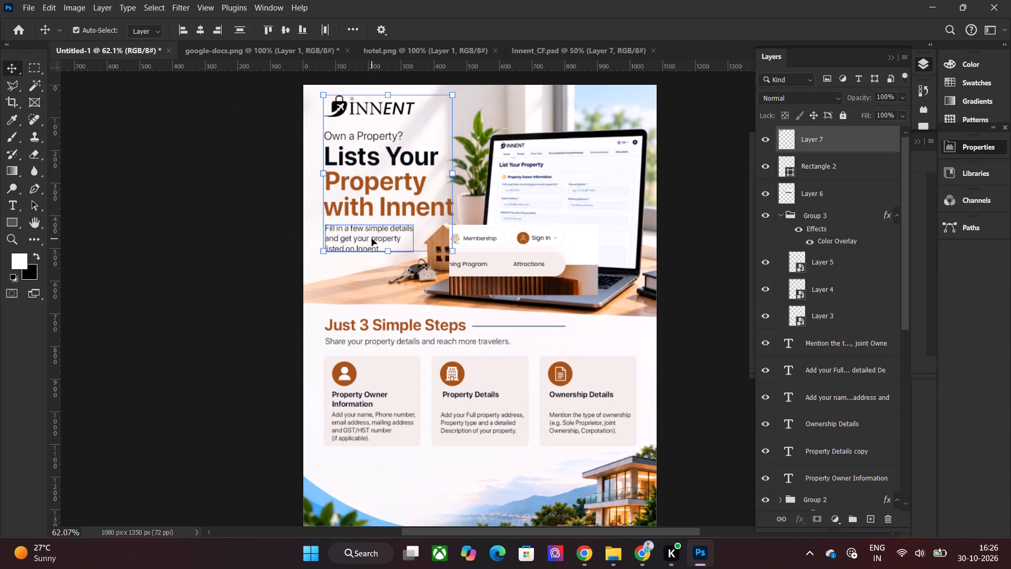
pyautogui.press('Down')
pyautogui.press('Down')
pyautogui.press('Down')
pyautogui.press('Down')
pyautogui.press('Down')
pyautogui.press('Down')
pyautogui.press('Down')
pyautogui.press('Down')
pyautogui.press('Down')
pyautogui.press('Down')
pyautogui.press('Down')
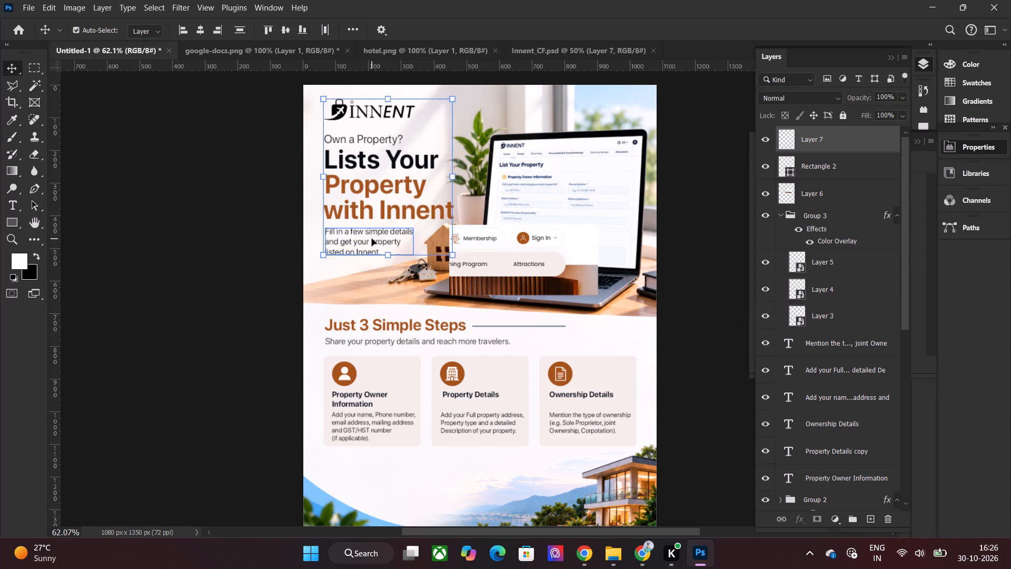
pyautogui.click(191, 181)
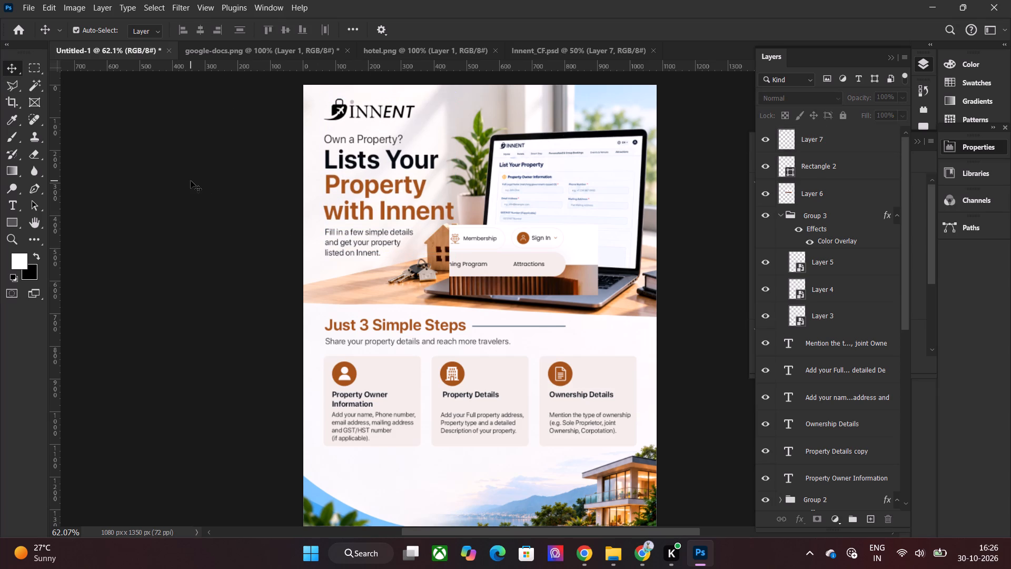
# Show the reference design on Layer 2 again.
pyautogui.scroll(-3, 321, 410)
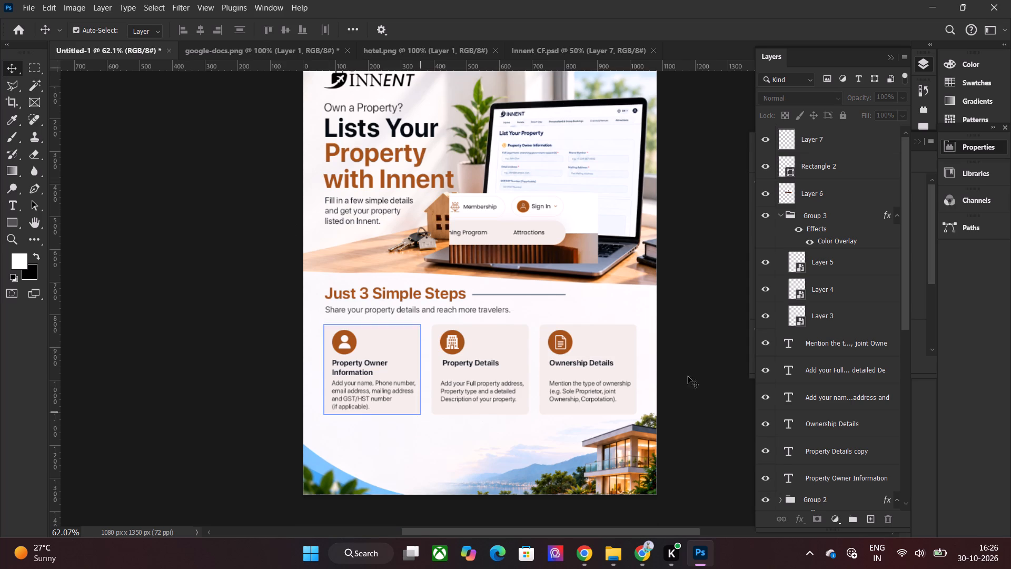
pyautogui.scroll(-15, 837, 353)
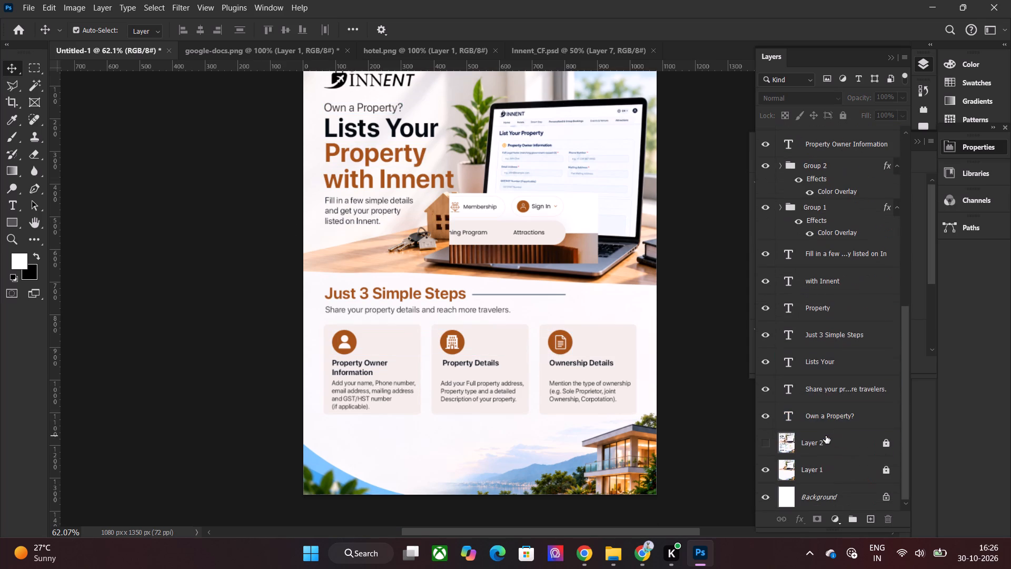
pyautogui.scroll(-3, 826, 436)
pyautogui.click(769, 440)
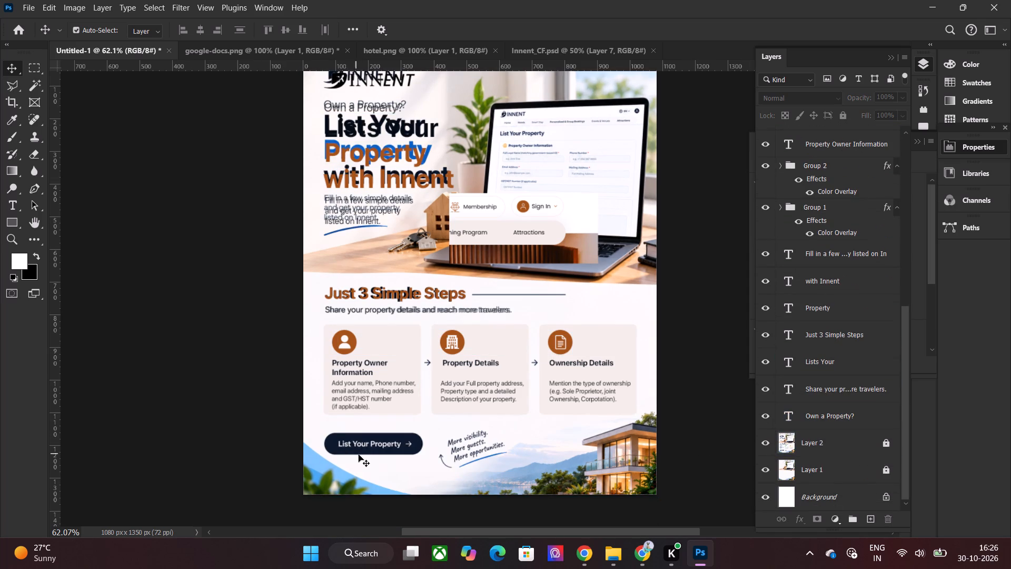
# Draw a rounded rectangle about 301 × 71 px over the reference's dark List Your Property button and fully round its corners.
pyautogui.keyDown('alt'); pyautogui.scroll(11, 362, 455); pyautogui.keyUp('alt')
pyautogui.scroll(-5, 415, 468)
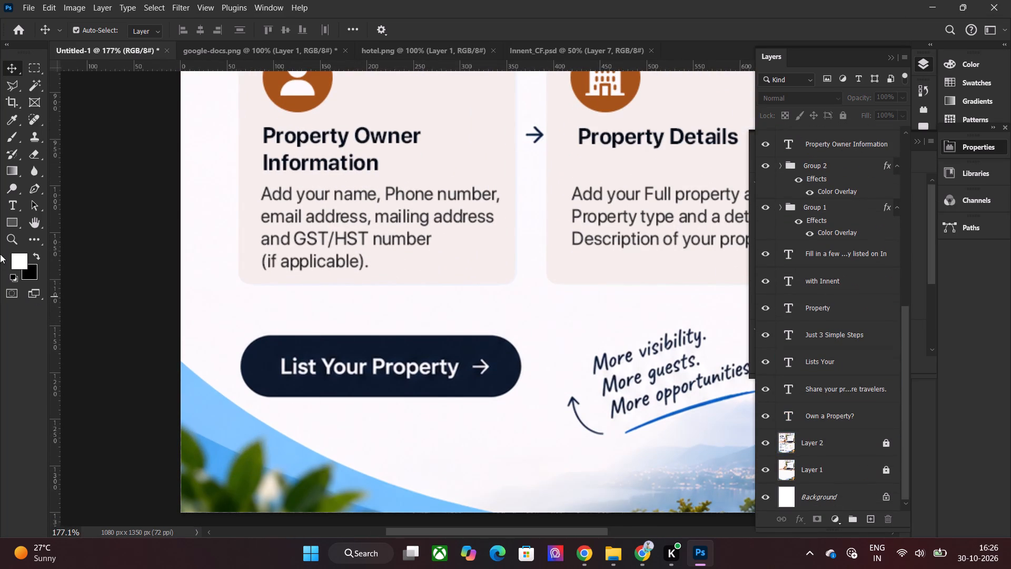
pyautogui.moveTo(13, 225); pyautogui.dragTo(63, 225)
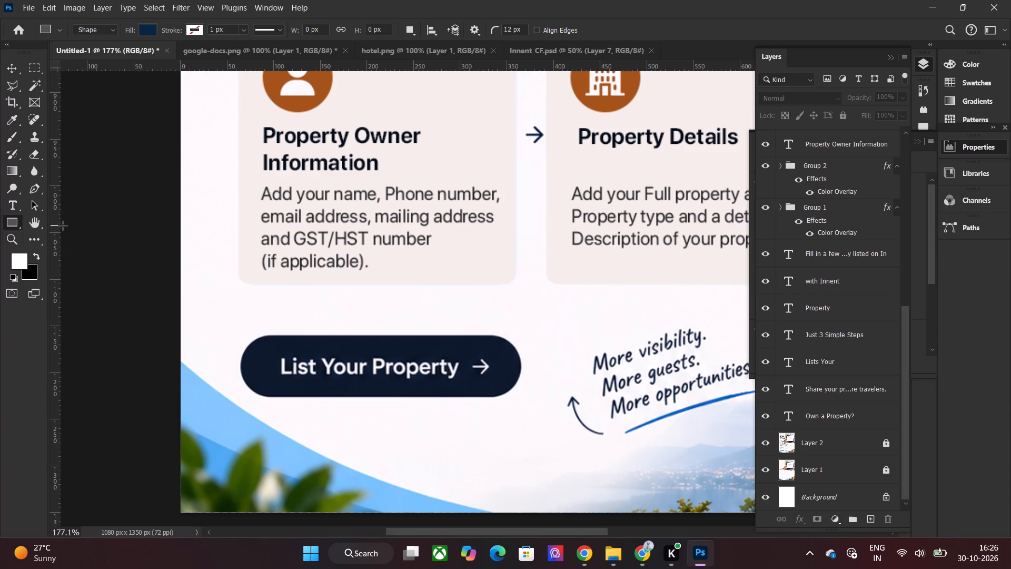
pyautogui.moveTo(239, 333); pyautogui.dragTo(310, 368)
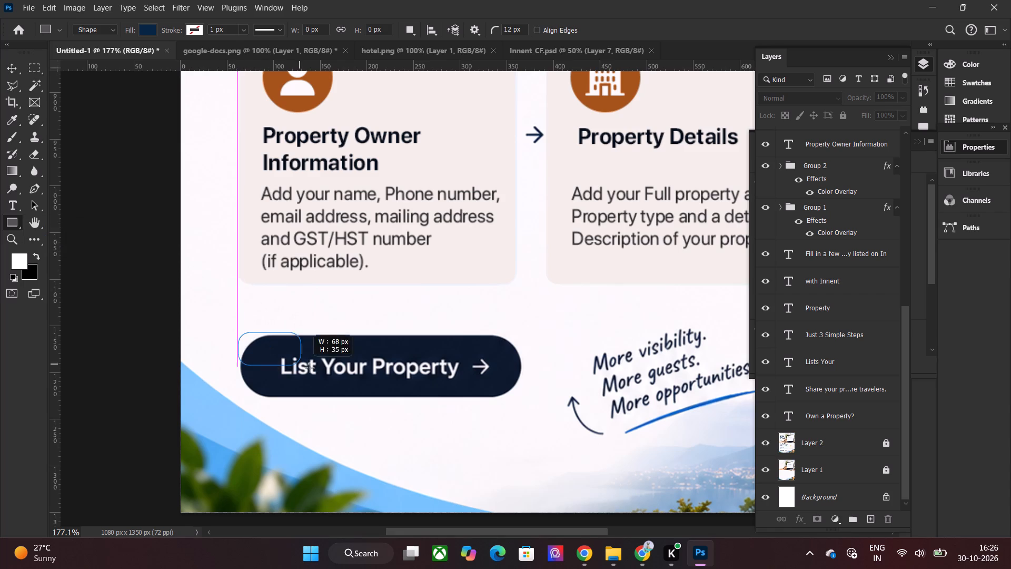
pyautogui.moveTo(310, 368); pyautogui.dragTo(519, 398)
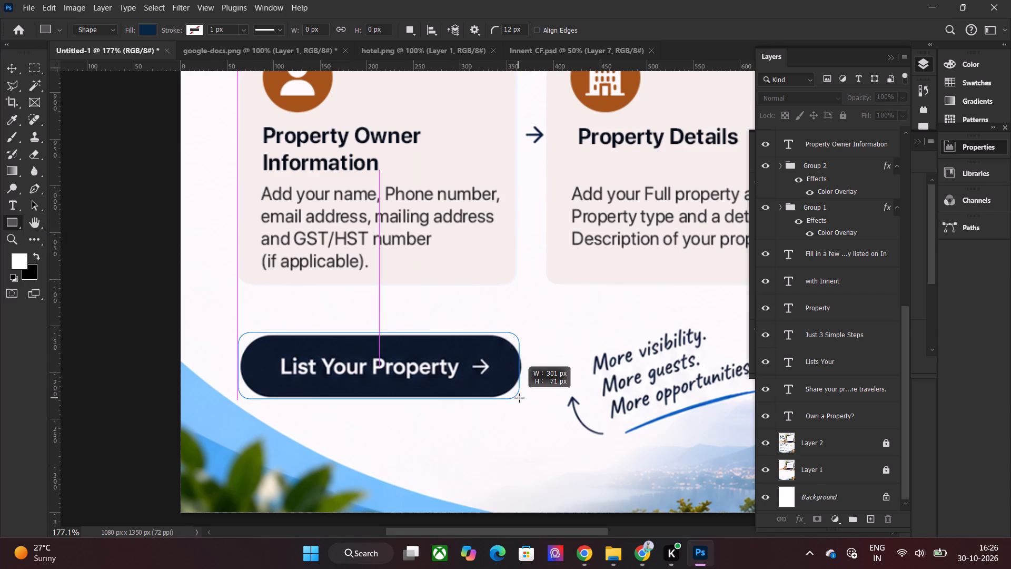
pyautogui.moveTo(519, 398); pyautogui.dragTo(518, 398)
pyautogui.moveTo(248, 346); pyautogui.dragTo(286, 346)
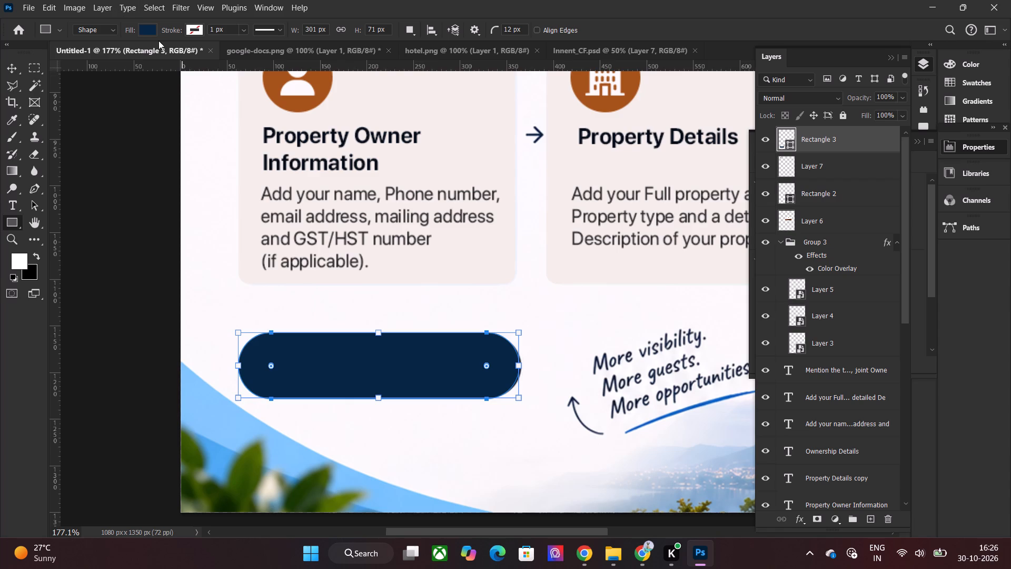
# Change the new pill shape's fill to the recently used Innent brown-orange.
pyautogui.click(146, 29)
pyautogui.click(66, 101)
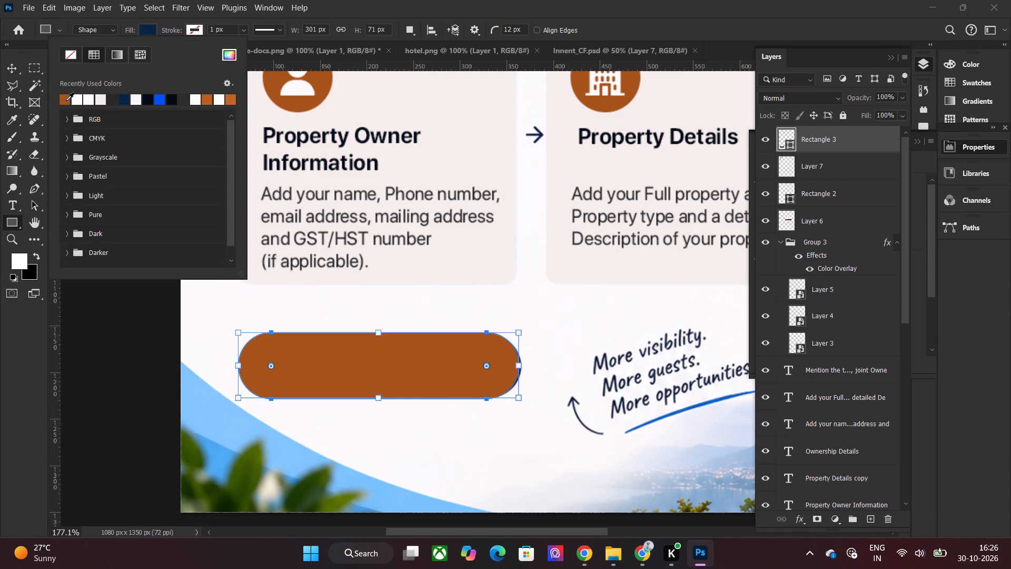
pyautogui.click(14, 69)
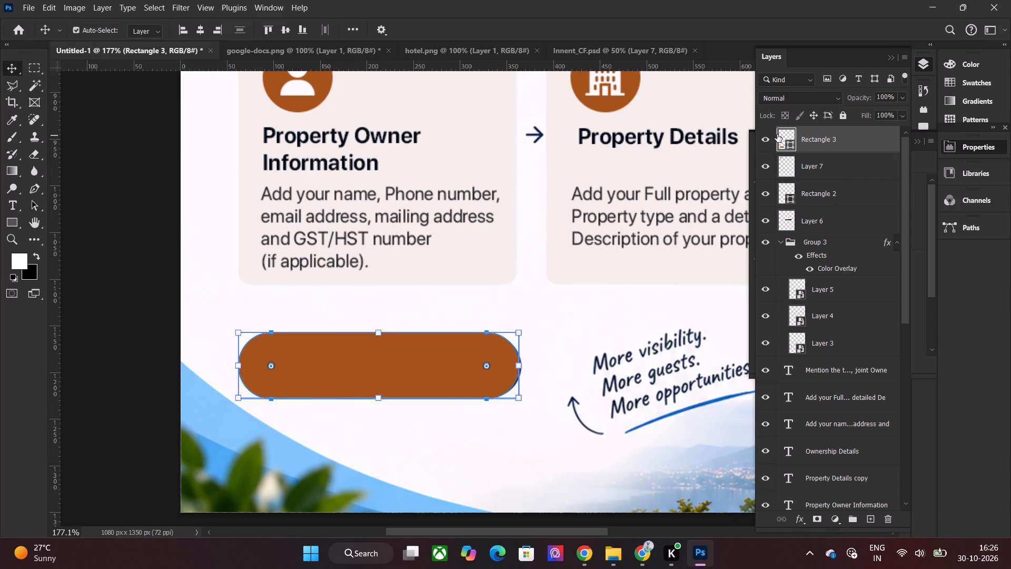
# Hide the pill, duplicate the "Property Owner Information" heading below the reference button, and change the copy's text to "List Your Property".
pyautogui.click(767, 134)
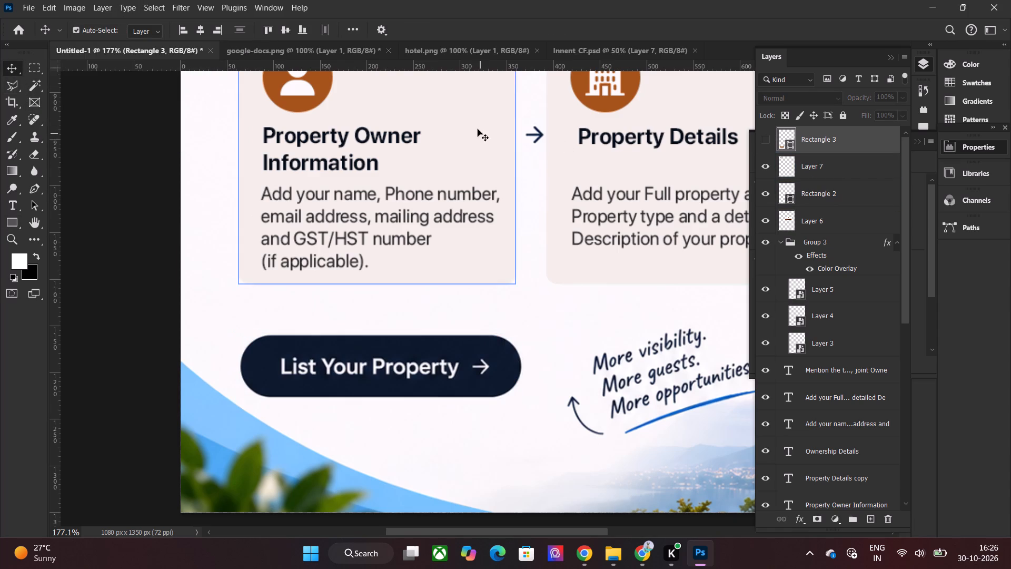
pyautogui.click(359, 136)
pyautogui.hotkey('ctrl', 'j')
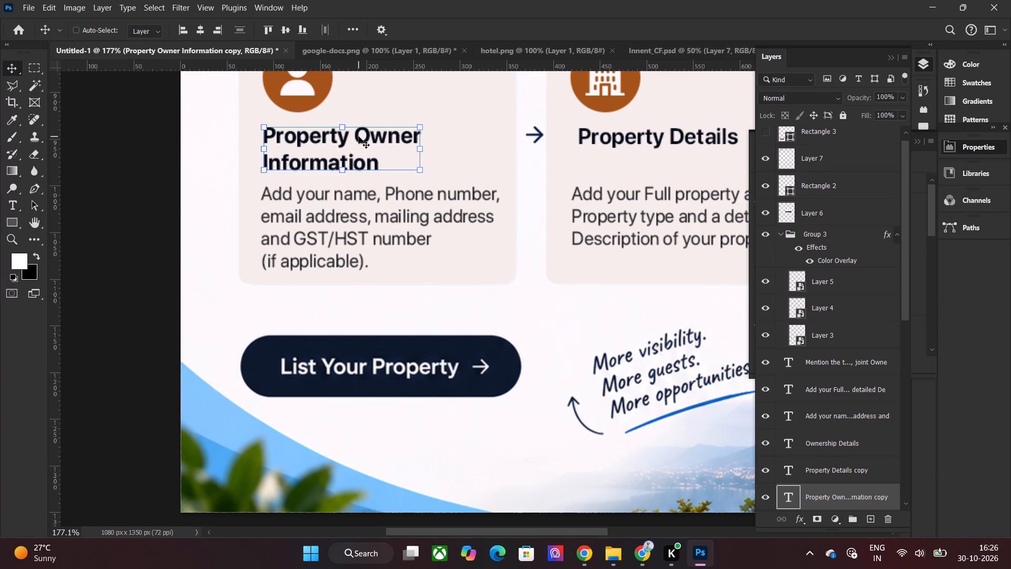
pyautogui.moveTo(359, 136); pyautogui.dragTo(443, 440)
pyautogui.doubleClick(443, 440)
pyautogui.write('List')
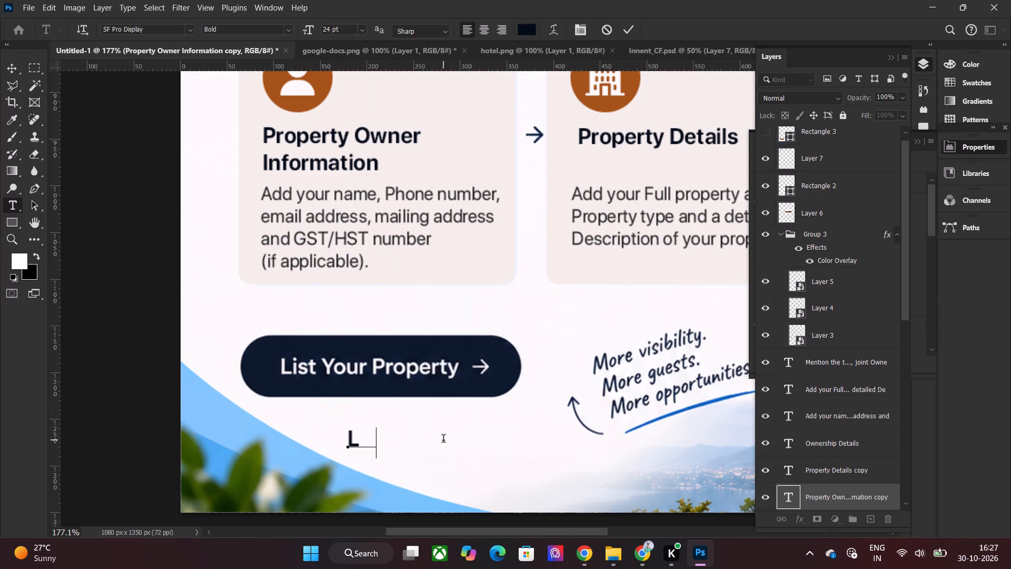
pyautogui.press('space')
pyautogui.write('Your Pro')
pyautogui.write('perty')
pyautogui.press('space')
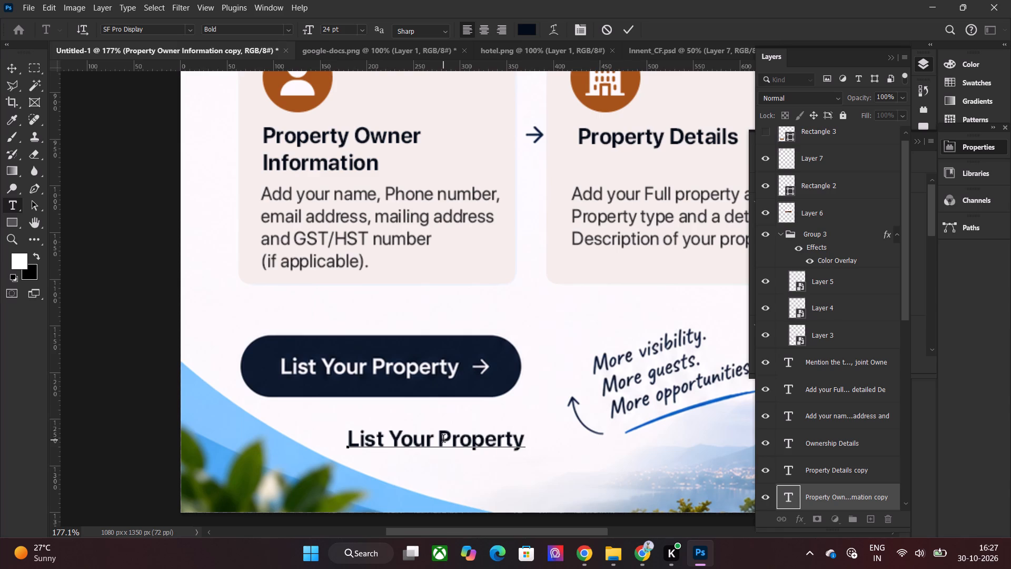
pyautogui.click(634, 25)
# Place the new "List Your Property" text over the reference button's label, colour it off-white #fbfbfa, and deselect it.
pyautogui.moveTo(480, 441); pyautogui.dragTo(414, 369)
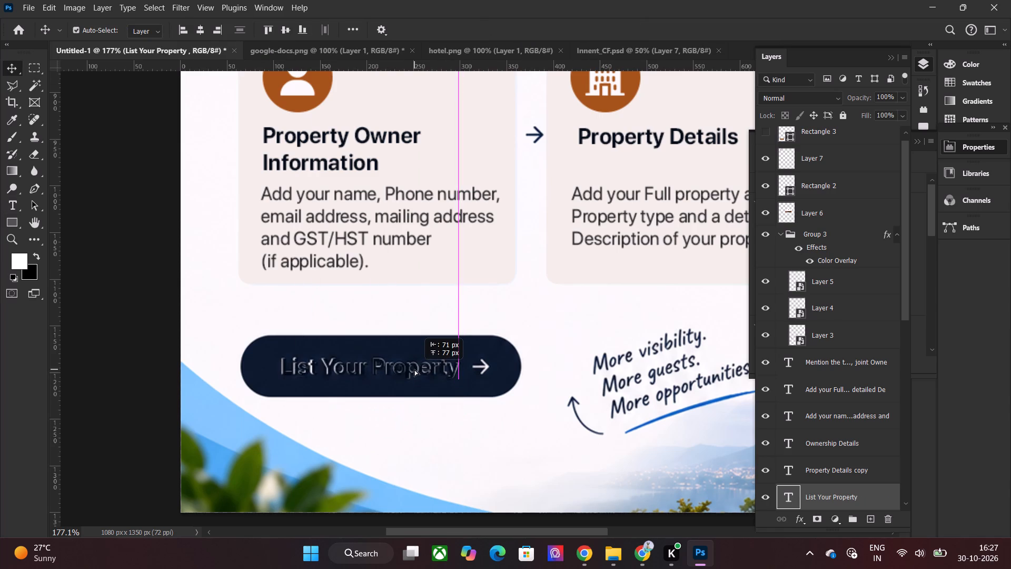
pyautogui.moveTo(414, 369); pyautogui.dragTo(410, 369)
pyautogui.doubleClick(410, 369)
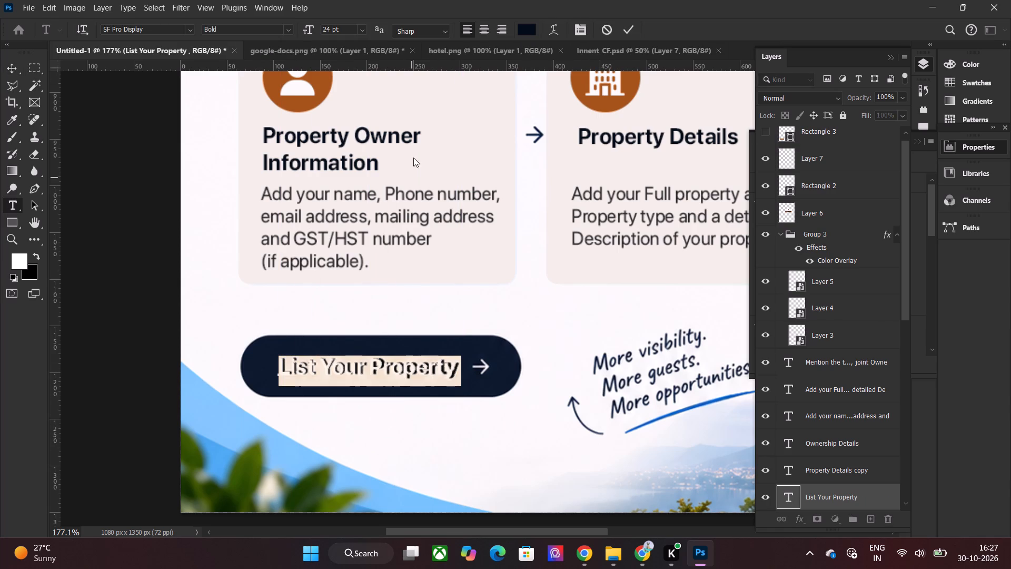
pyautogui.click(527, 31)
pyautogui.click(522, 277)
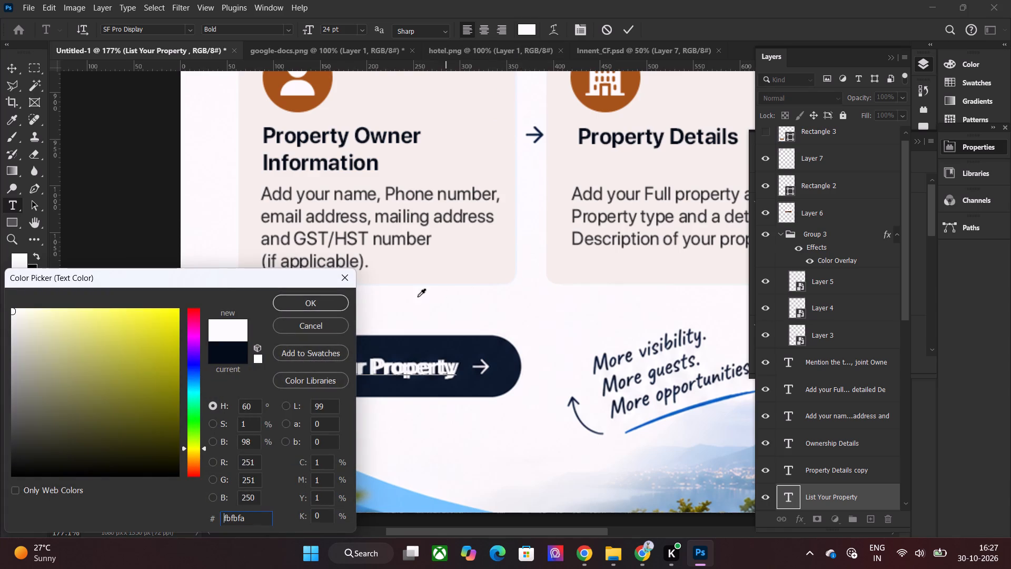
pyautogui.click(330, 304)
pyautogui.click(635, 23)
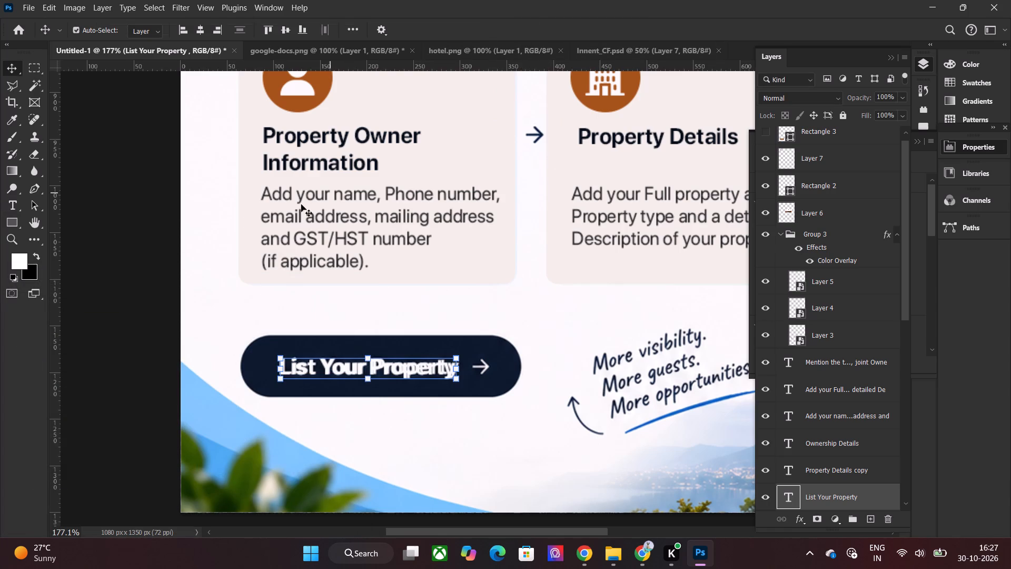
pyautogui.click(171, 207)
# Move the "List Your Property" text layer above Rectangle 3 in the layer stack and show the brown pill behind it.
pyautogui.click(763, 134)
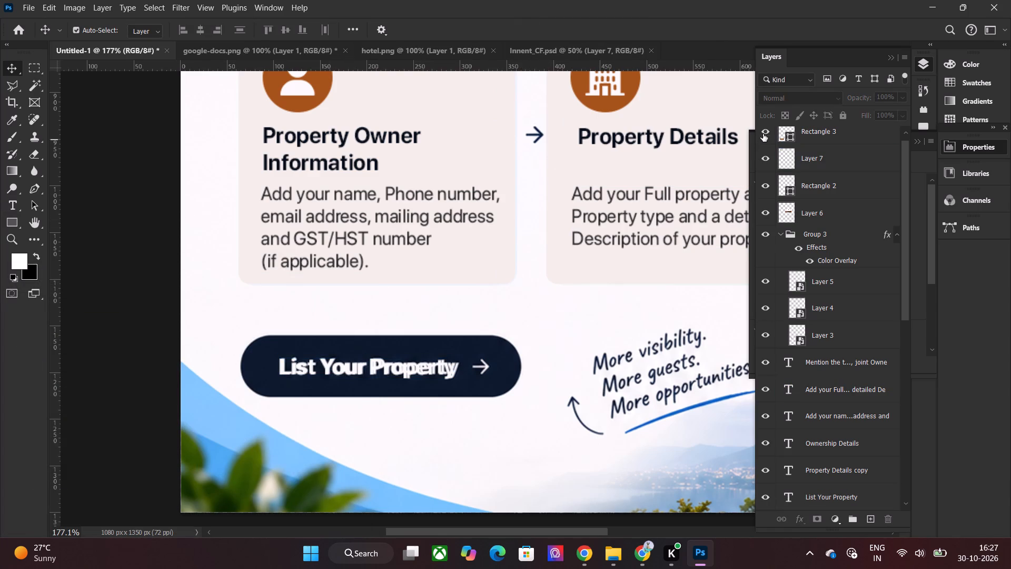
pyautogui.scroll(5, 812, 174)
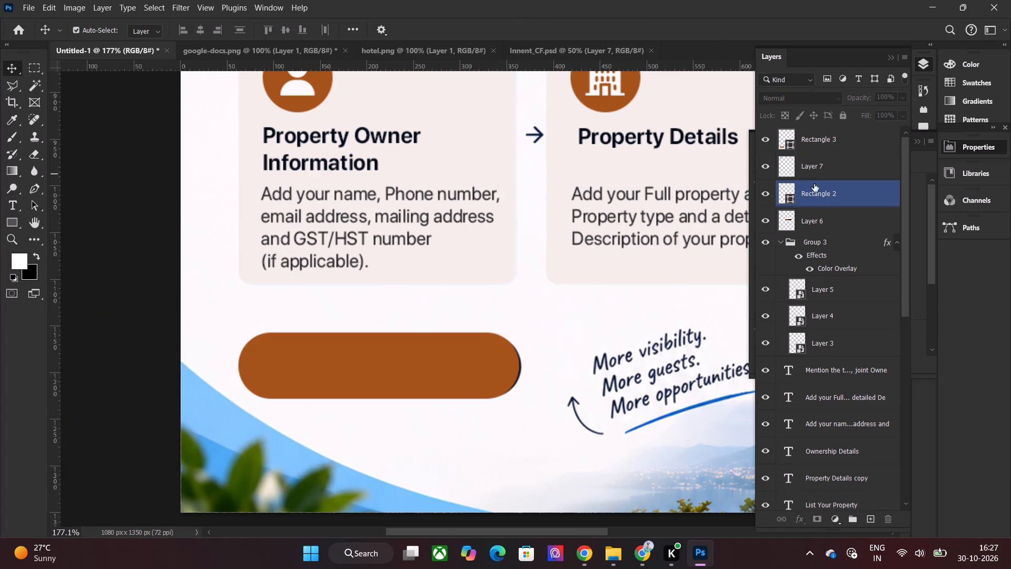
pyautogui.click(761, 138)
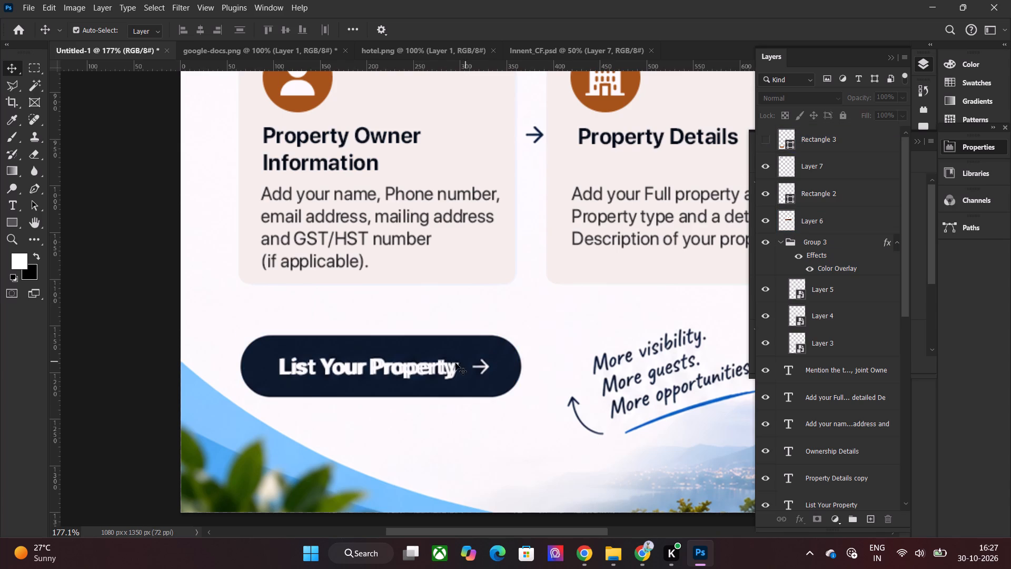
pyautogui.click(445, 364)
pyautogui.moveTo(827, 503); pyautogui.dragTo(854, 117)
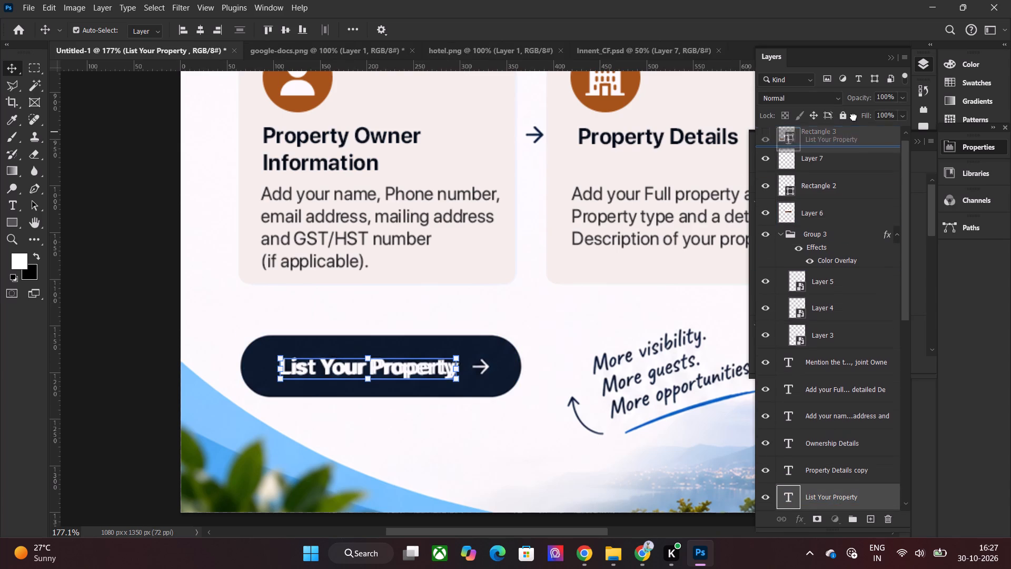
pyautogui.moveTo(854, 117); pyautogui.dragTo(840, 126)
pyautogui.click(768, 168)
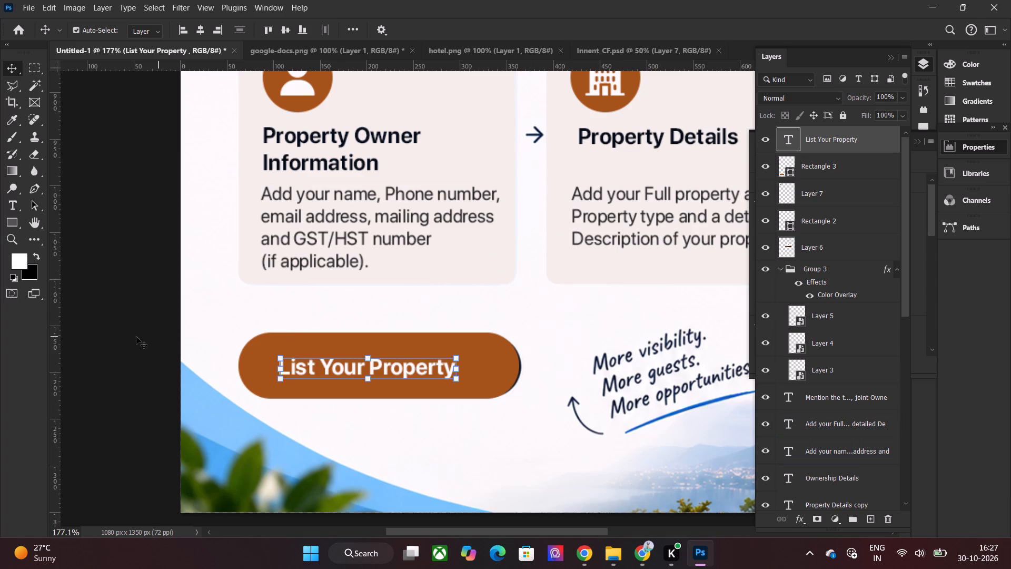
# Nudge the "List Your Property" text slightly up and about 7 px right to centre it in the pill, and deselect it.
pyautogui.press('Up')
pyautogui.press('Up')
pyautogui.press('Up')
pyautogui.press('Right')
pyautogui.press('Up')
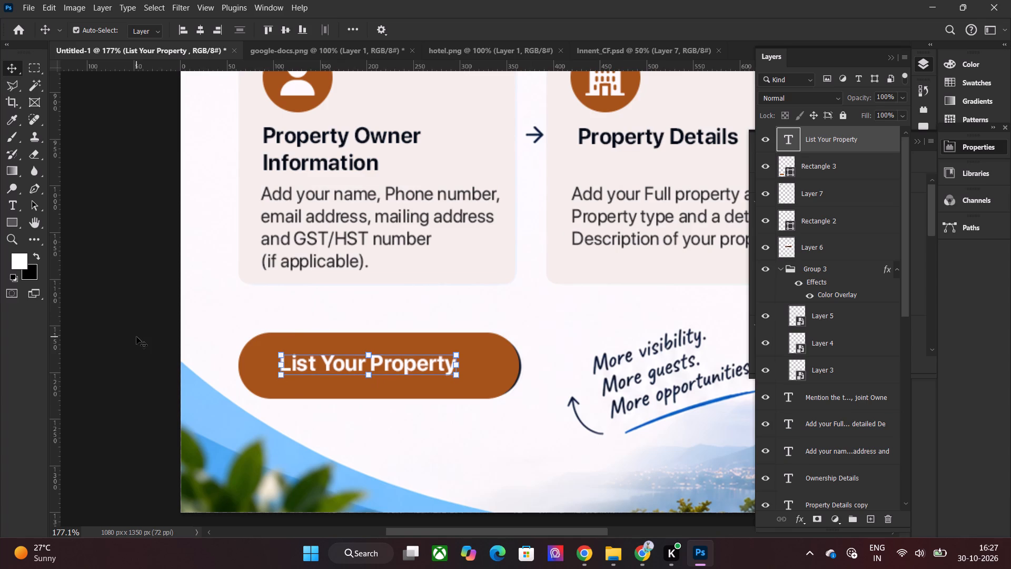
pyautogui.press('Down')
pyautogui.press('Down')
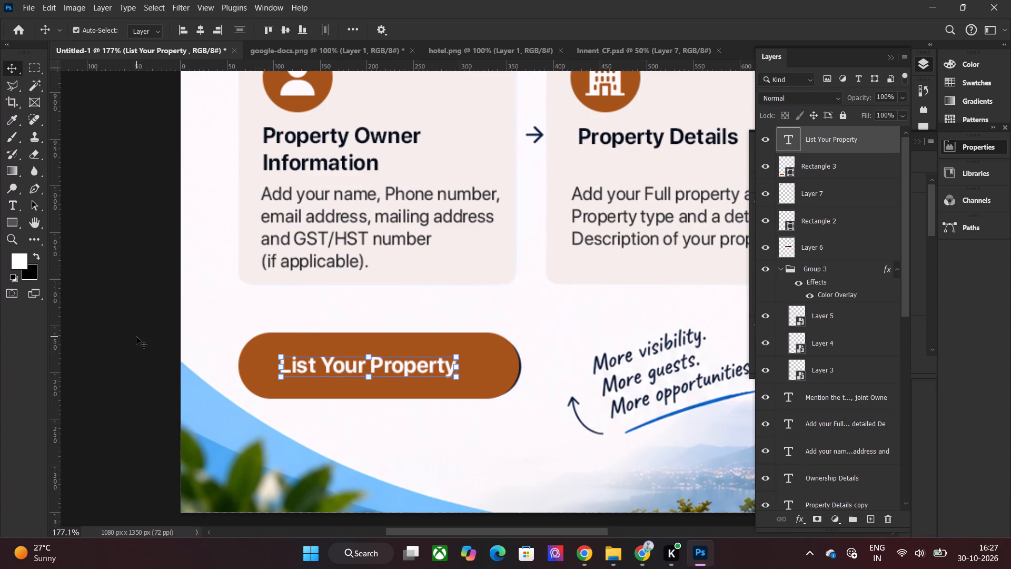
pyautogui.press('Down')
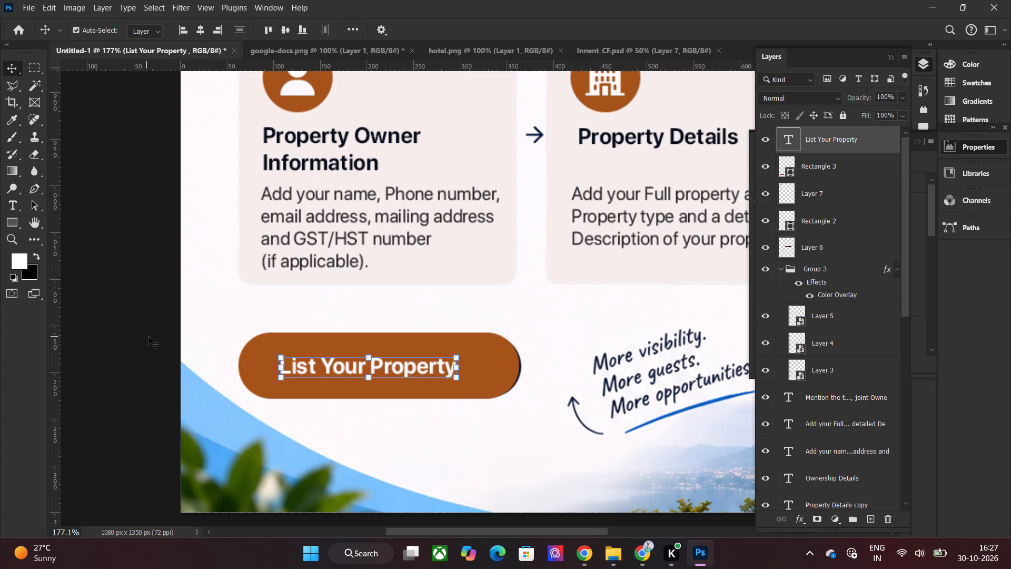
pyautogui.click(149, 337)
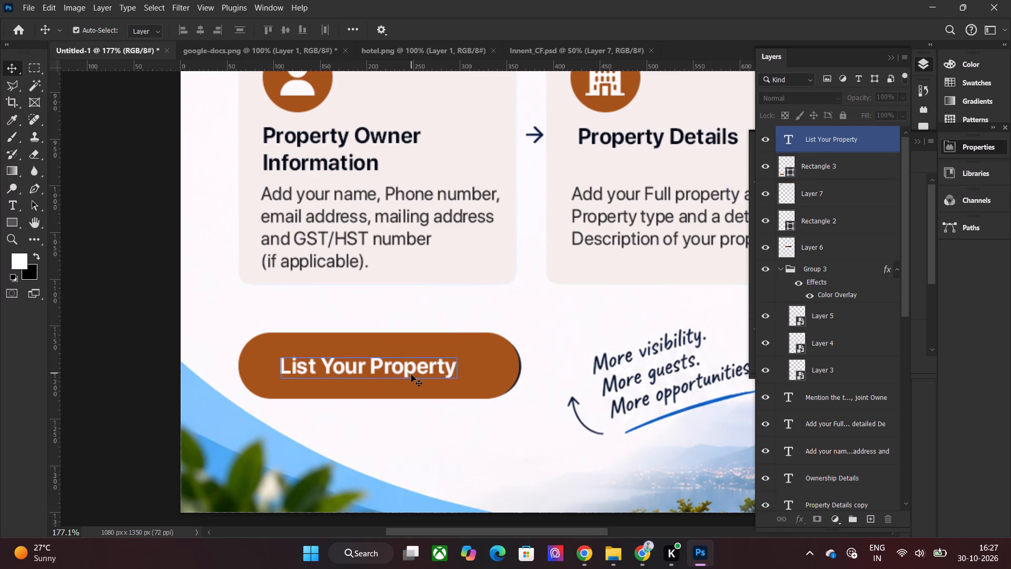
pyautogui.click(411, 375)
pyautogui.press('Right')
pyautogui.press('Right')
pyautogui.press('Right')
pyautogui.press('Right')
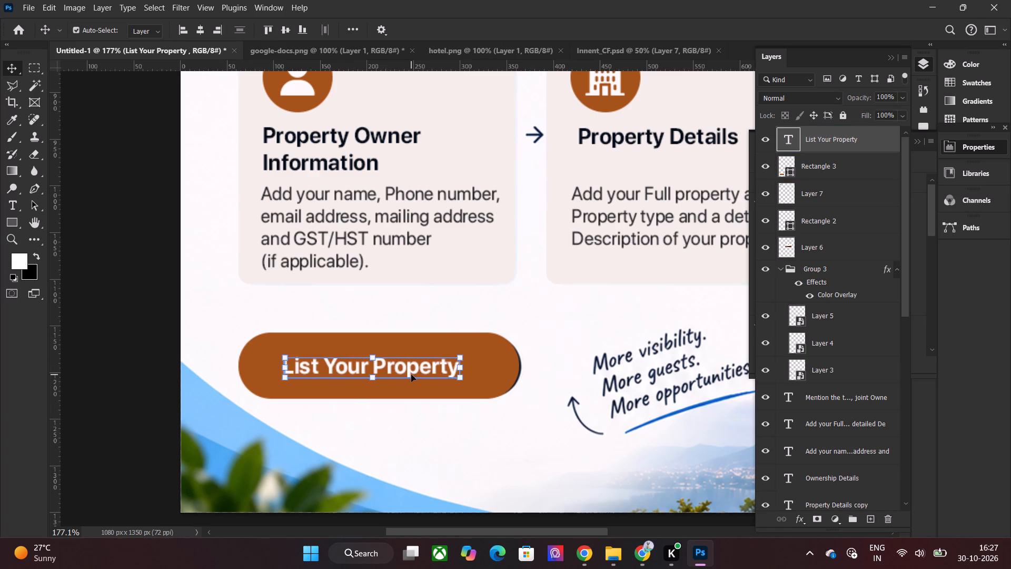
pyautogui.press('Right')
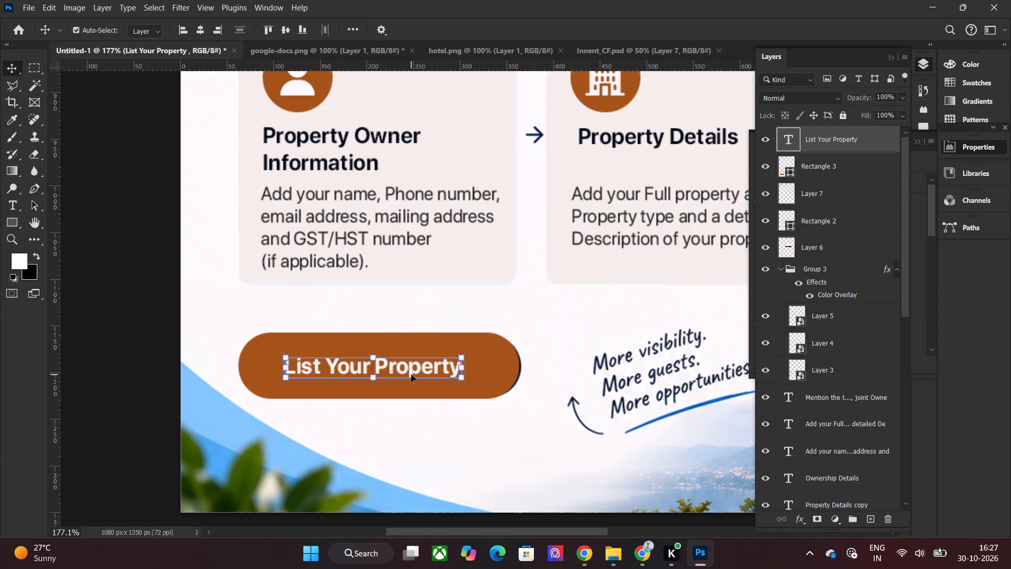
pyautogui.press('Right')
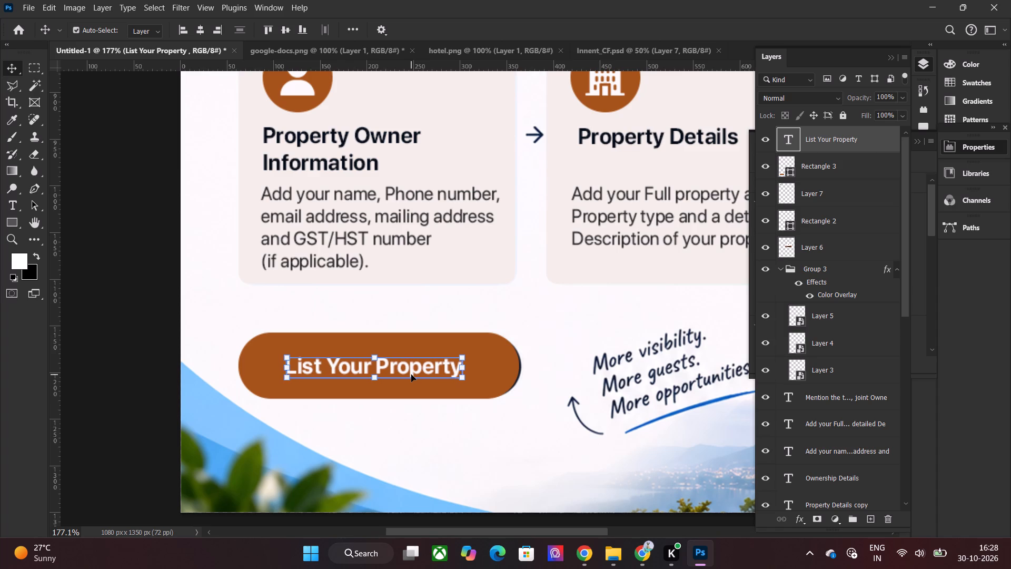
pyautogui.click(126, 240)
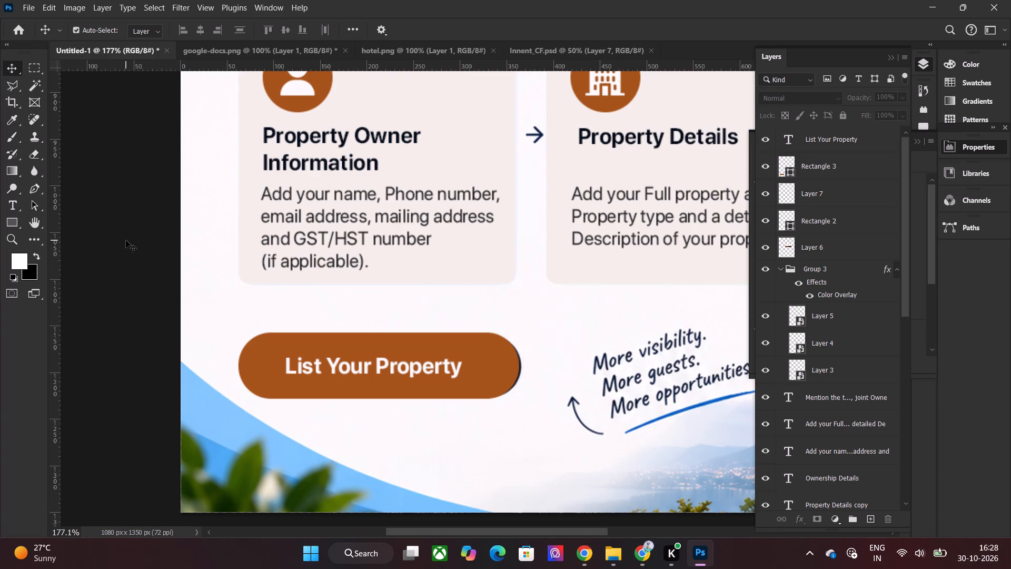
# Hide the website screenshot on Layer 6 and the reference design on Layer 2, with the whole post in view.
pyautogui.hotkey('ctrl', '0')
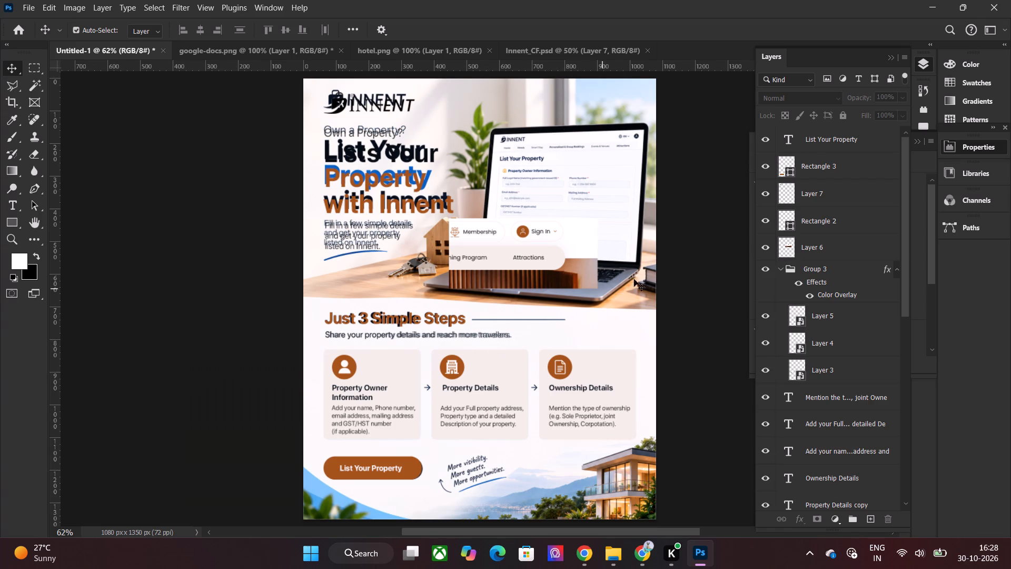
pyautogui.click(543, 258)
pyautogui.click(772, 246)
pyautogui.scroll(-4, 850, 284)
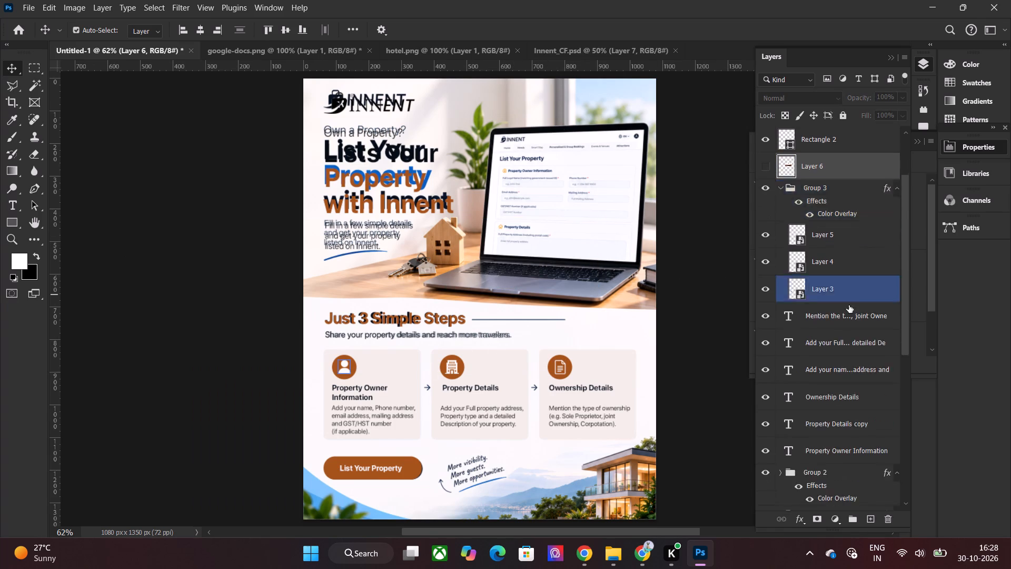
pyautogui.scroll(-12, 849, 305)
pyautogui.click(769, 438)
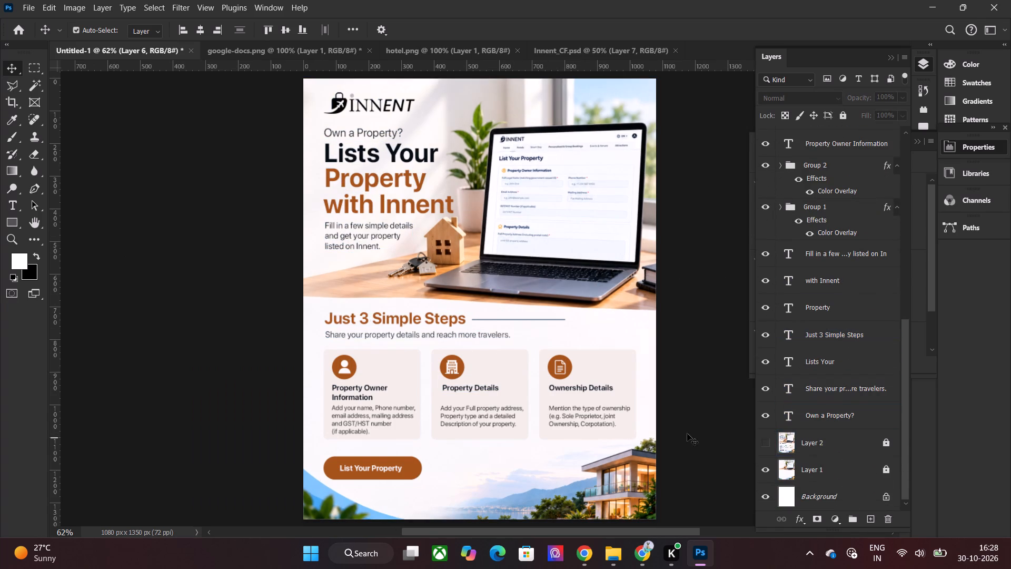
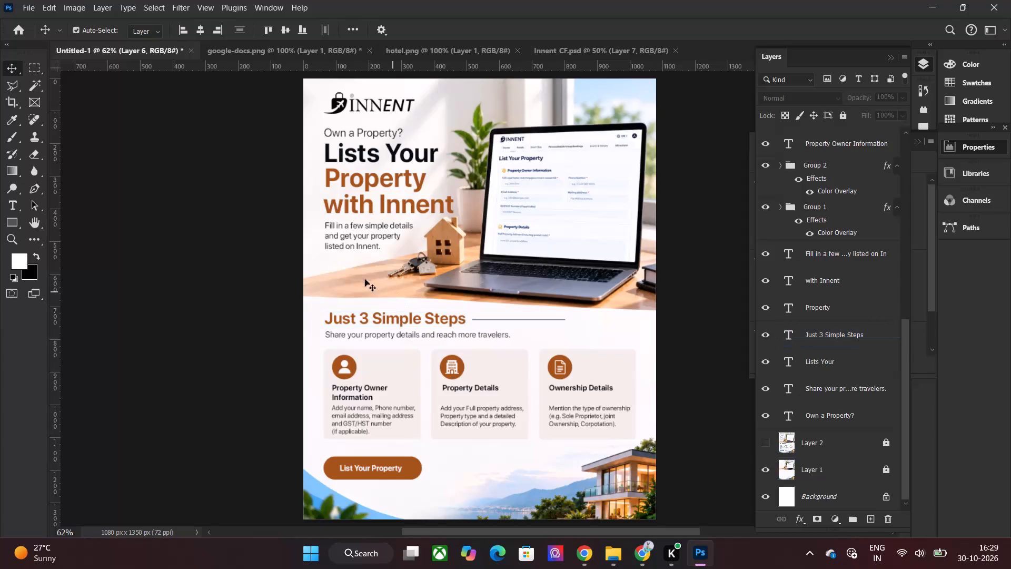
# Check the whole post from the logo down to the bottom button and house photo.
pyautogui.click(280, 262)
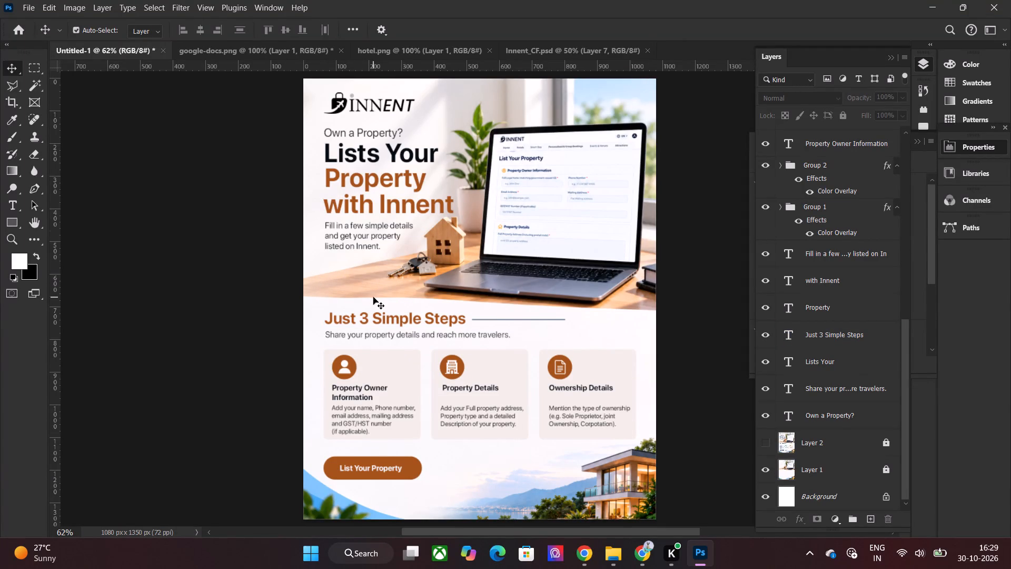
pyautogui.scroll(-4, 373, 297)
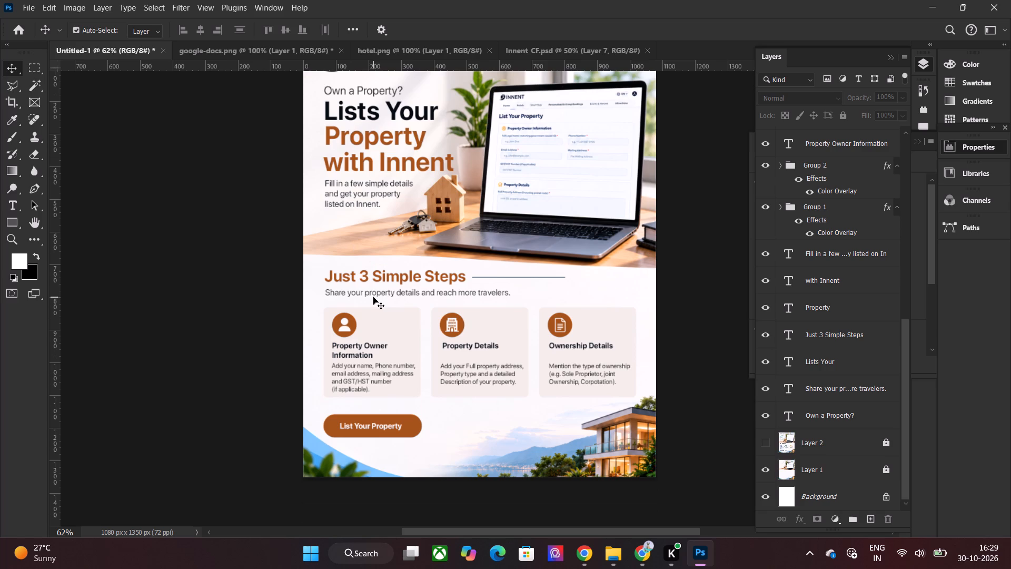
pyautogui.scroll(7, 213, 312)
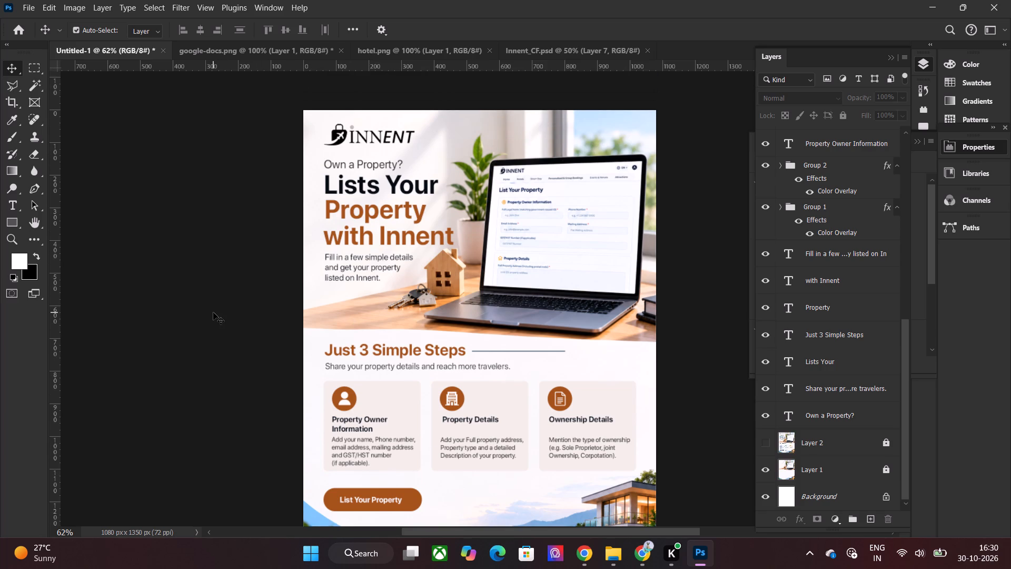
pyautogui.scroll(-5, 214, 312)
pyautogui.scroll(4, 214, 312)
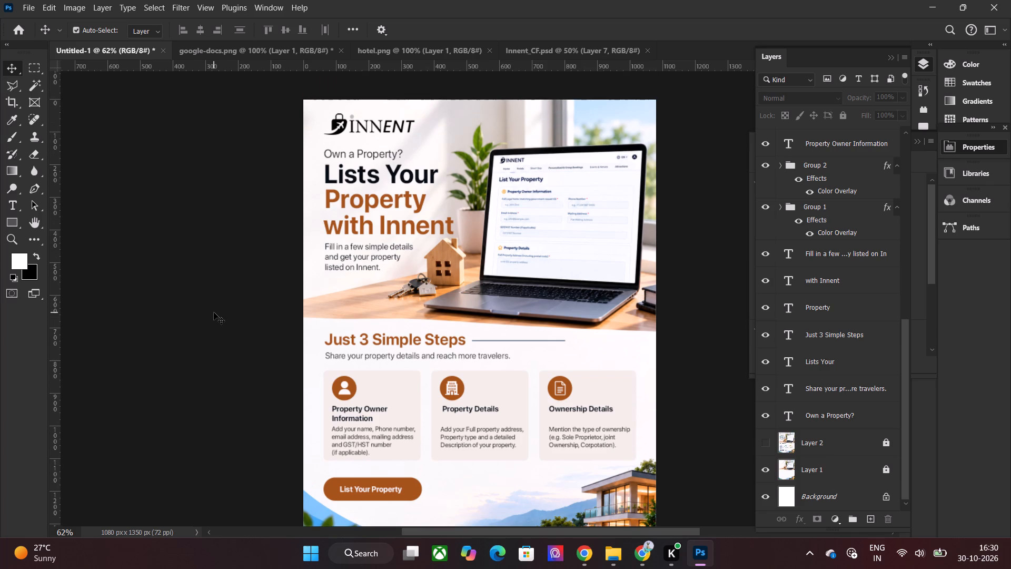
# Nudge the heading block, from "Own a Property?" to the "Fill in a few simple details" text, down 4 px together and deselect it.
pyautogui.moveTo(272, 151); pyautogui.dragTo(358, 208)
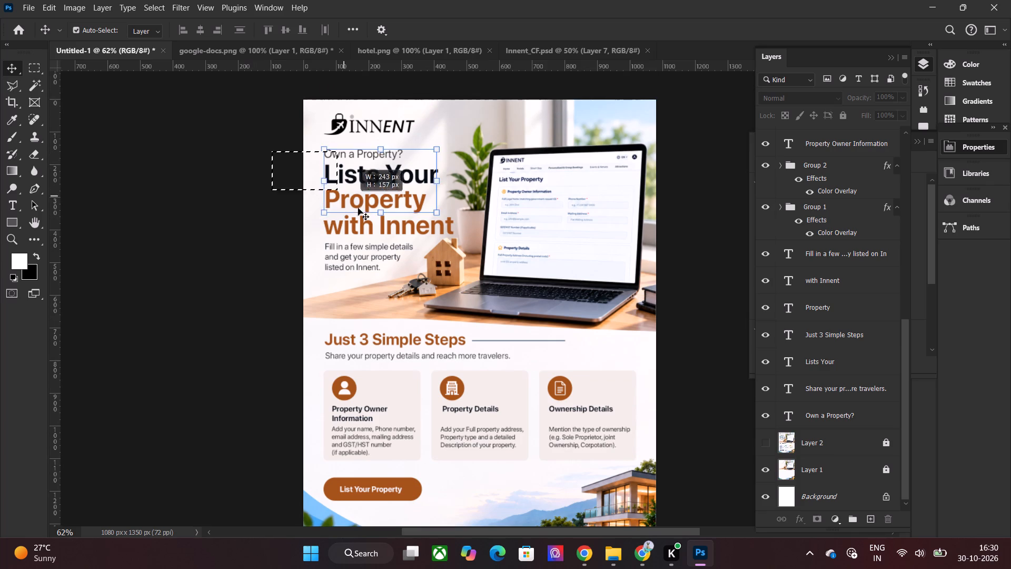
pyautogui.moveTo(358, 208); pyautogui.dragTo(388, 263)
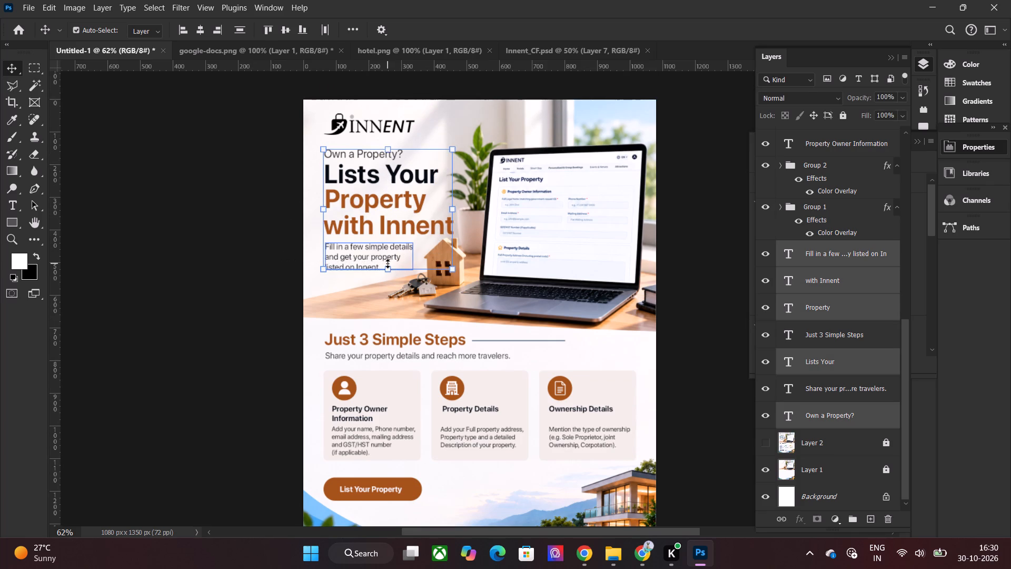
pyautogui.press('Down')
pyautogui.press('Down')
pyautogui.press('Down')
pyautogui.press('Down')
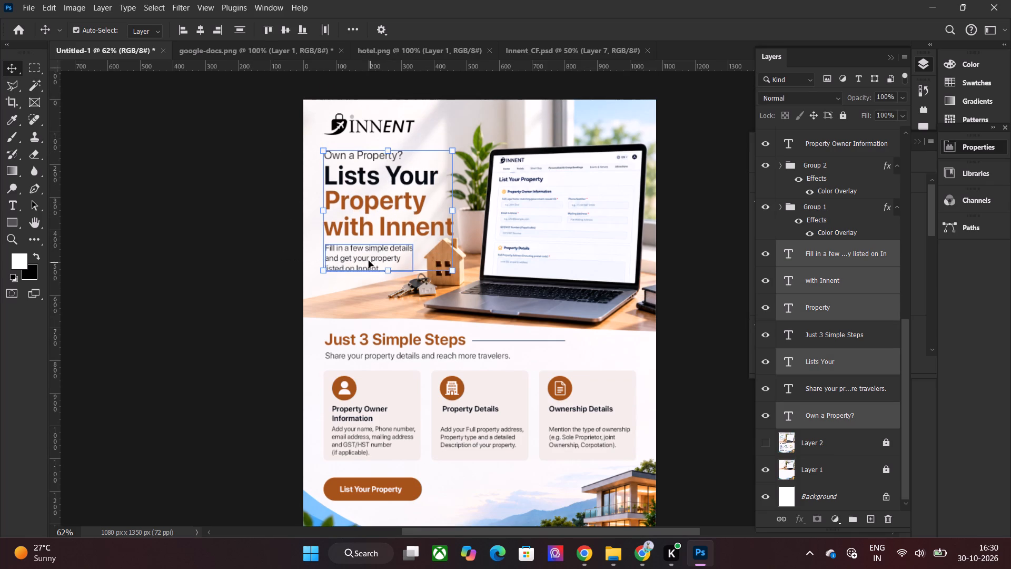
pyautogui.click(230, 198)
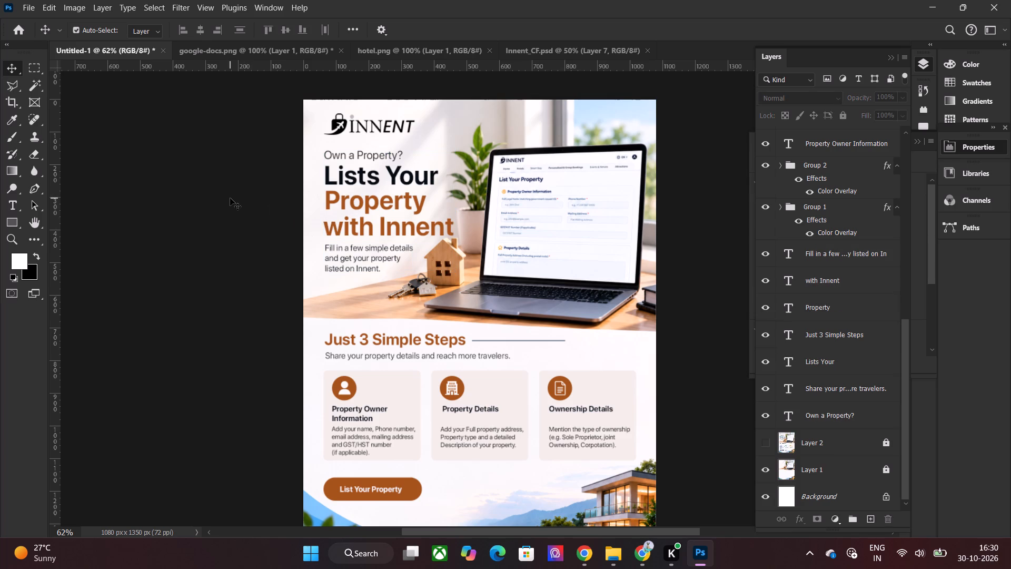
# Switch to Flaticon in Chrome, search for "arrow", and save the solid black Right Arrow icon as PNG right-arrow in the 30-10-26 folder.
pyautogui.scroll(-6, 233, 198)
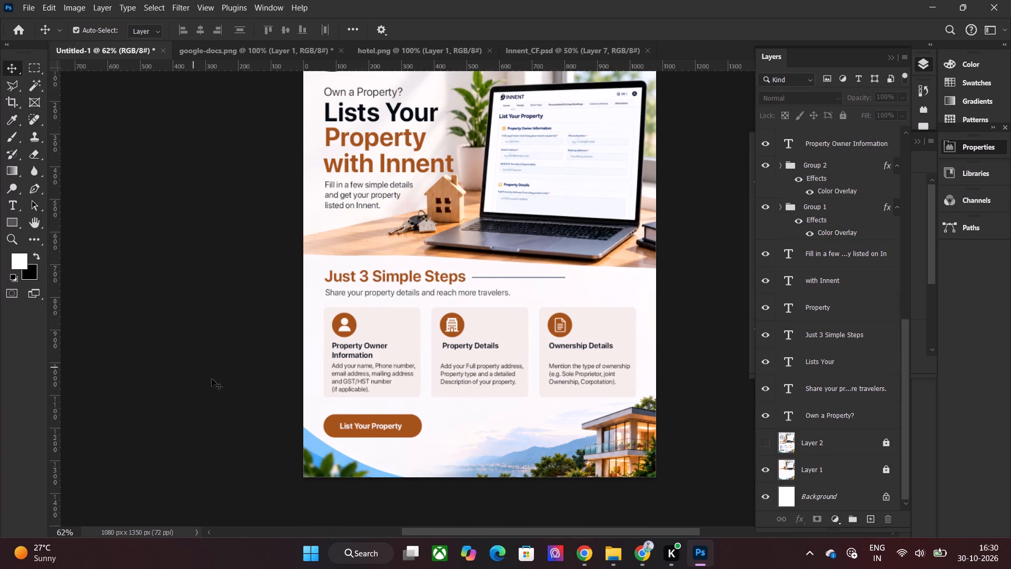
pyautogui.click(581, 560)
pyautogui.click(427, 8)
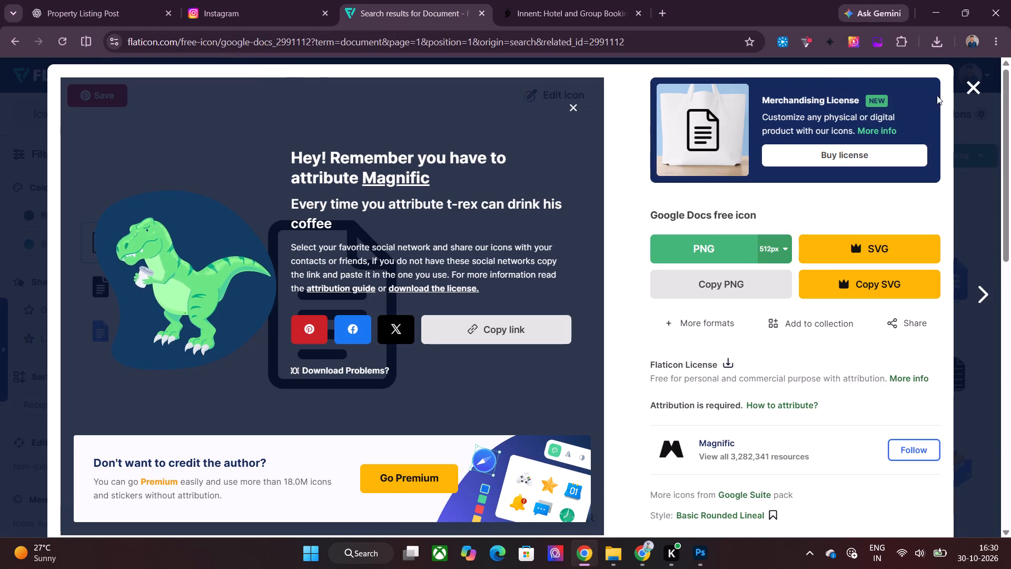
pyautogui.moveTo(972, 91); pyautogui.dragTo(963, 91)
pyautogui.tripleClick(356, 119)
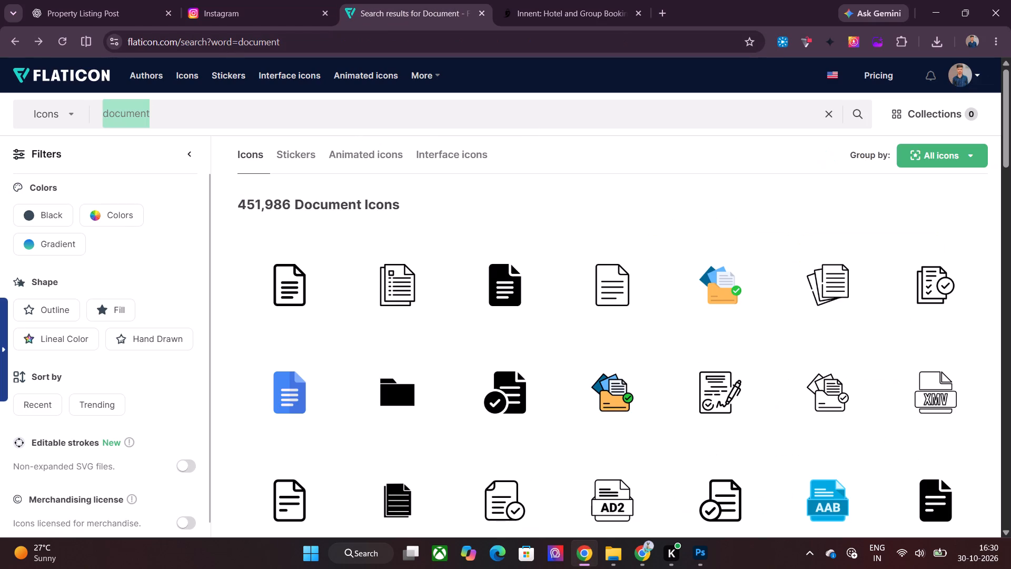
pyautogui.write('arrow')
pyautogui.press('Return')
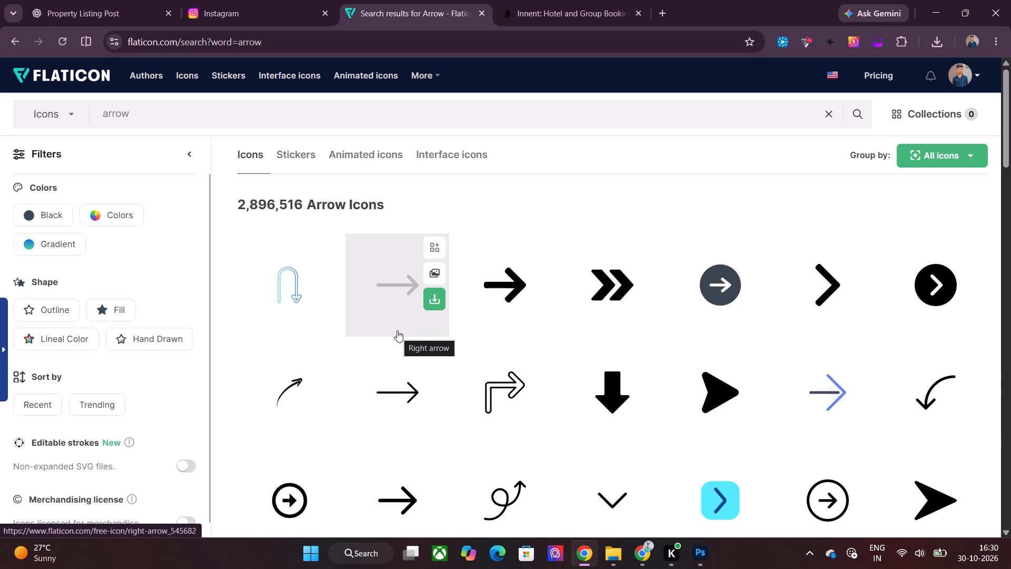
pyautogui.scroll(-2, 391, 319)
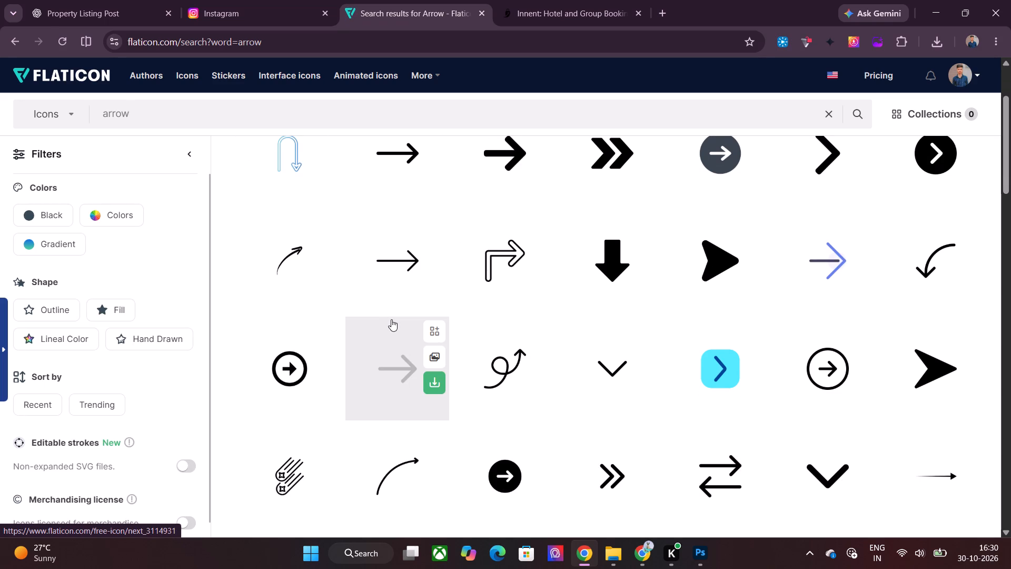
pyautogui.click(913, 362)
pyautogui.click(729, 126)
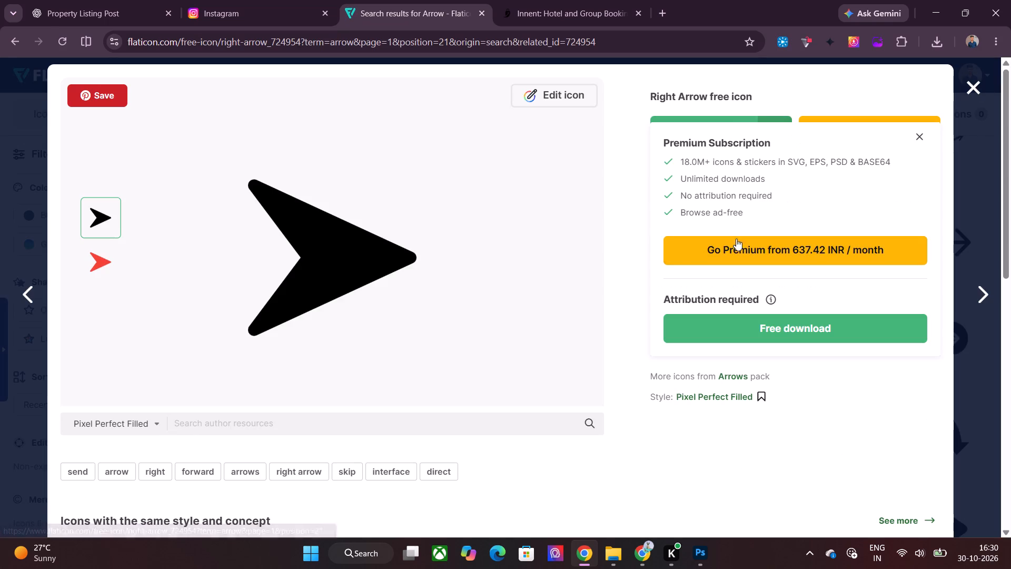
pyautogui.click(762, 338)
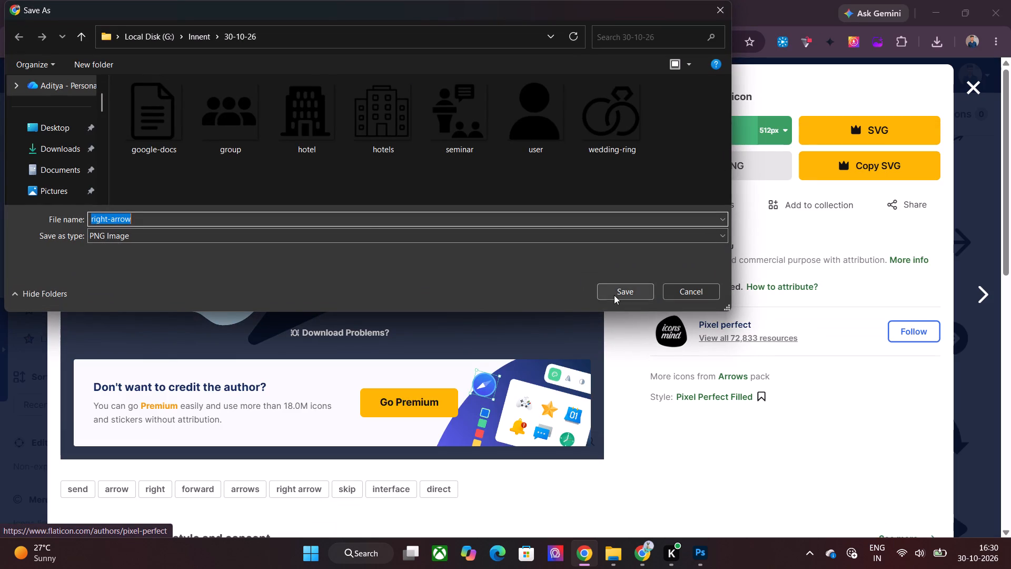
pyautogui.click(614, 295)
# Switch to Photoshop, open the right-arrow image, copy the arrow, and return to the Untitled-1 post.
pyautogui.click(692, 551)
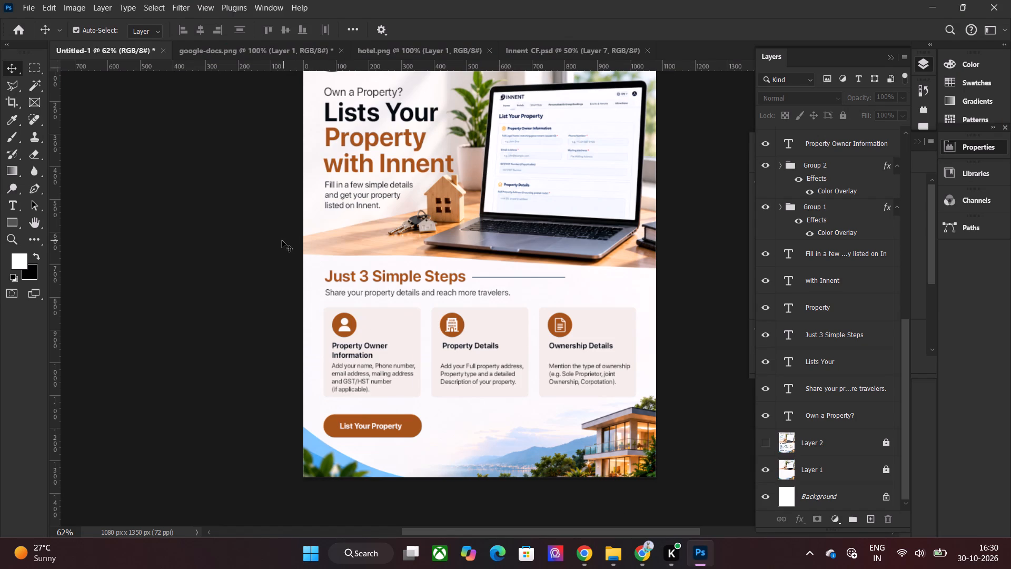
pyautogui.hotkey('ctrl', 'o')
pyautogui.doubleClick(243, 230)
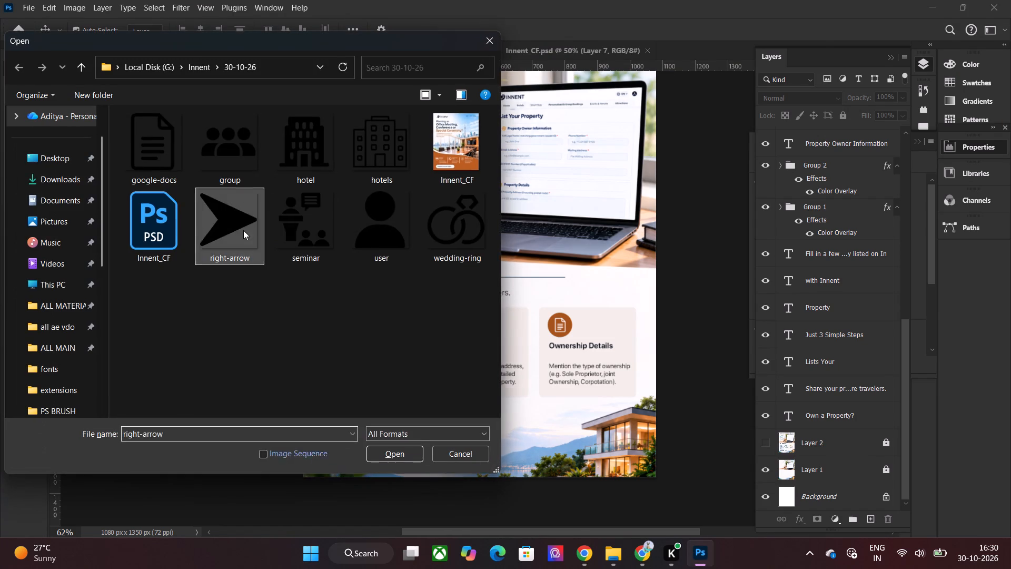
pyautogui.hotkey('ctrl', 'c')
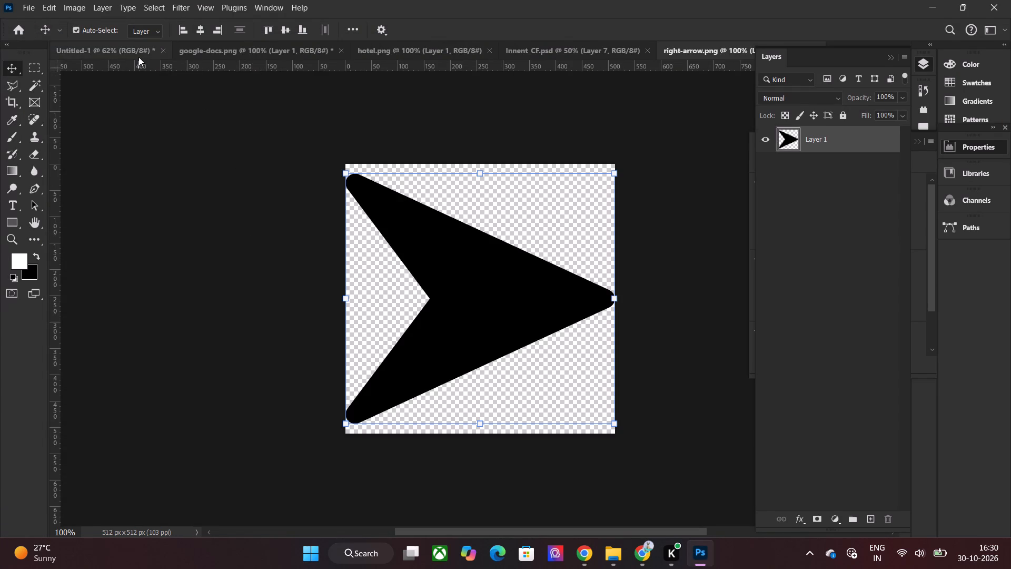
pyautogui.click(138, 57)
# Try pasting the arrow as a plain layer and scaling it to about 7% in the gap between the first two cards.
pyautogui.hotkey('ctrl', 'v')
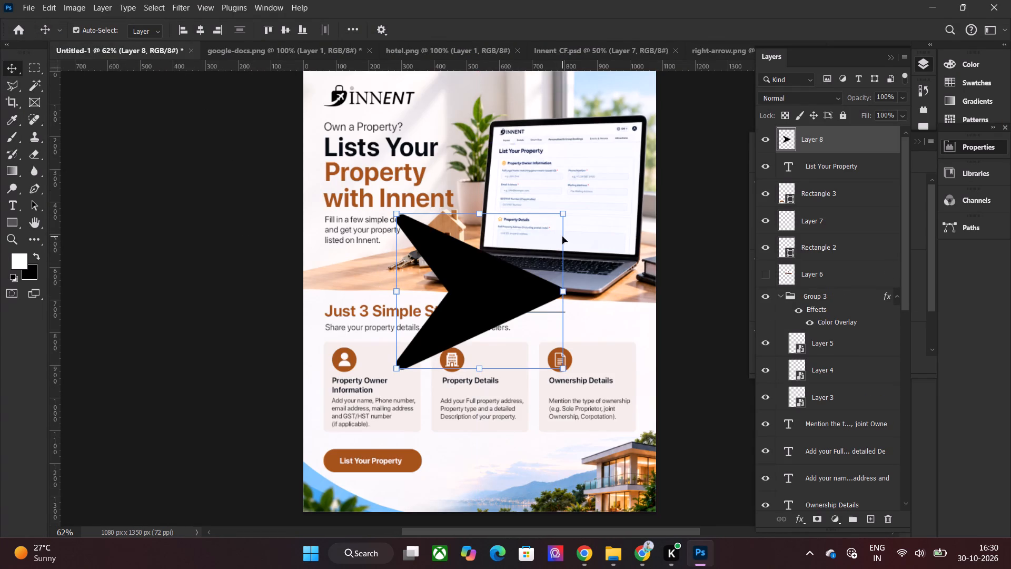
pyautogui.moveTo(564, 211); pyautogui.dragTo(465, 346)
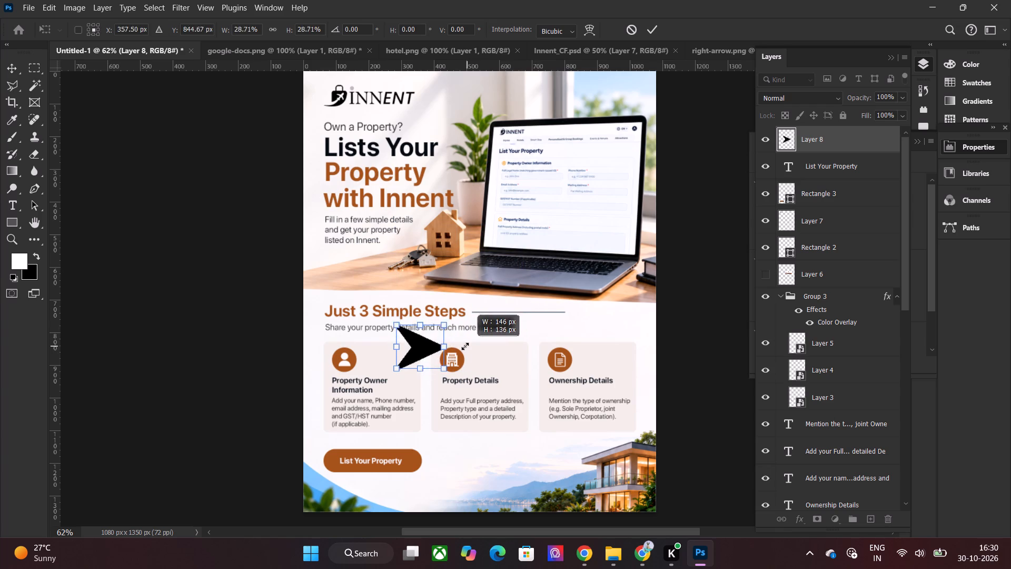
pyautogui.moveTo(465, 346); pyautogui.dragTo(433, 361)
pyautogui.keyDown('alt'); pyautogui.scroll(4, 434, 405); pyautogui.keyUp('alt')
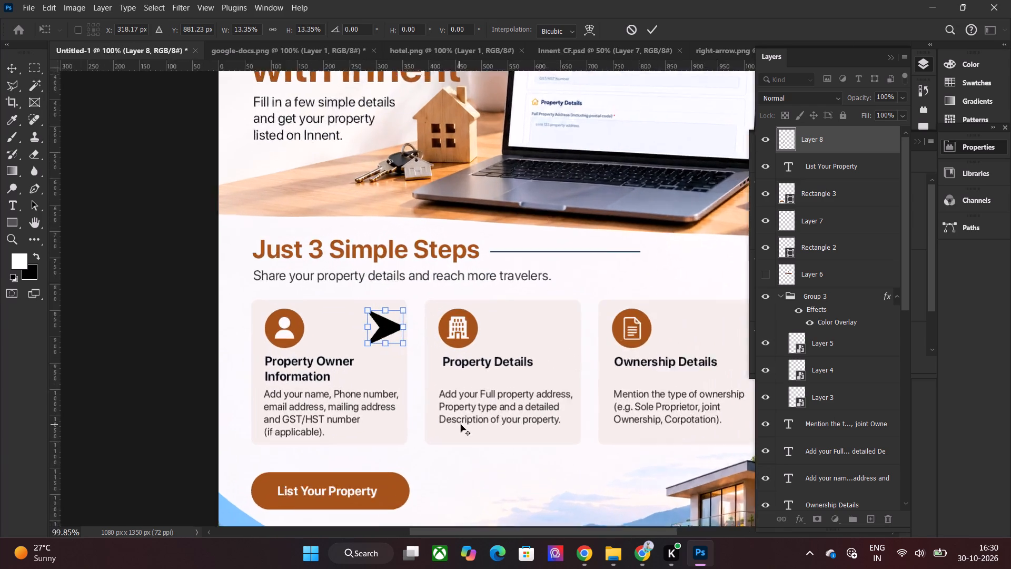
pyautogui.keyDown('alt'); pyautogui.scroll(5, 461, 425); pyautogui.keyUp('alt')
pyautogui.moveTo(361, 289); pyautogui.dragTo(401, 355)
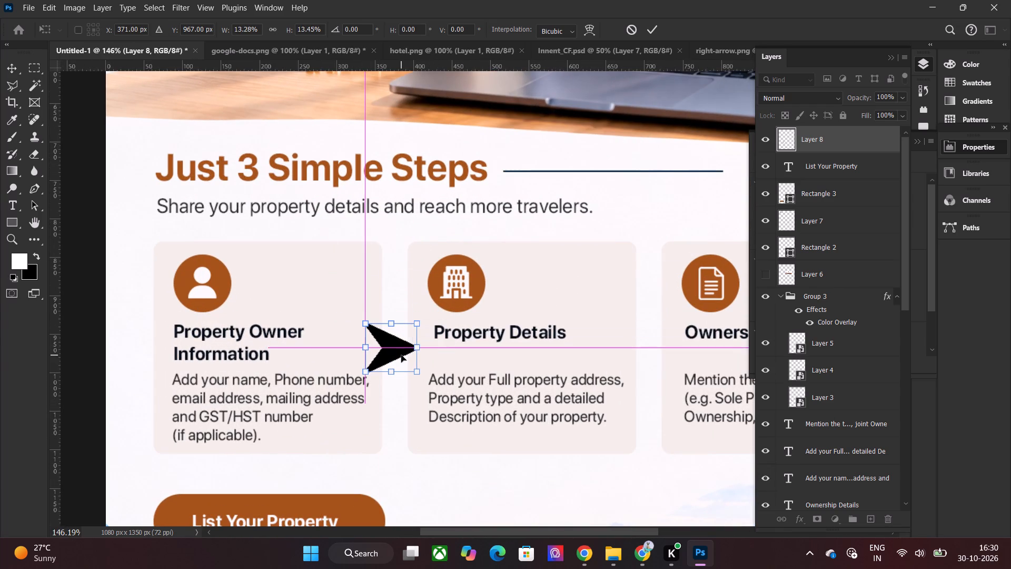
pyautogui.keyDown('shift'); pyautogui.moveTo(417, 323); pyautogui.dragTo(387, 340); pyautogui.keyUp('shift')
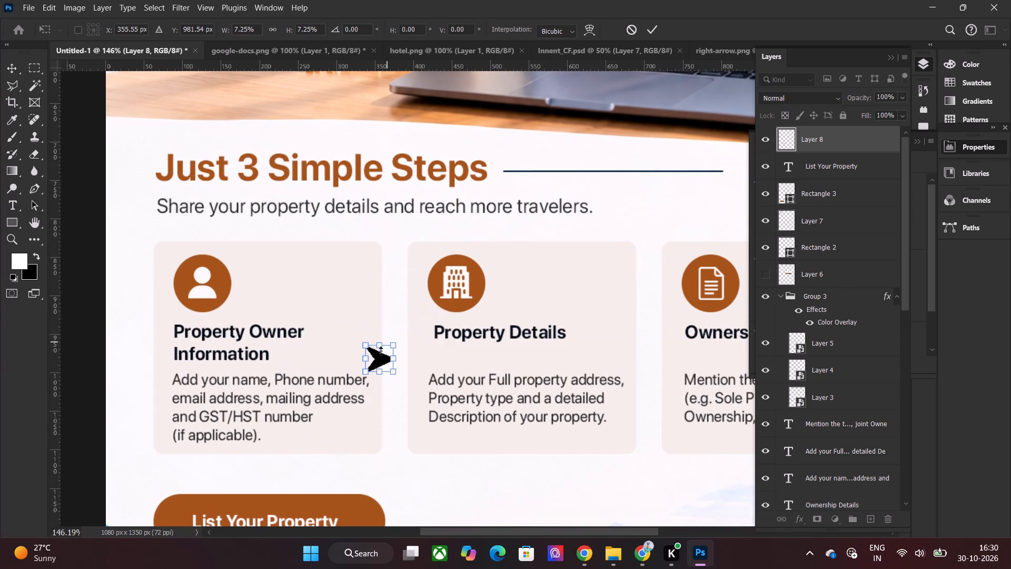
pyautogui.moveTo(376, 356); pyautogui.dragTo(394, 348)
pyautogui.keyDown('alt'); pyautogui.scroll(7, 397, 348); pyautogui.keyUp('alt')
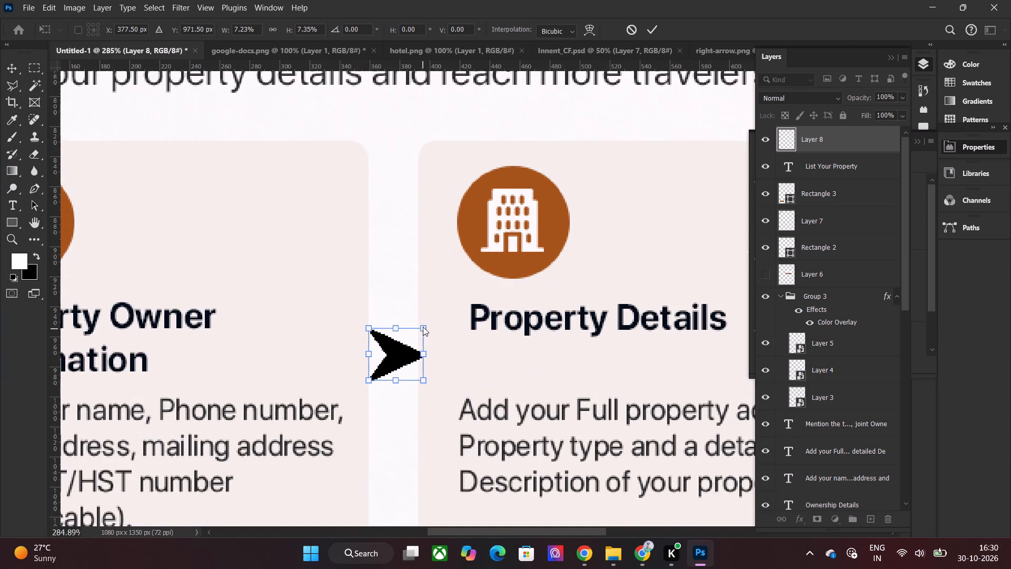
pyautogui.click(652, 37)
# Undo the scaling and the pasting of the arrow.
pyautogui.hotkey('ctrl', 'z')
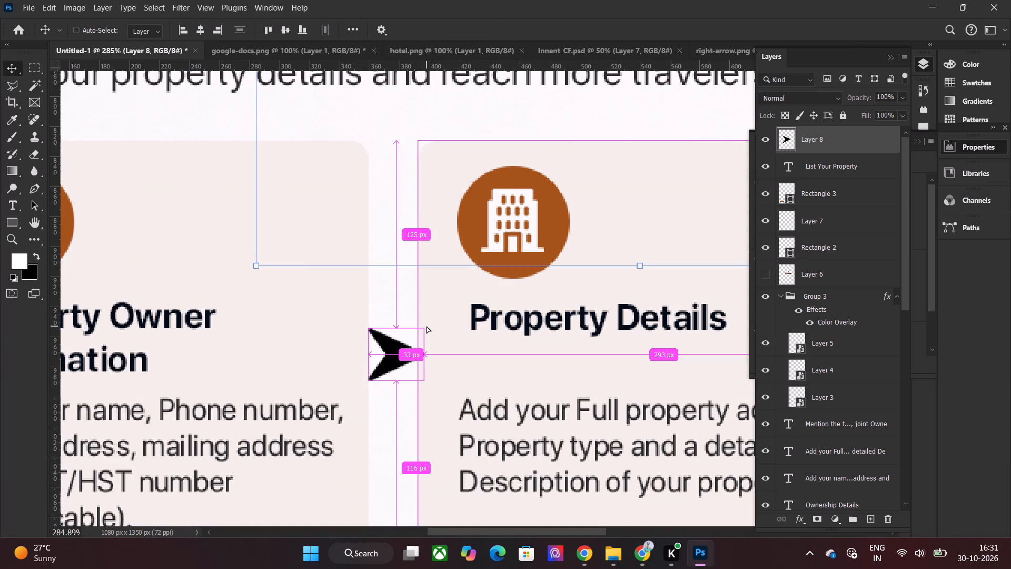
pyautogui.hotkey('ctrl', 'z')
# Paste the copied arrow into the post and convert its layer to a smart object.
pyautogui.keyDown('alt'); pyautogui.scroll(-8, 427, 326); pyautogui.keyUp('alt')
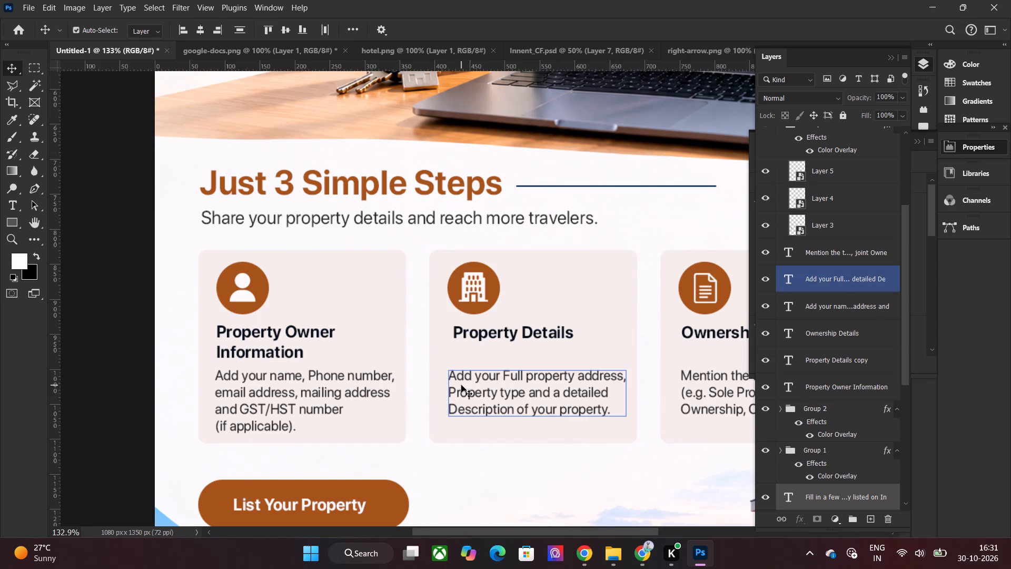
pyautogui.hotkey('ctrl', 'v')
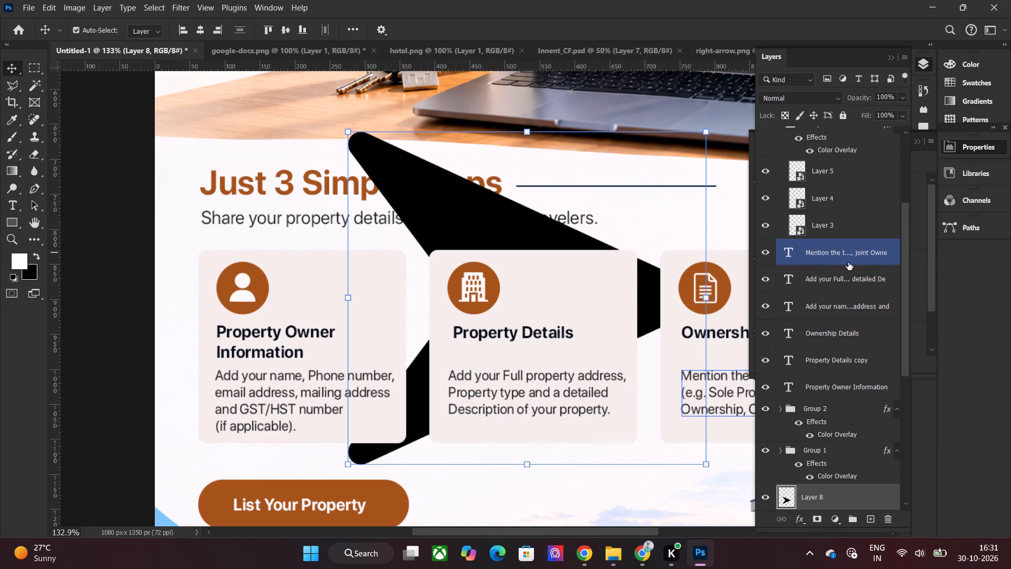
pyautogui.rightClick(815, 495)
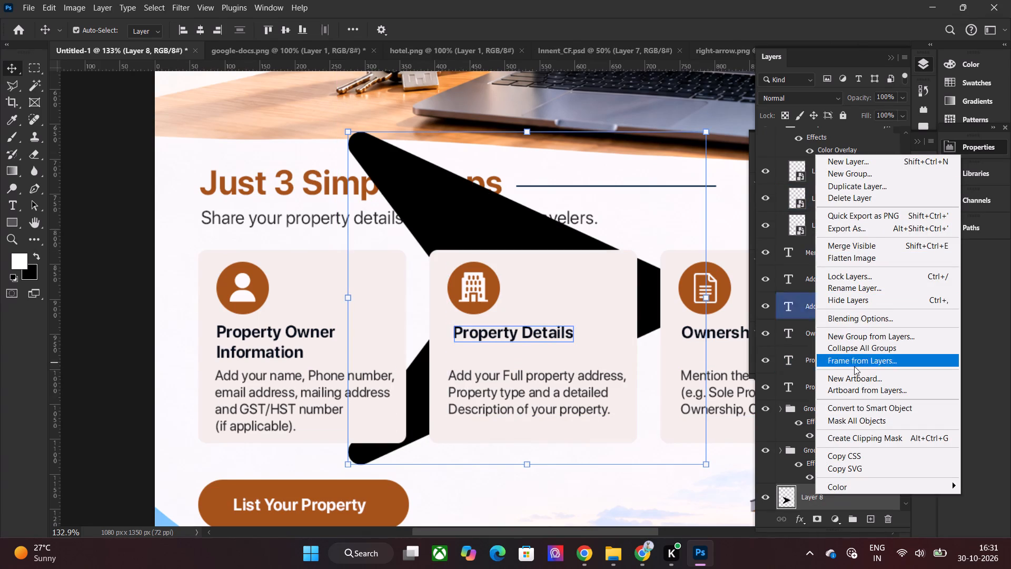
pyautogui.click(866, 408)
# Move the arrow's layer to the top of the layer stack, above the "List Your Property" text and outside Group 3.
pyautogui.moveTo(837, 496); pyautogui.dragTo(831, 224)
pyautogui.moveTo(833, 224); pyautogui.dragTo(840, 202)
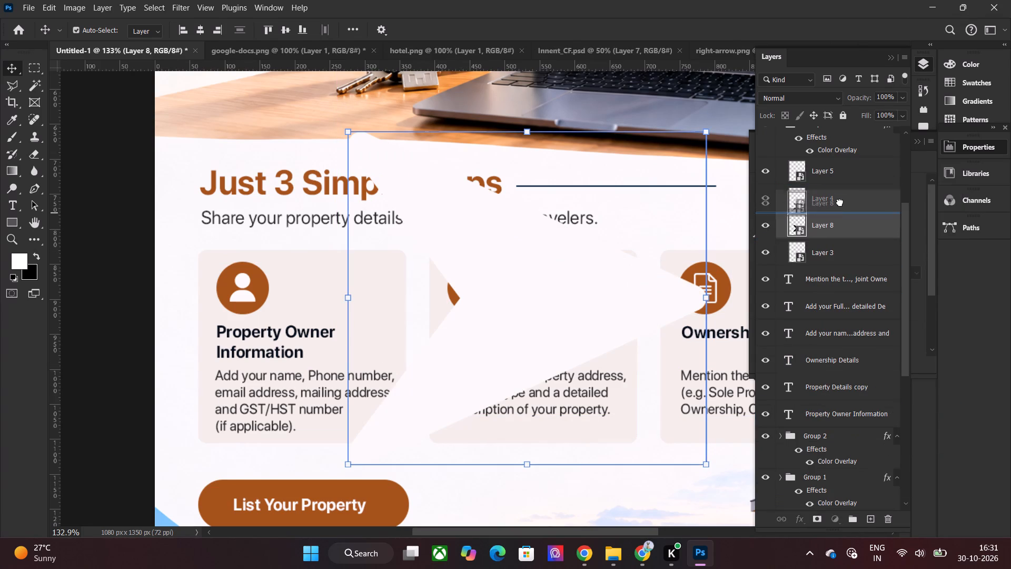
pyautogui.moveTo(840, 202); pyautogui.dragTo(849, 124)
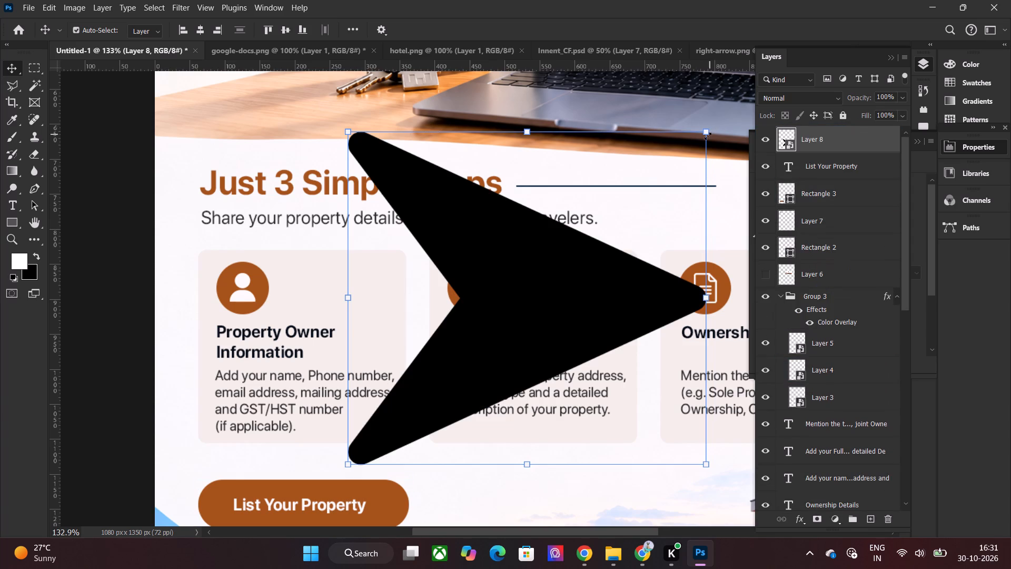
# Scale the arrow down to about 5.5% and place it in the gap between the first two cards.
pyautogui.moveTo(707, 133); pyautogui.dragTo(435, 397)
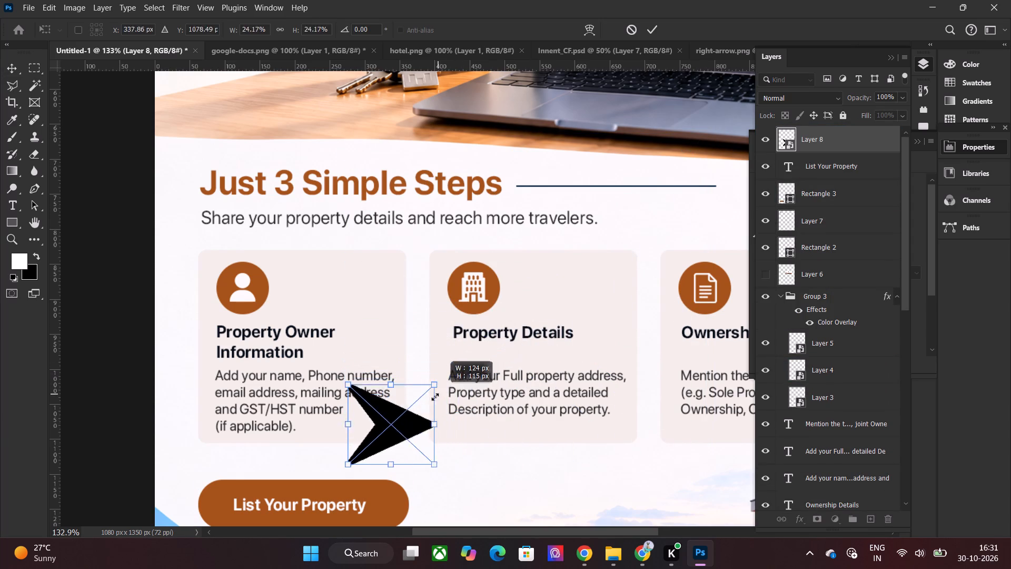
pyautogui.moveTo(435, 397); pyautogui.dragTo(401, 430)
pyautogui.keyDown('alt'); pyautogui.scroll(10, 426, 471); pyautogui.keyUp('alt')
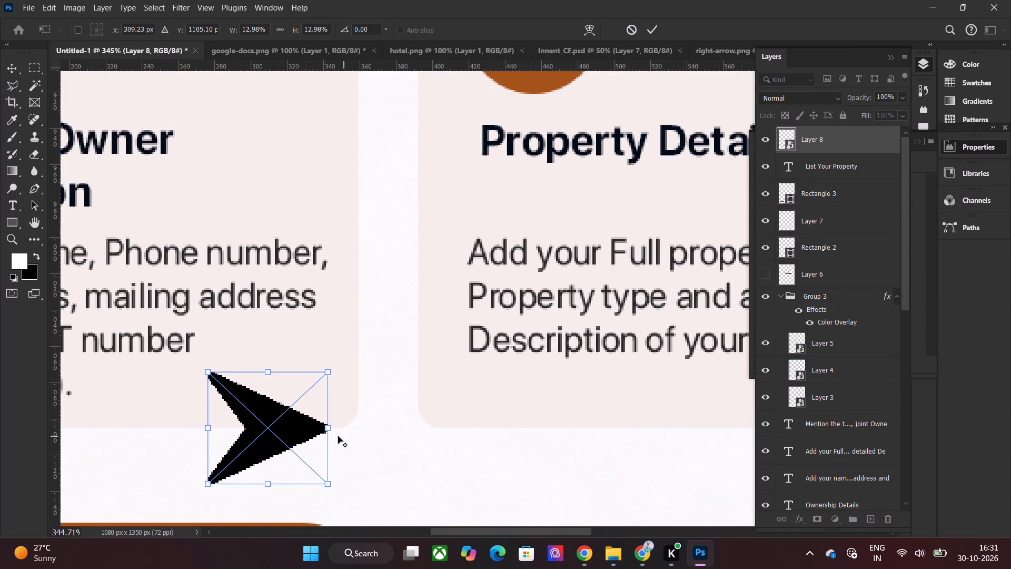
pyautogui.moveTo(303, 428); pyautogui.dragTo(425, 208)
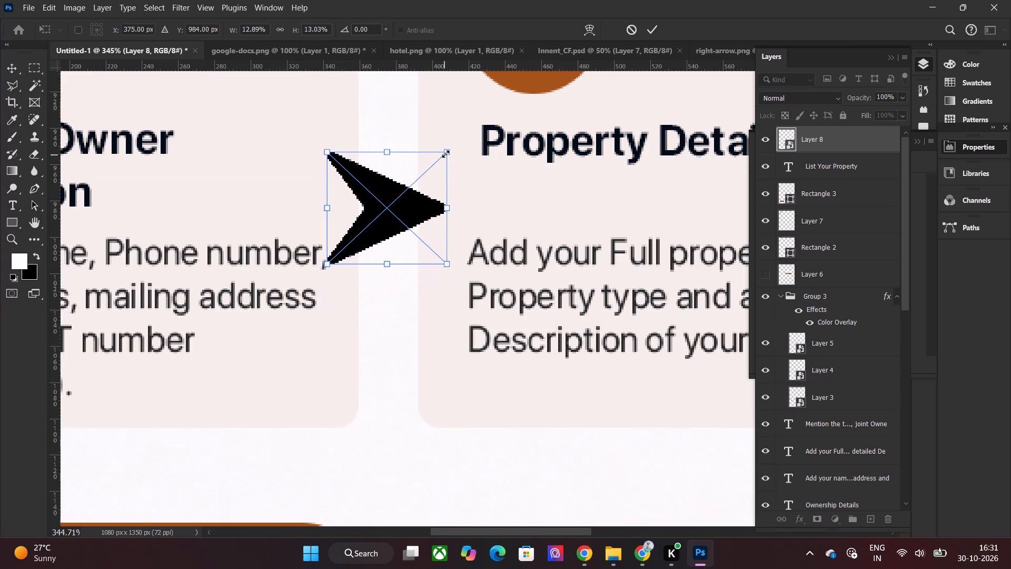
pyautogui.keyDown('shift'); pyautogui.moveTo(446, 153); pyautogui.dragTo(369, 209); pyautogui.keyUp('shift')
pyautogui.moveTo(355, 240); pyautogui.dragTo(401, 171)
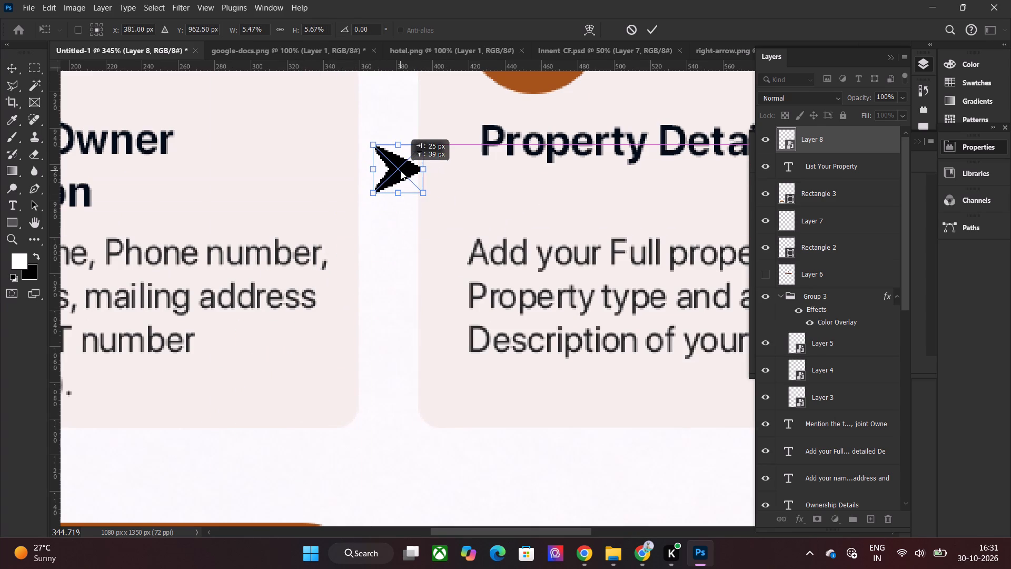
pyautogui.moveTo(401, 171); pyautogui.dragTo(393, 171)
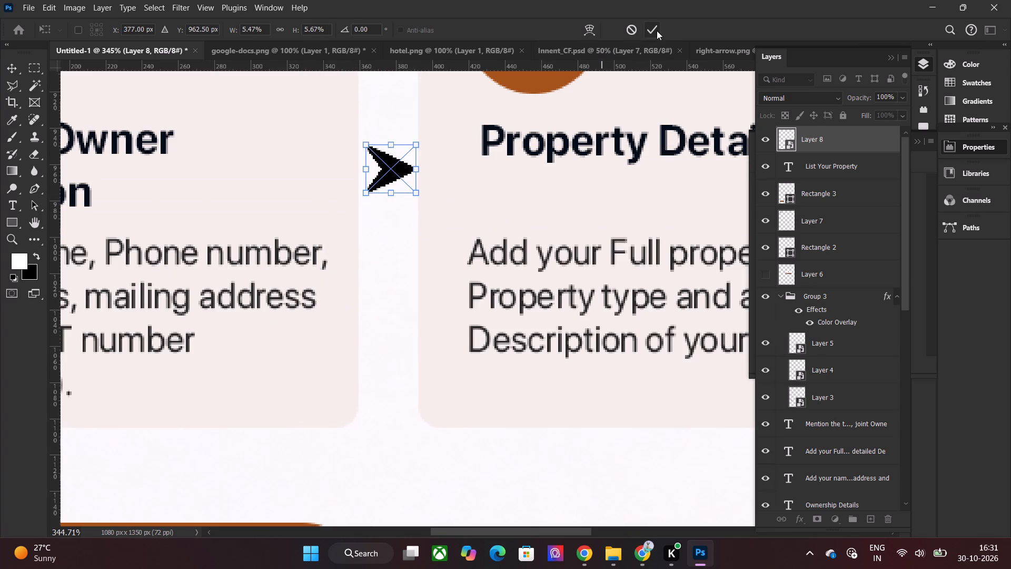
pyautogui.click(657, 31)
pyautogui.press('Left')
pyautogui.press('Left')
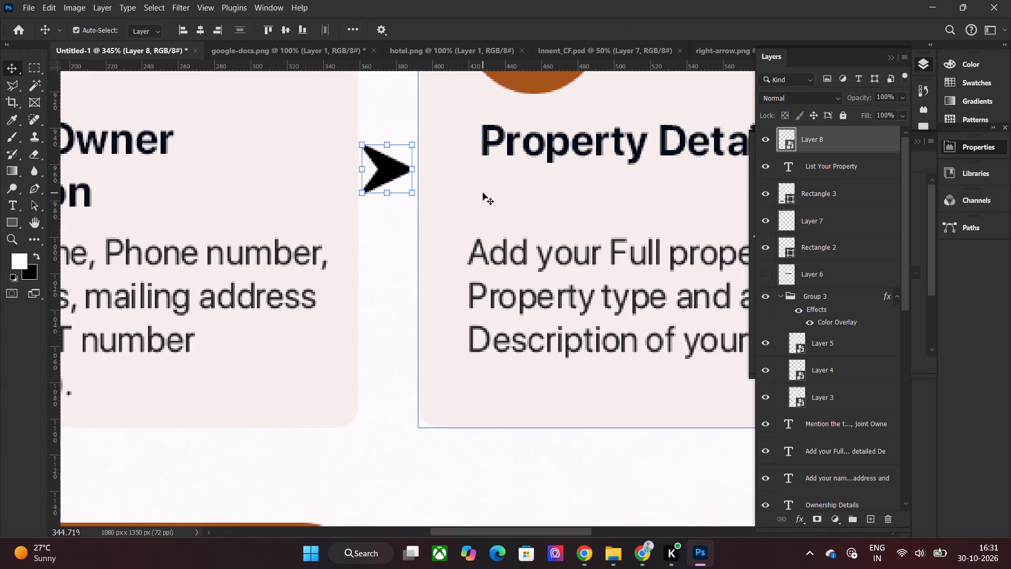
pyautogui.press('Up')
pyautogui.press('Right')
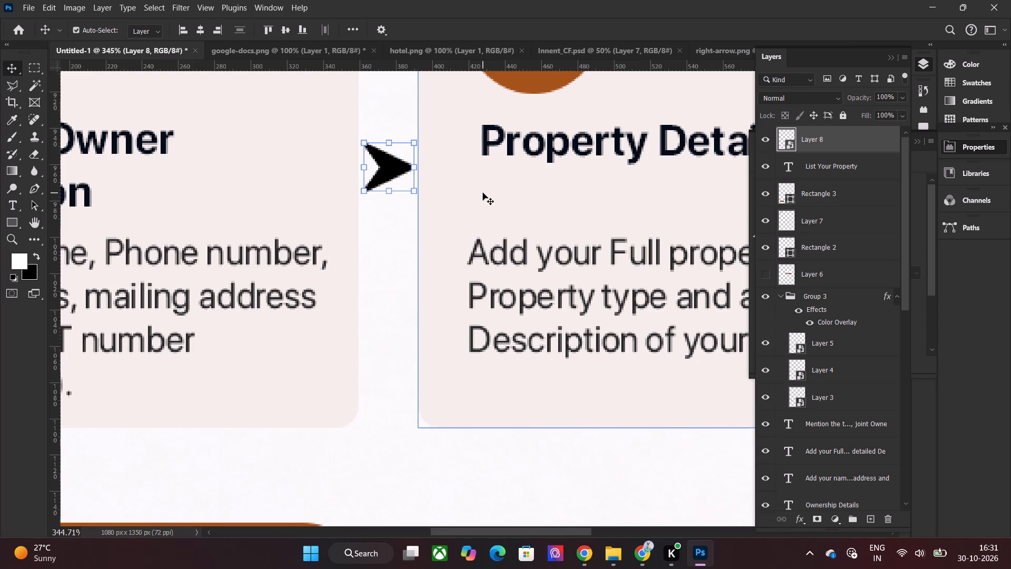
pyautogui.hotkey('ctrl', '0')
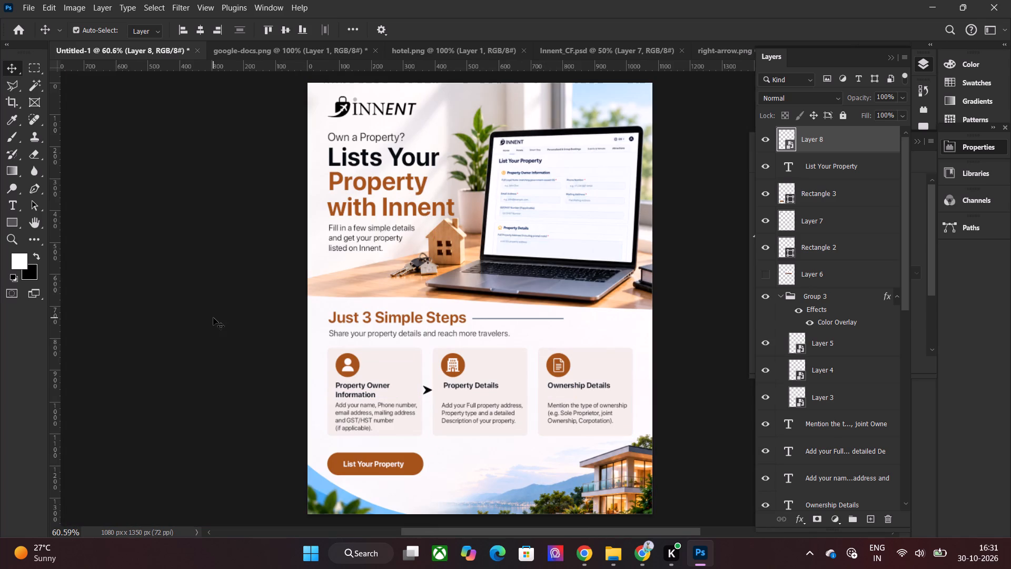
pyautogui.click(213, 318)
# Shrink the arrow between the first two cards further, to about 4.3%.
pyautogui.keyDown('alt'); pyautogui.scroll(9, 481, 423); pyautogui.keyUp('alt')
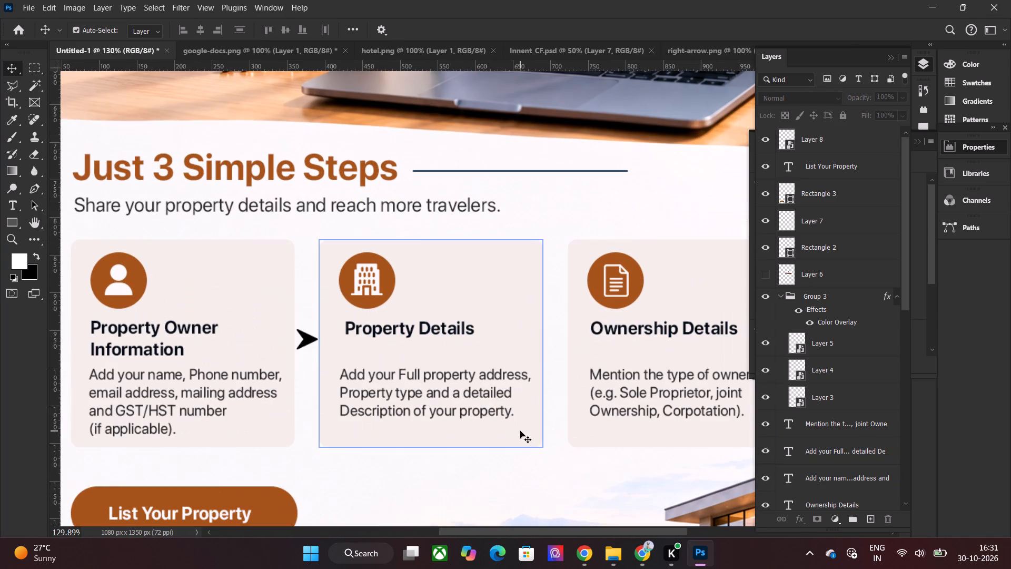
pyautogui.click(310, 340)
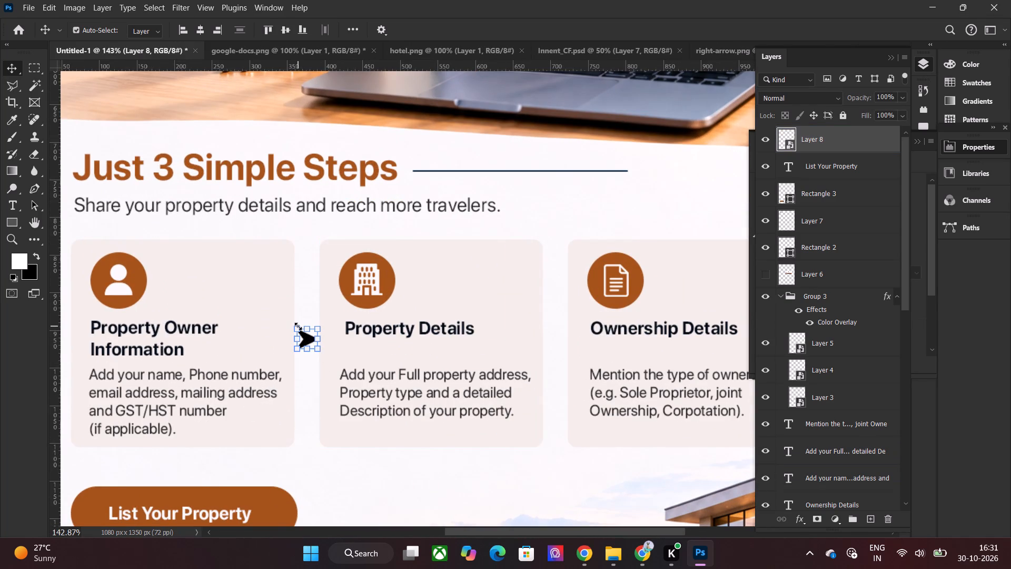
pyautogui.keyDown('shift'); pyautogui.moveTo(298, 326); pyautogui.dragTo(305, 328); pyautogui.keyUp('shift')
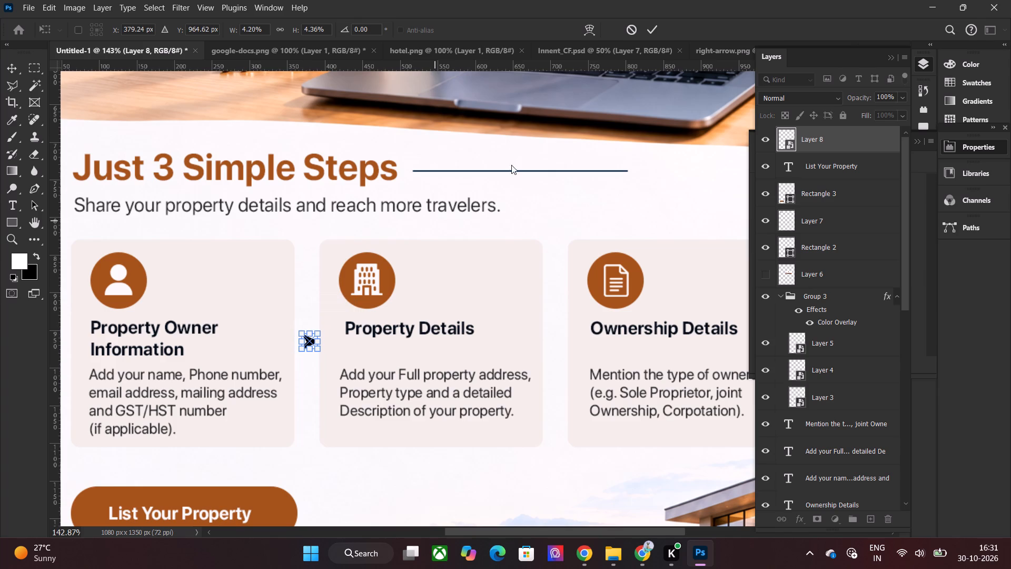
pyautogui.click(658, 31)
pyautogui.click(549, 191)
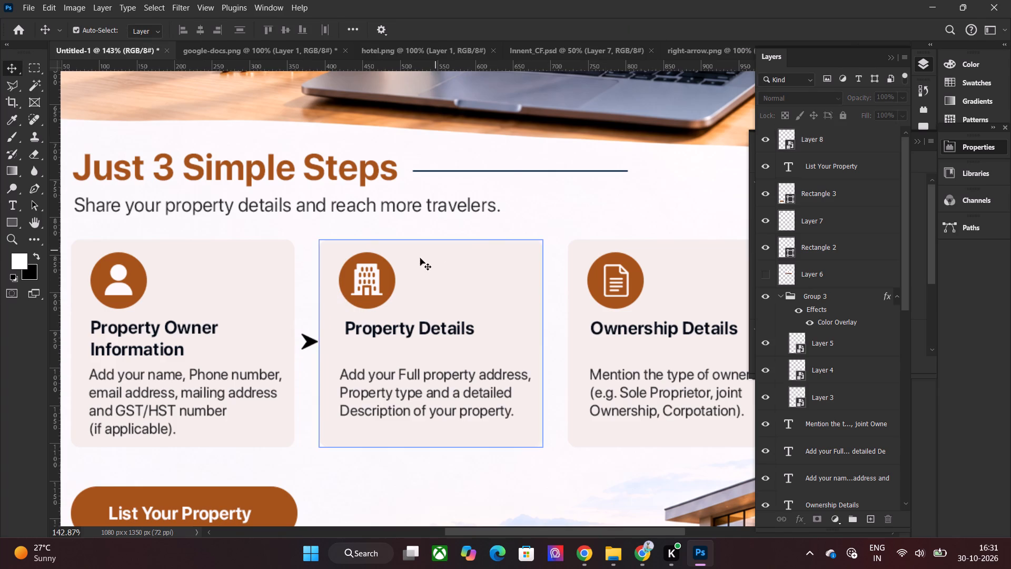
# Nudge the arrow slightly left and up to centre it in the gap between the first two cards.
pyautogui.click(310, 344)
pyautogui.press('Left')
pyautogui.press('Left')
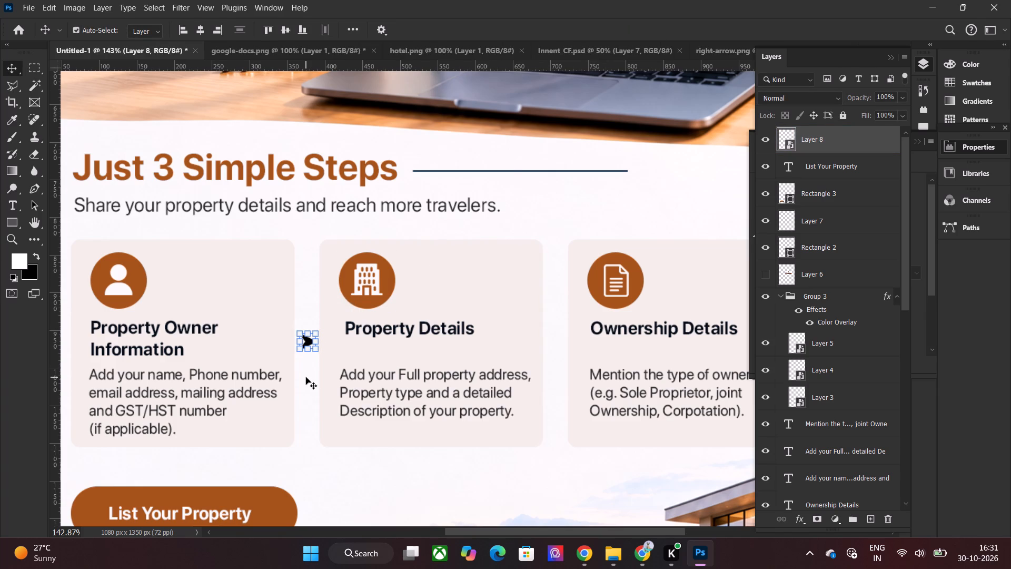
pyautogui.press('Left')
pyautogui.press('Left')
pyautogui.press('Up')
pyautogui.press('Right')
pyautogui.press('Up')
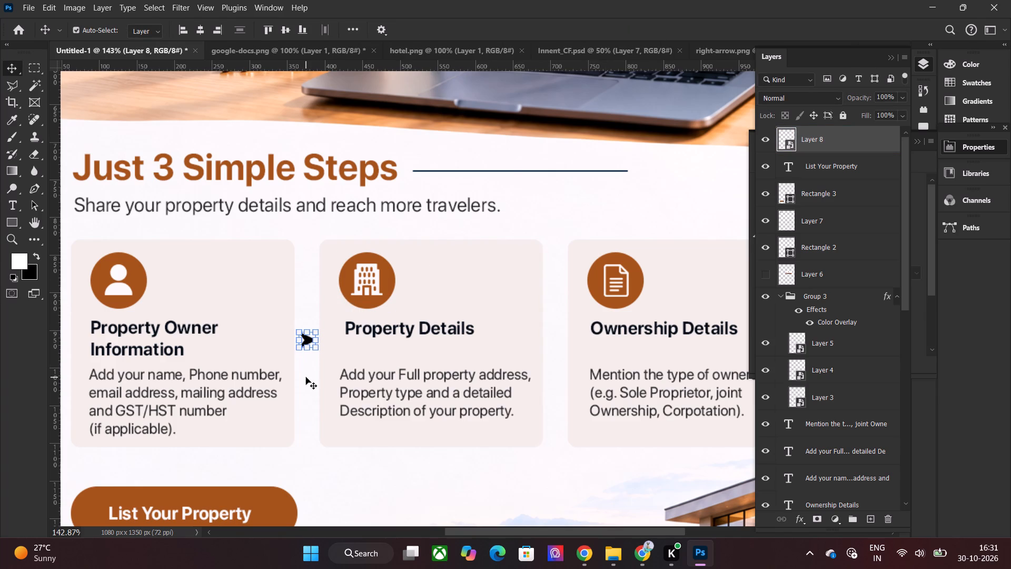
pyautogui.press('Left')
pyautogui.press('Down')
pyautogui.press('Right')
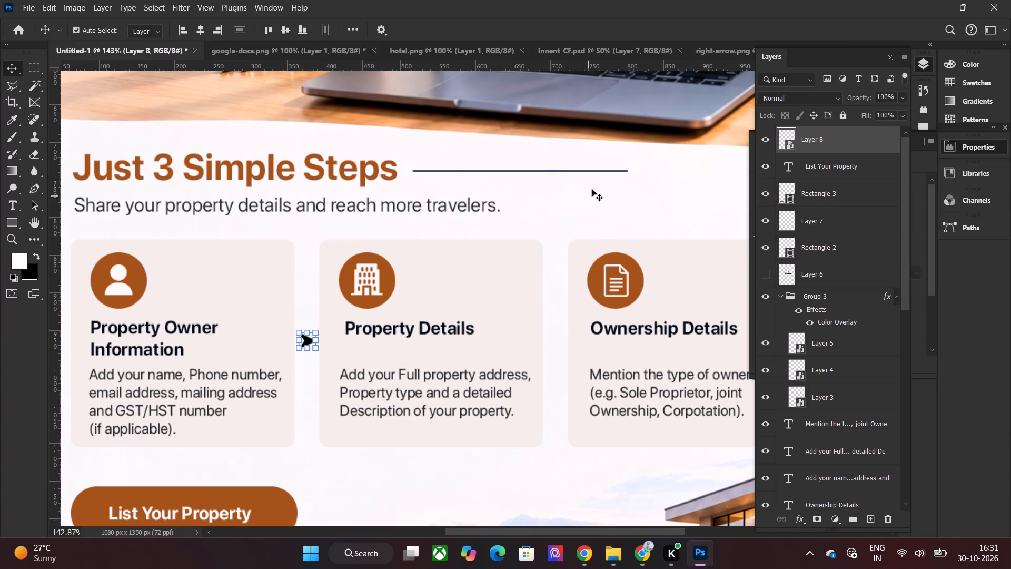
pyautogui.click(592, 189)
# Duplicate the arrow and place the copy level with it in the gap between the Property Details and Ownership Details cards.
pyautogui.click(309, 341)
pyautogui.hotkey('ctrl', 'j')
pyautogui.moveTo(309, 341); pyautogui.dragTo(512, 343)
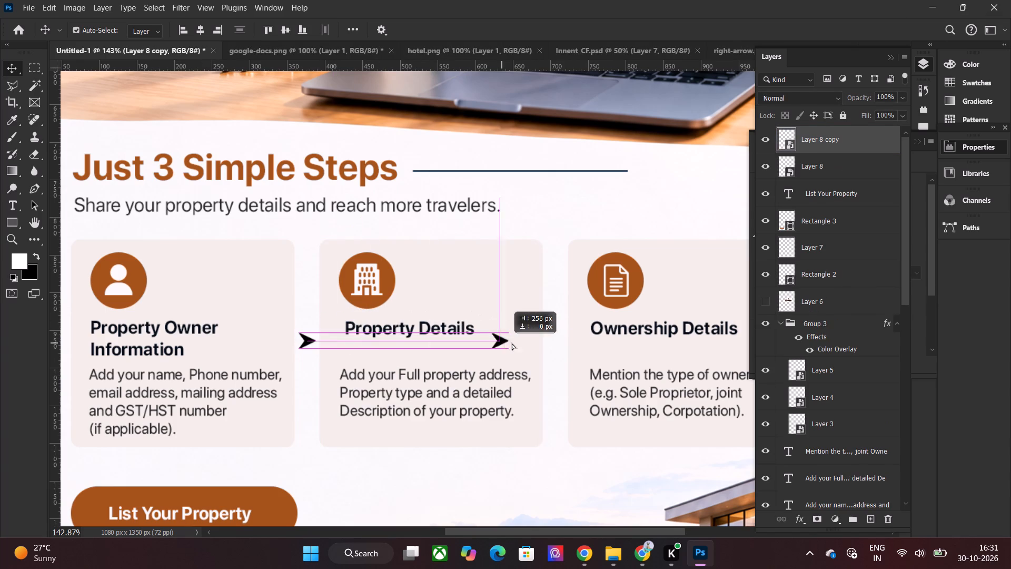
pyautogui.moveTo(512, 343); pyautogui.dragTo(558, 343)
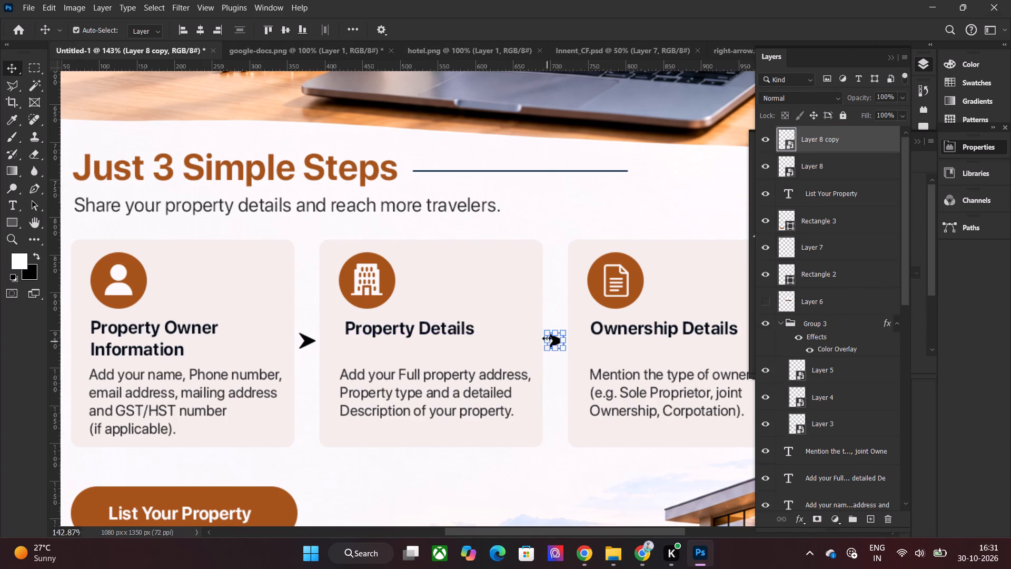
pyautogui.click(677, 162)
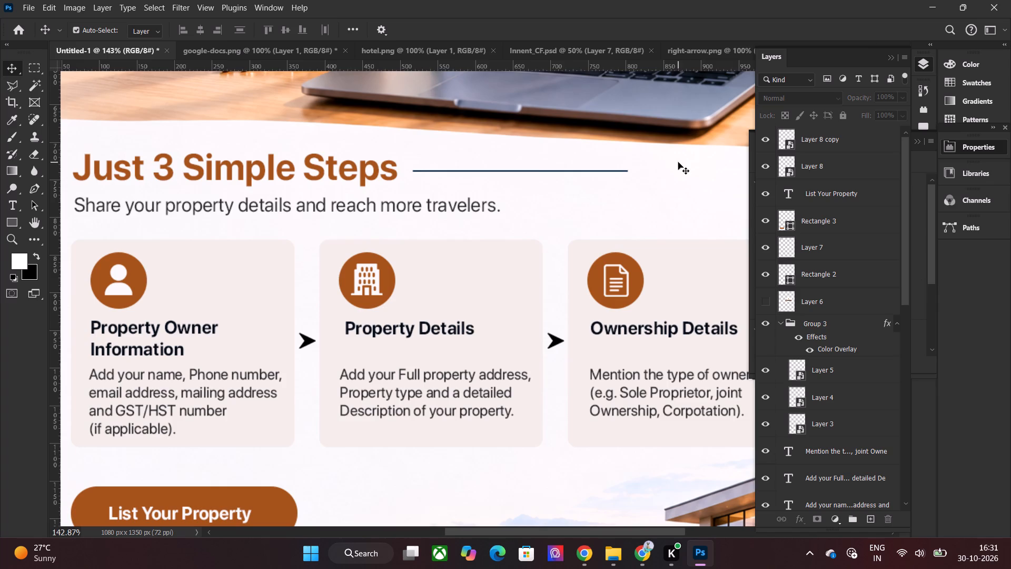
# Move the original arrow from between the first two cards onto the orange button, just after the "List Your Property" text.
pyautogui.keyDown('alt'); pyautogui.scroll(-7, 585, 272); pyautogui.keyUp('alt')
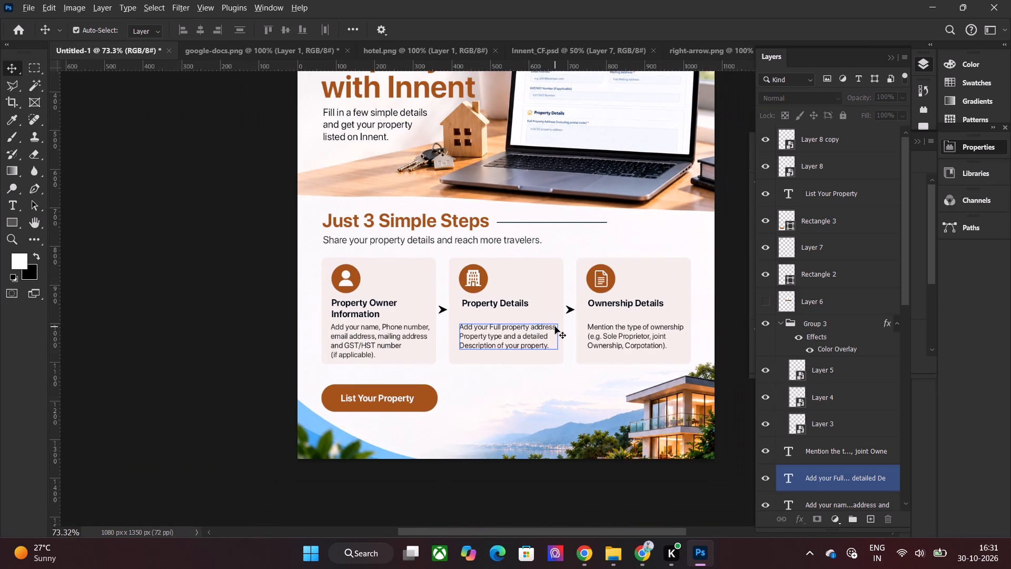
pyautogui.keyDown('alt'); pyautogui.scroll(-1, 465, 360); pyautogui.keyUp('alt')
pyautogui.scroll(-3, 409, 413)
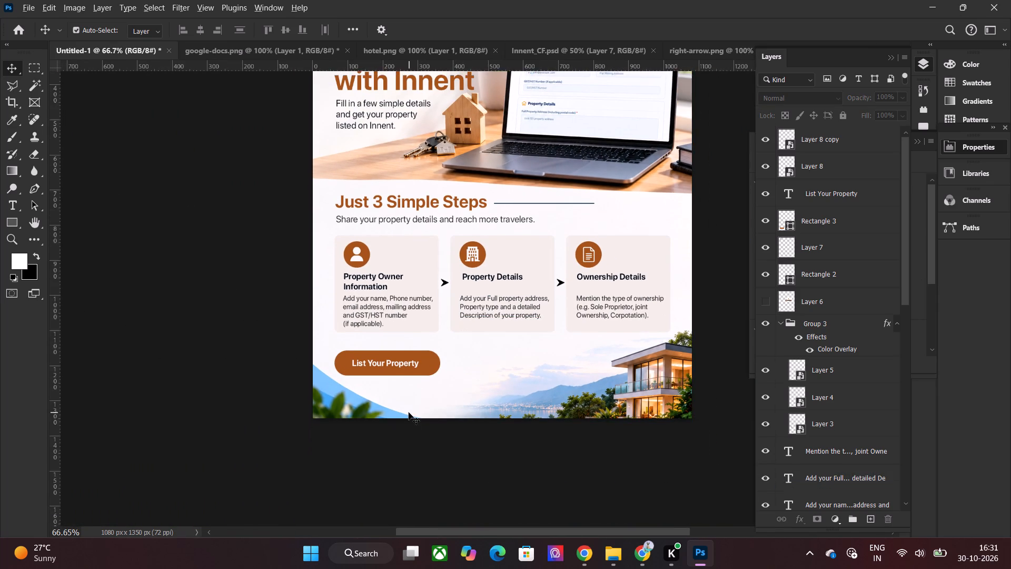
pyautogui.keyDown('alt'); pyautogui.scroll(8, 409, 413); pyautogui.keyUp('alt')
pyautogui.click(499, 158)
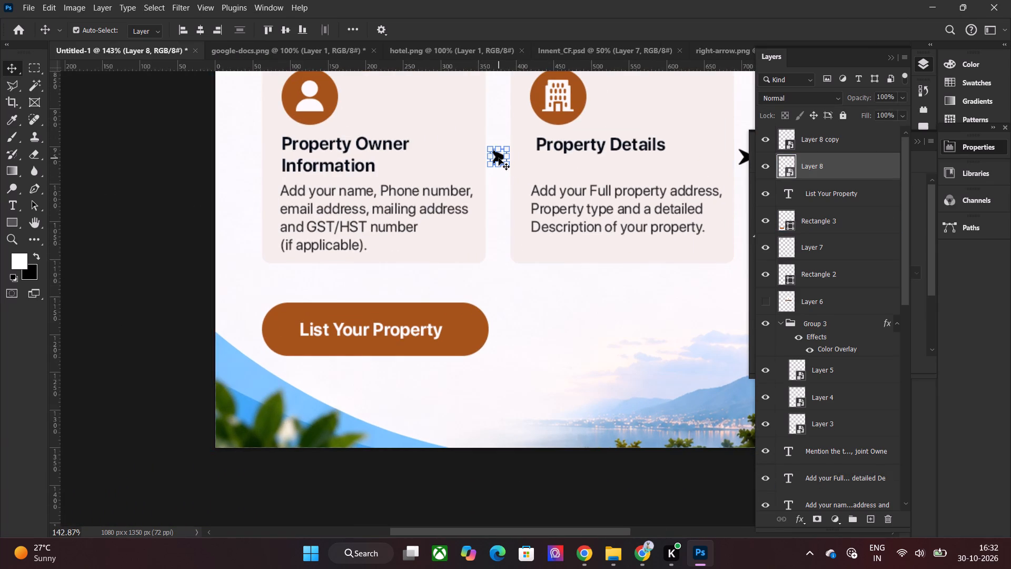
pyautogui.moveTo(499, 158); pyautogui.dragTo(460, 333)
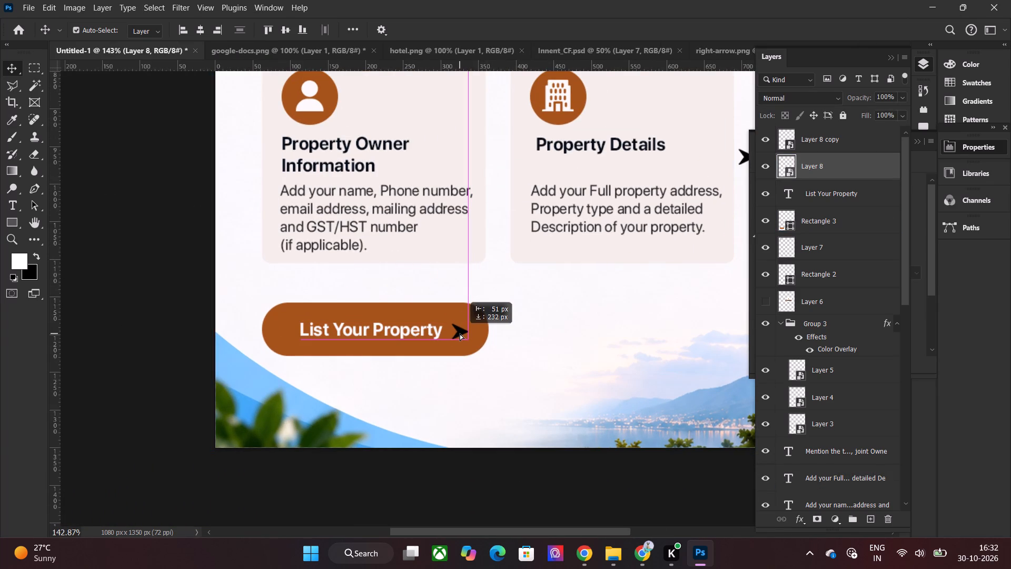
pyautogui.moveTo(460, 333); pyautogui.dragTo(459, 330)
# Apply a white Color Overlay at 100% opacity to the arrow on the button.
pyautogui.rightClick(811, 171)
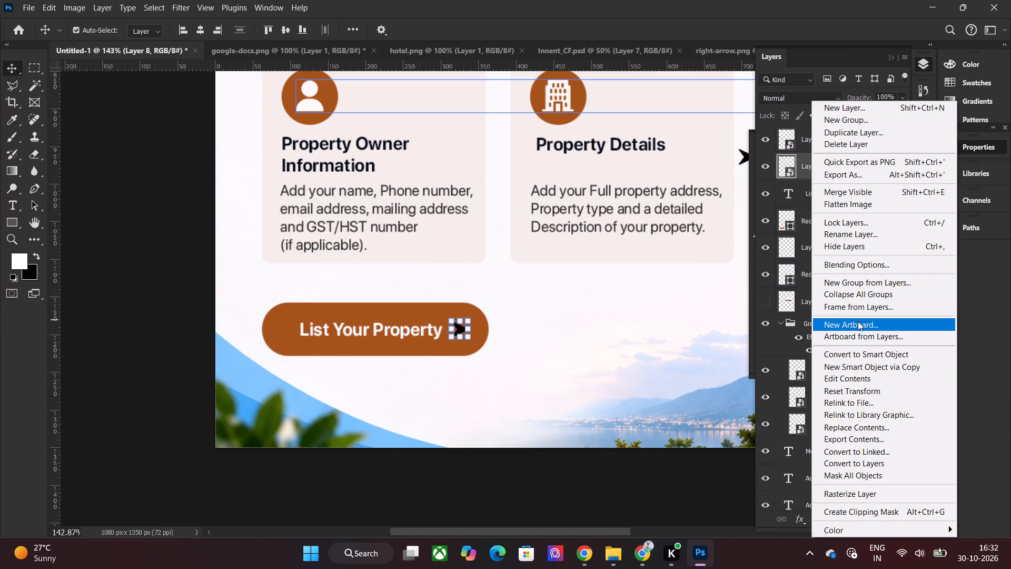
pyautogui.click(866, 266)
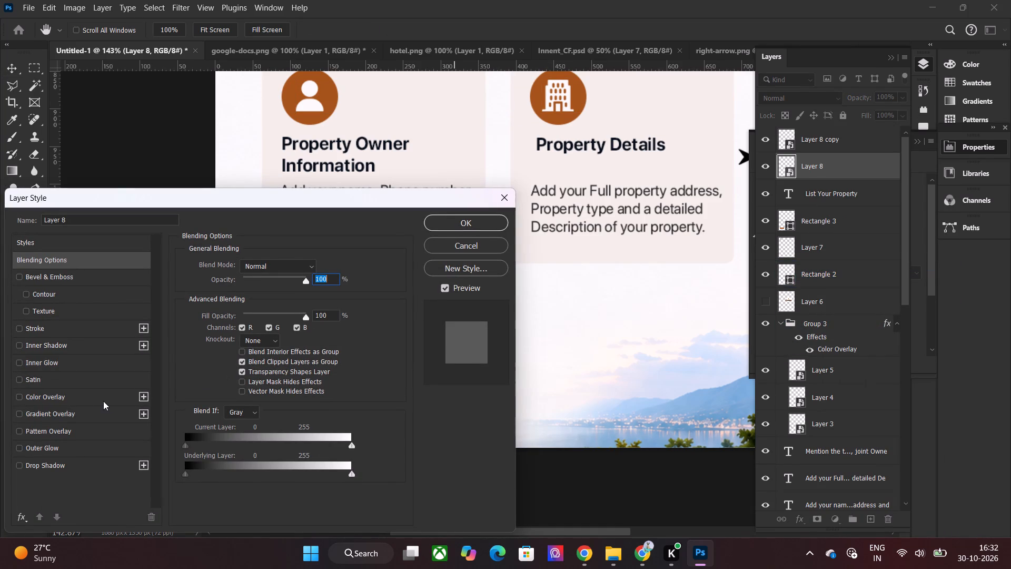
pyautogui.click(60, 397)
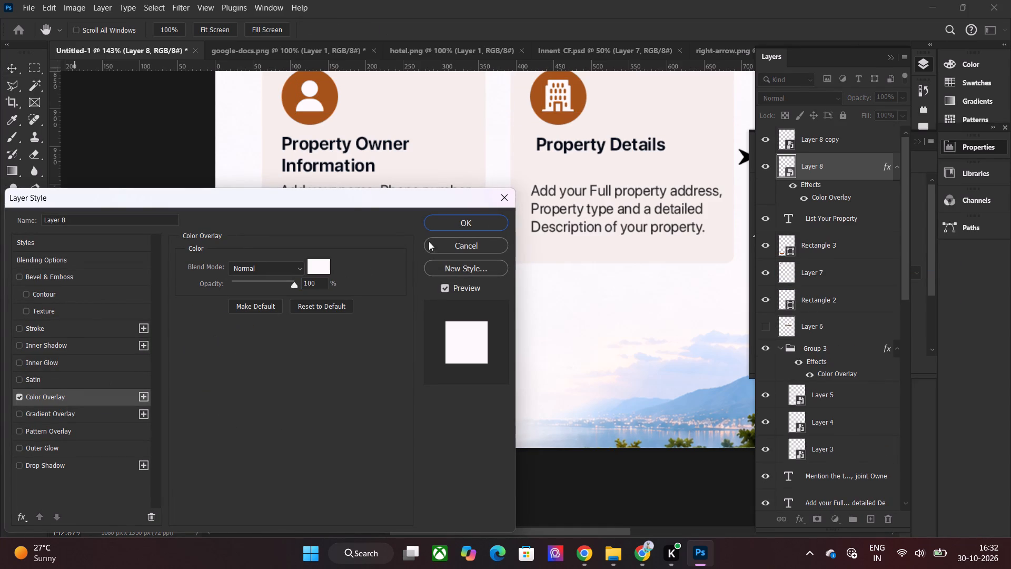
pyautogui.click(447, 225)
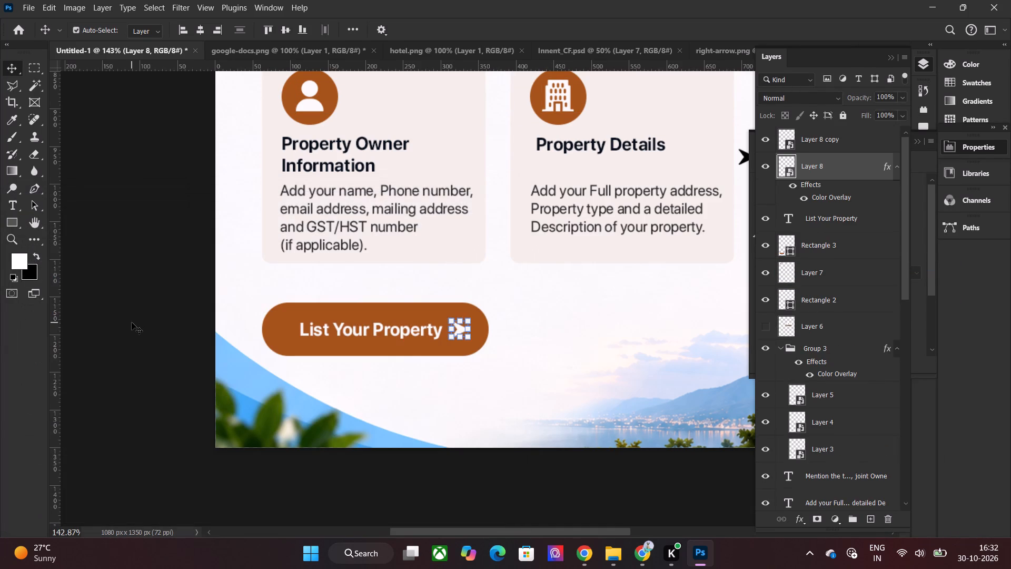
pyautogui.click(132, 322)
# Enlarge the button's white arrow to about 6% and keep it vertically centred beside the text.
pyautogui.keyDown('alt'); pyautogui.scroll(7, 387, 330); pyautogui.keyUp('alt')
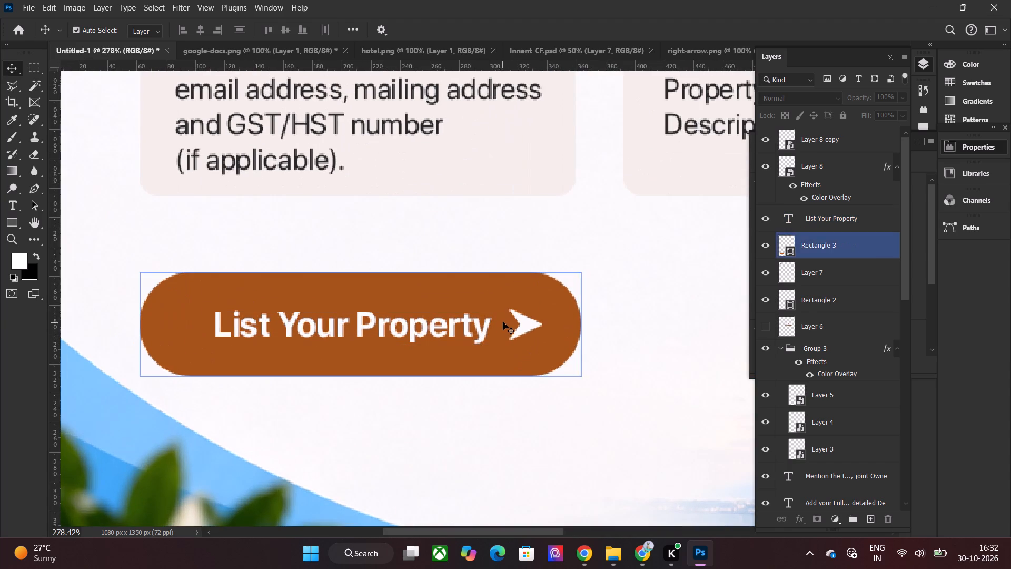
pyautogui.click(524, 320)
pyautogui.moveTo(505, 307); pyautogui.dragTo(482, 305)
pyautogui.moveTo(521, 311); pyautogui.dragTo(521, 317)
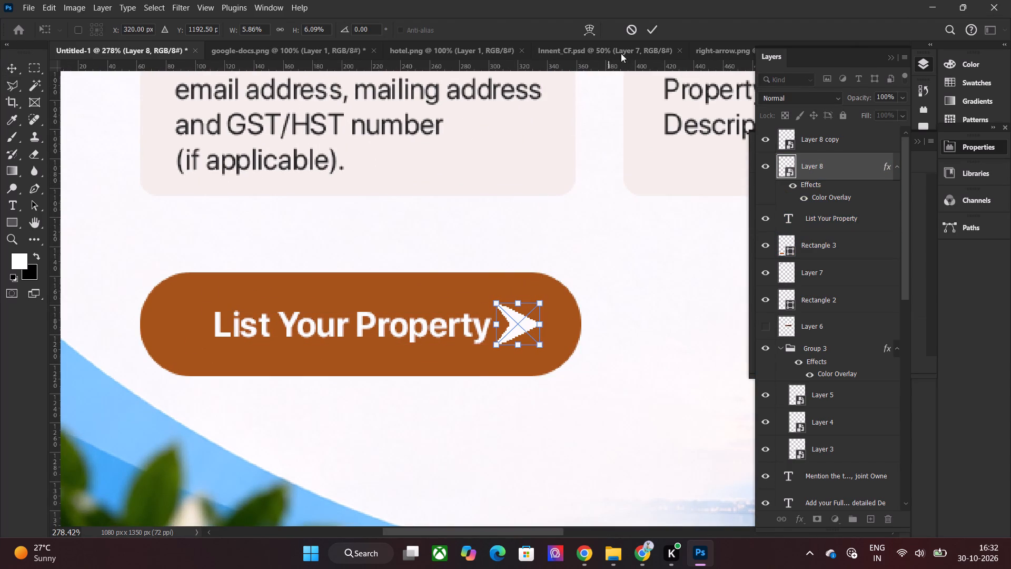
pyautogui.click(649, 25)
# Shift the "List Your Property" text and the white arrow together slightly left to centre them on the button.
pyautogui.keyDown('shift'); pyautogui.click(426, 321); pyautogui.keyUp('shift')
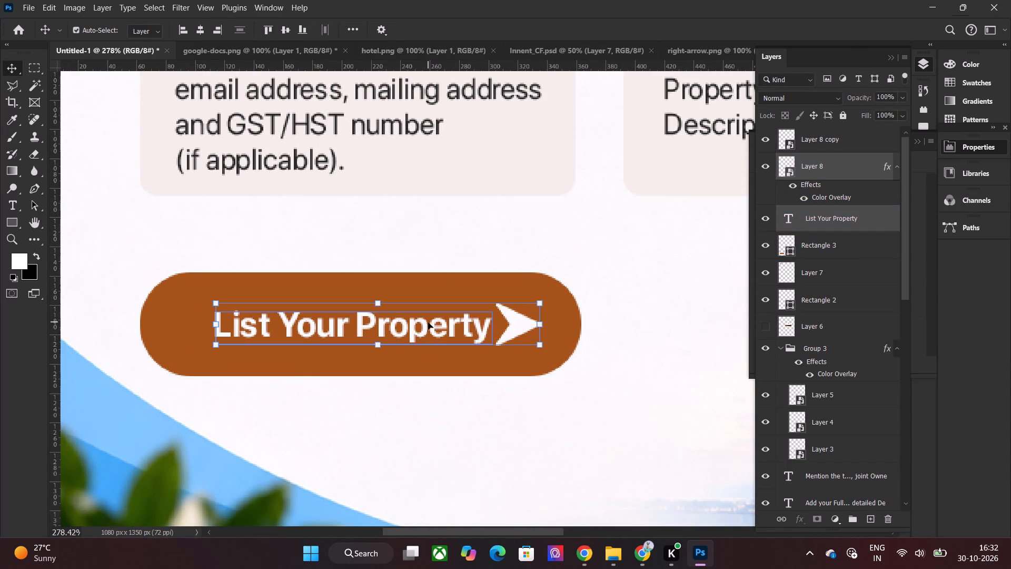
pyautogui.moveTo(452, 326); pyautogui.dragTo(442, 326)
pyautogui.click(242, 247)
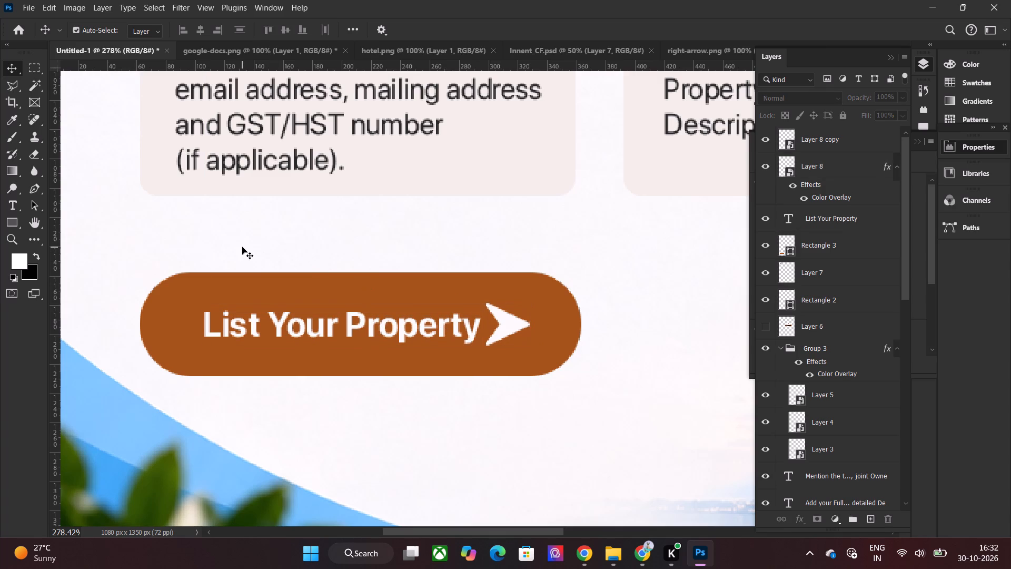
# Nudge the white arrow on the orange button about 7 px right to widen its gap from the "List Your Property" text.
pyautogui.hotkey('ctrl', '0')
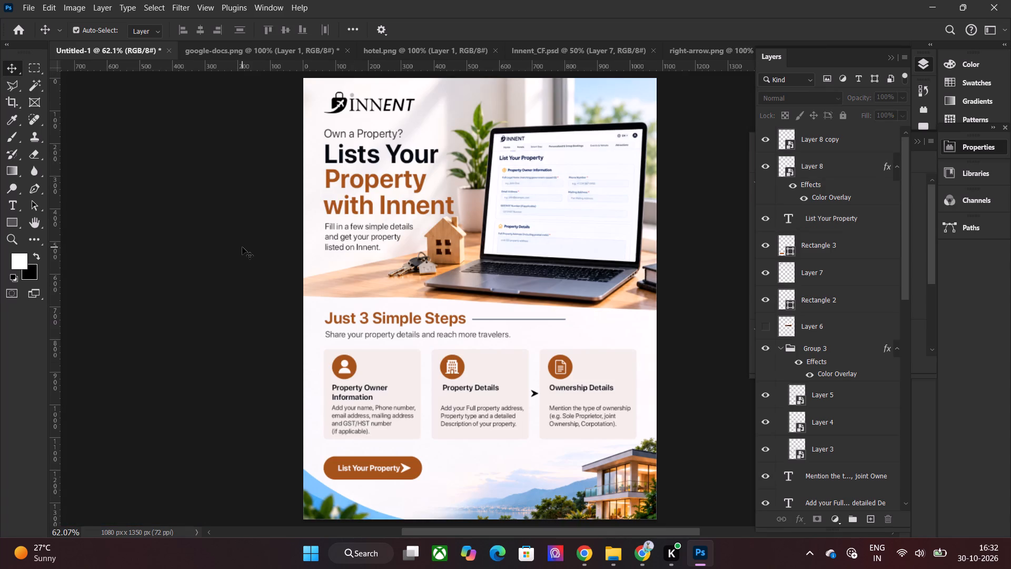
pyautogui.keyDown('alt'); pyautogui.scroll(3, 418, 458); pyautogui.keyUp('alt')
pyautogui.scroll(-4, 418, 458)
pyautogui.keyDown('alt'); pyautogui.scroll(3, 418, 458); pyautogui.keyUp('alt')
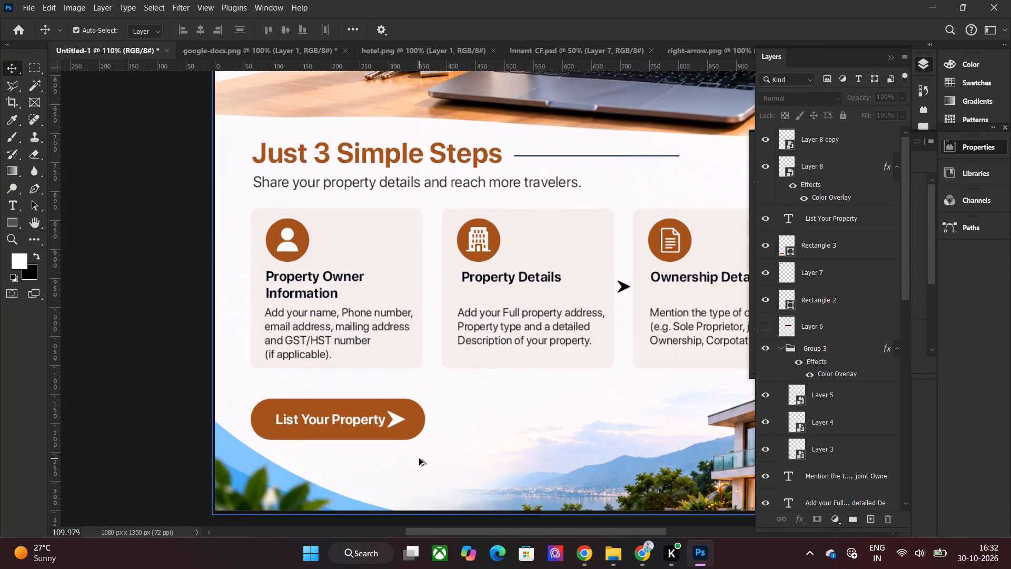
pyautogui.keyDown('alt'); pyautogui.scroll(3, 419, 458); pyautogui.keyUp('alt')
pyautogui.click(388, 408)
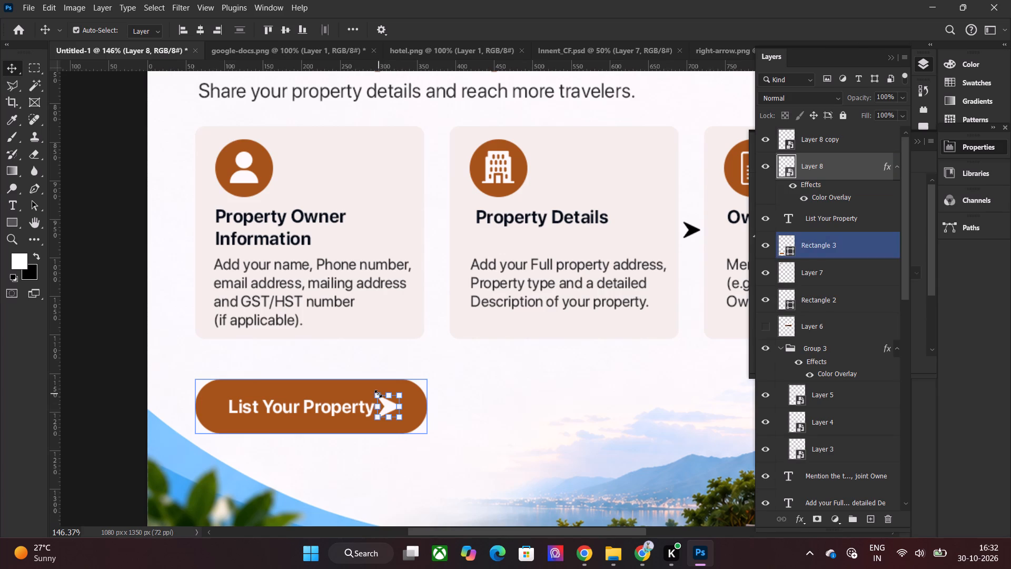
pyautogui.keyDown('shift'); pyautogui.click(378, 394); pyautogui.keyUp('shift')
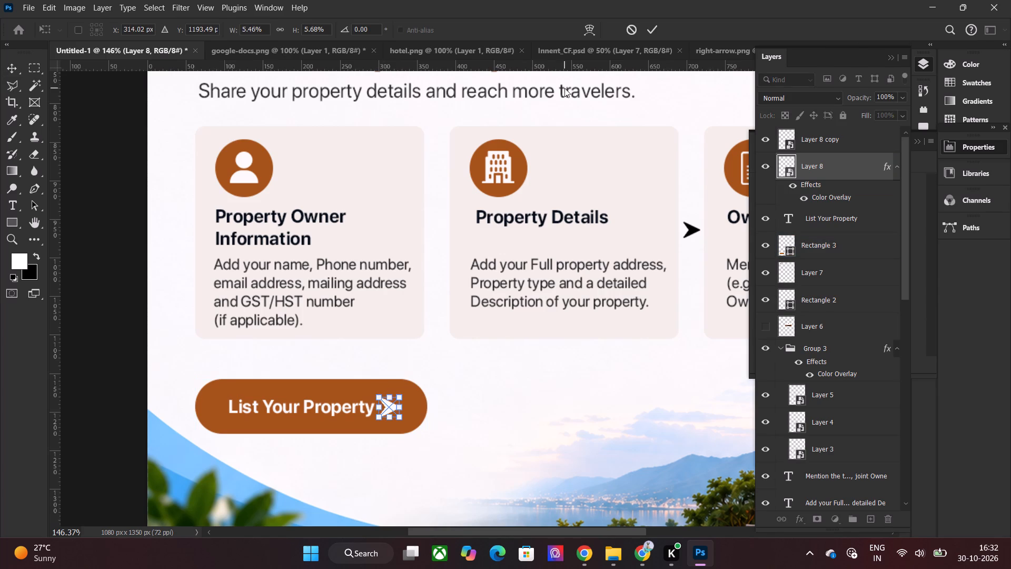
pyautogui.click(649, 24)
pyautogui.click(140, 336)
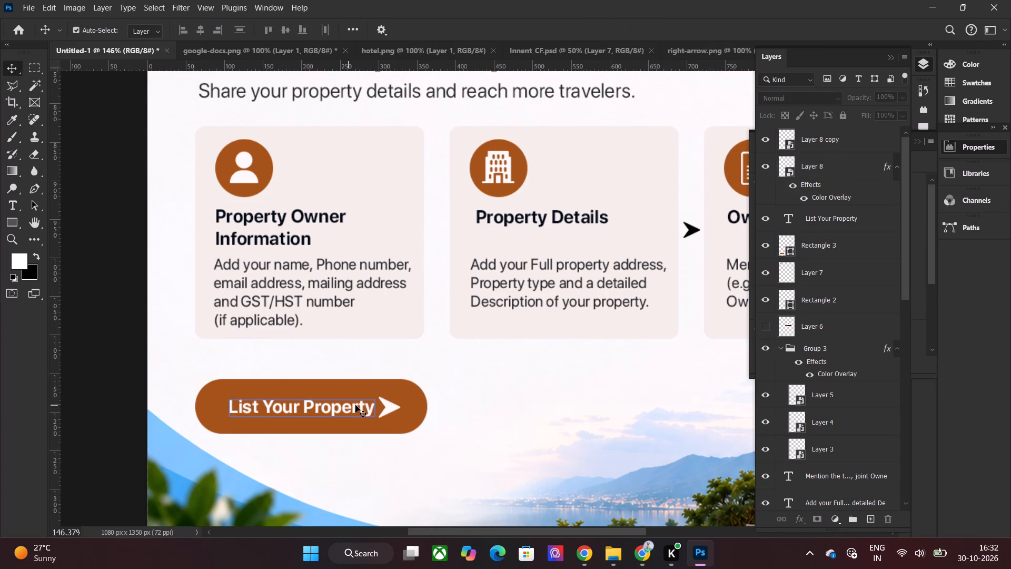
pyautogui.click(391, 404)
pyautogui.press('Right')
pyautogui.press('Right')
pyautogui.press('Right')
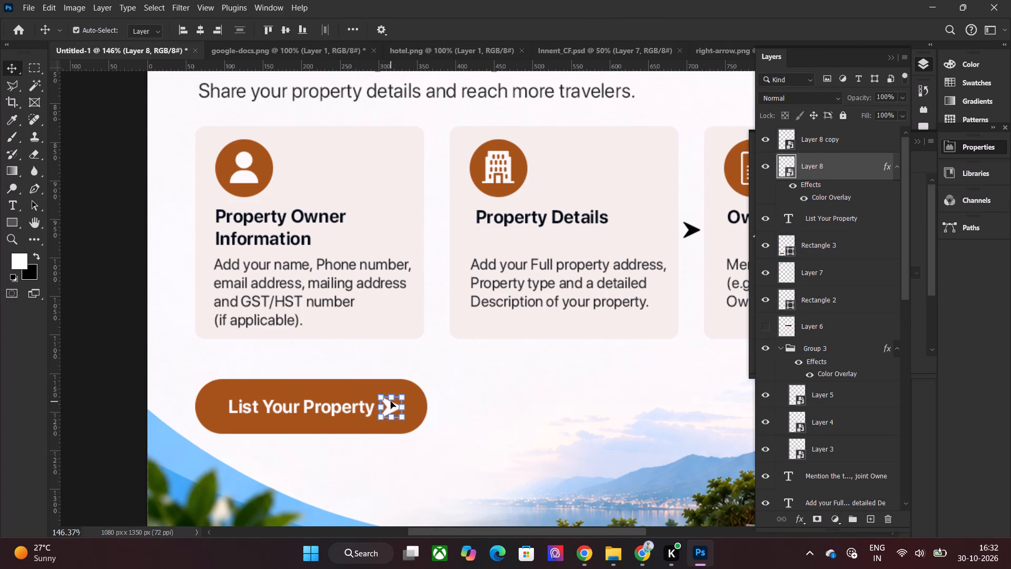
pyautogui.press('Right')
pyautogui.press('Right')
pyautogui.press('Right')
pyautogui.press('Right')
pyautogui.press('Right')
pyautogui.press('Right')
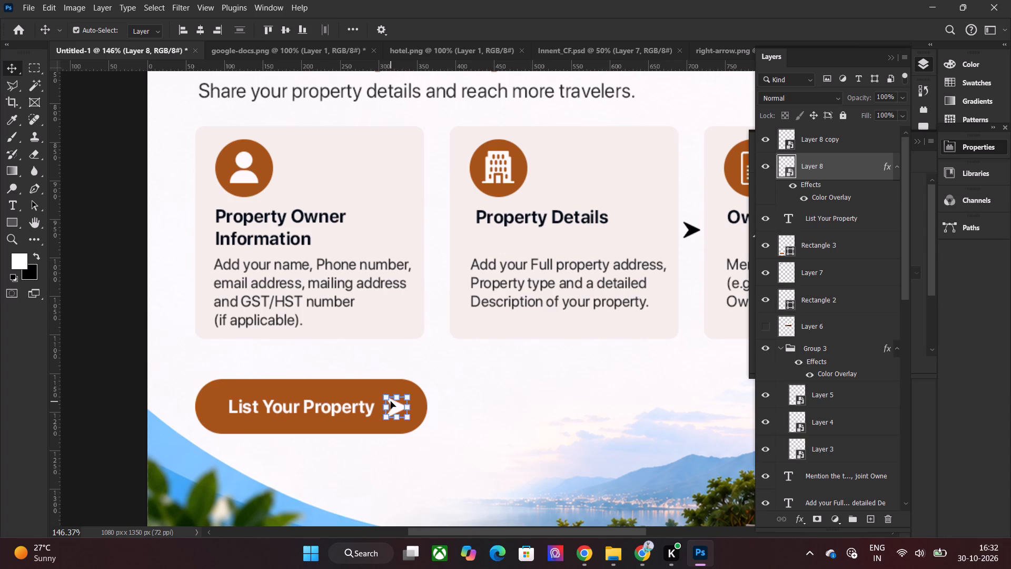
pyautogui.press('Left')
pyautogui.press('Left')
pyautogui.click(86, 323)
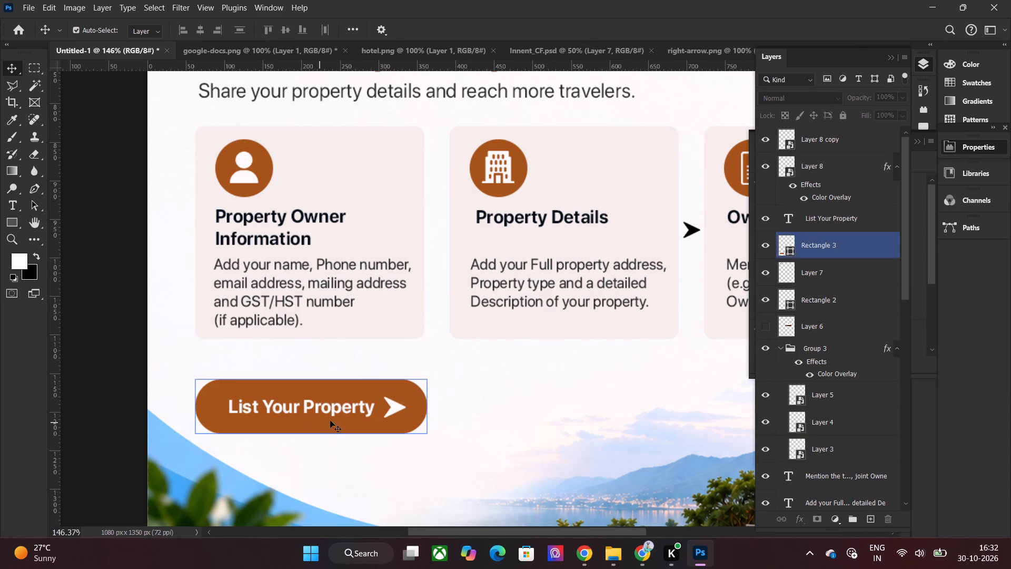
# Shift the "List Your Property" text and the white arrow together about 7 px left to centre them on the button.
pyautogui.click(340, 410)
pyautogui.keyDown('shift'); pyautogui.click(398, 410); pyautogui.keyUp('shift')
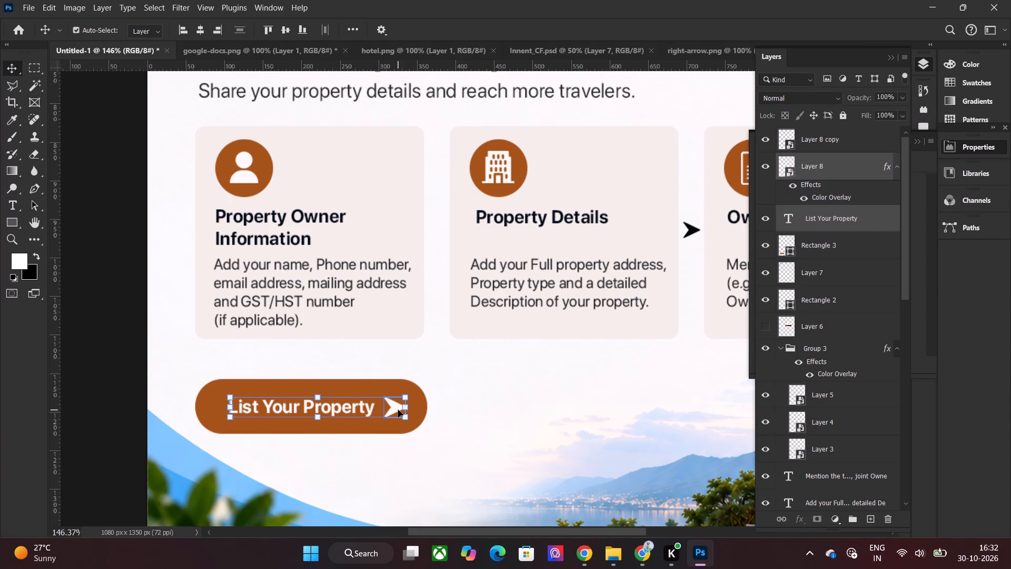
pyautogui.press('Left')
pyautogui.press('Left')
pyautogui.press('Left')
pyautogui.press('Left')
pyautogui.press('Left')
pyautogui.press('Left')
pyautogui.press('Left')
pyautogui.press('Left')
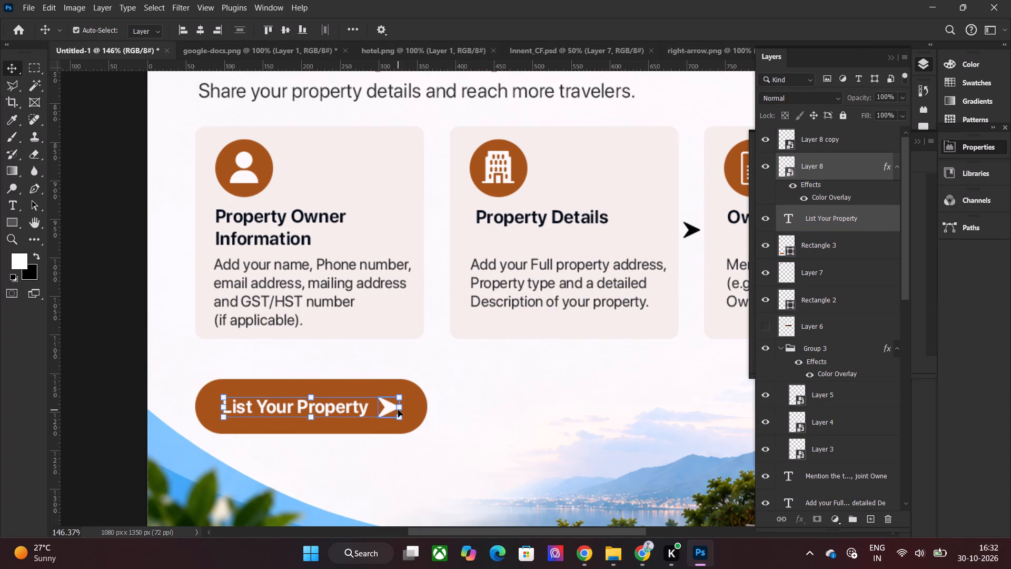
pyautogui.press('Right')
pyautogui.press('Right')
pyautogui.press('Left')
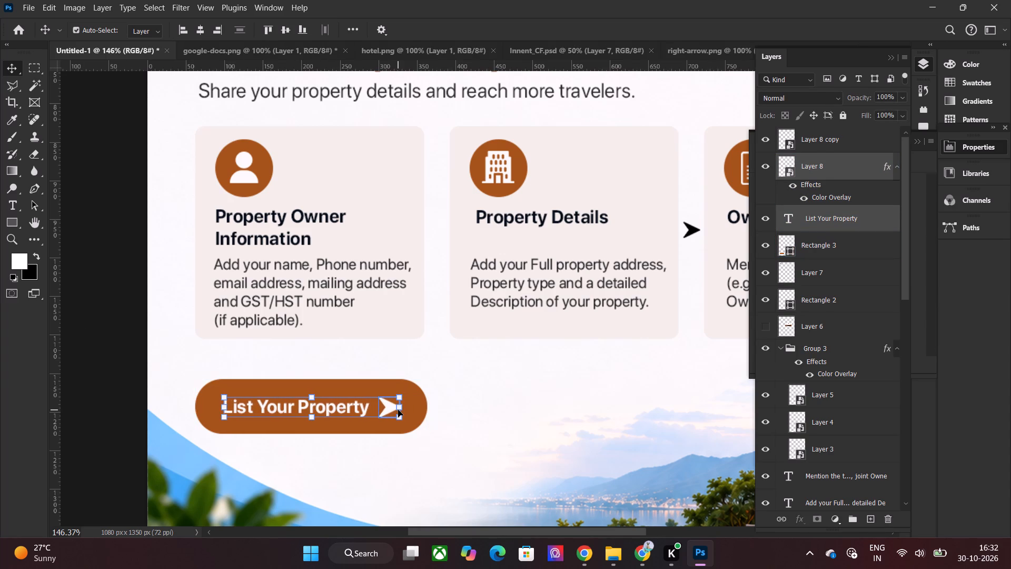
pyautogui.press('Right')
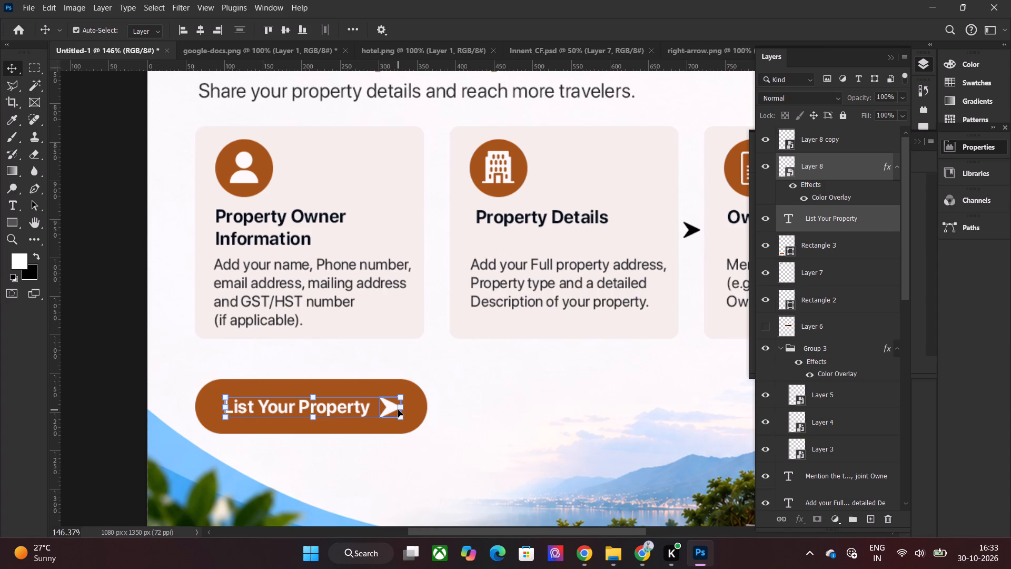
# Duplicate the black arrow between the second and third cards and place the copy level with it between the first two cards.
pyautogui.click(694, 234)
pyautogui.hotkey('ctrl', 'j')
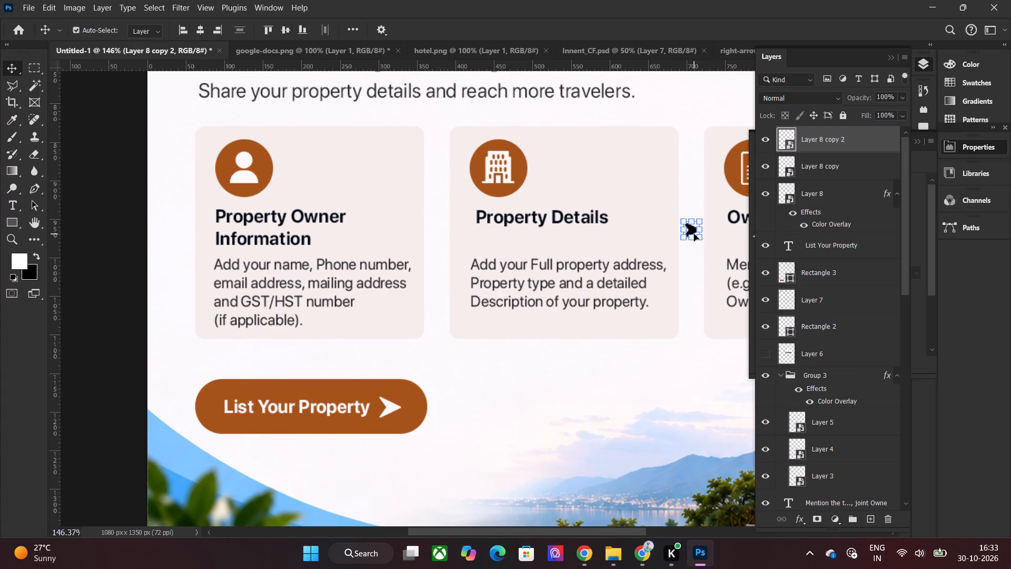
pyautogui.moveTo(693, 230); pyautogui.dragTo(460, 232)
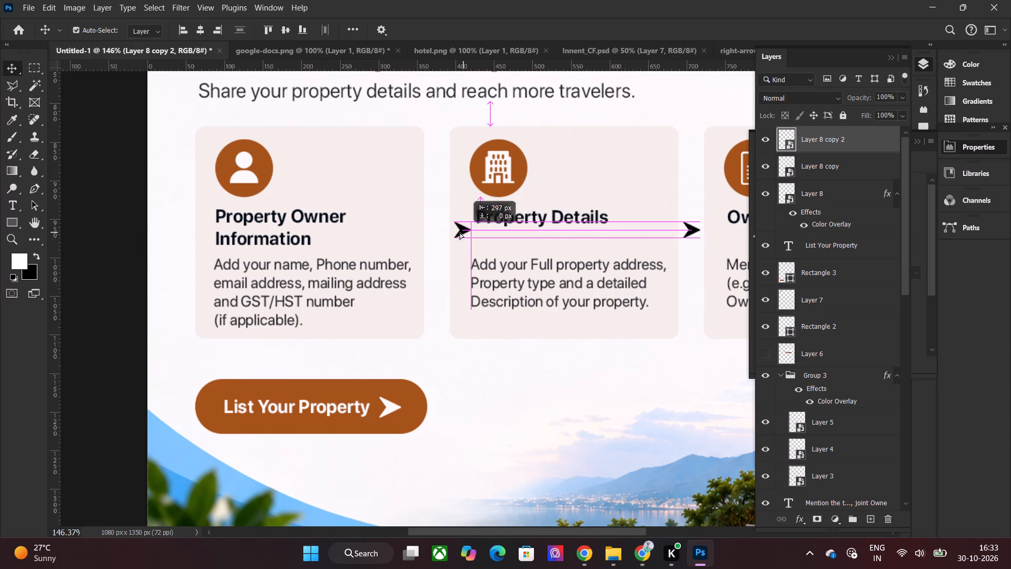
pyautogui.moveTo(460, 232); pyautogui.dragTo(438, 232)
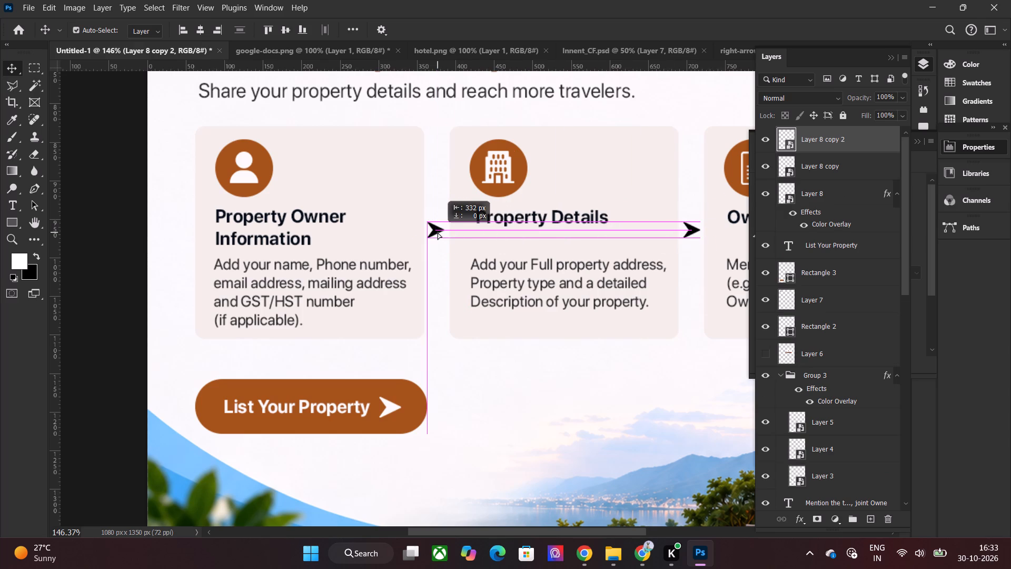
pyautogui.moveTo(438, 232); pyautogui.dragTo(439, 232)
pyautogui.click(504, 406)
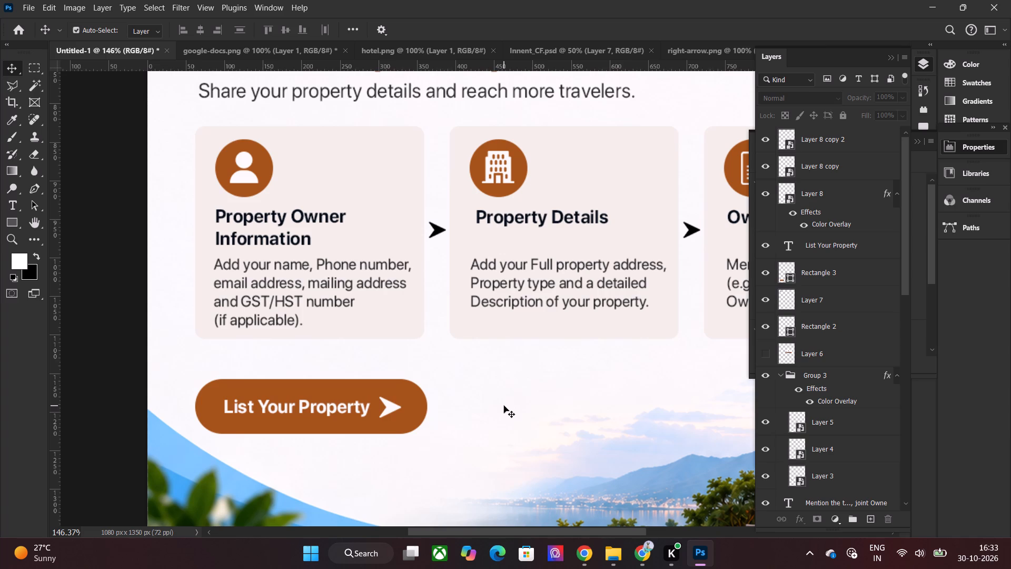
# Save the design as a layered Photoshop file named Innent_ListYourProperty in the 30-10-26 folder.
pyautogui.hotkey('ctrl', '0')
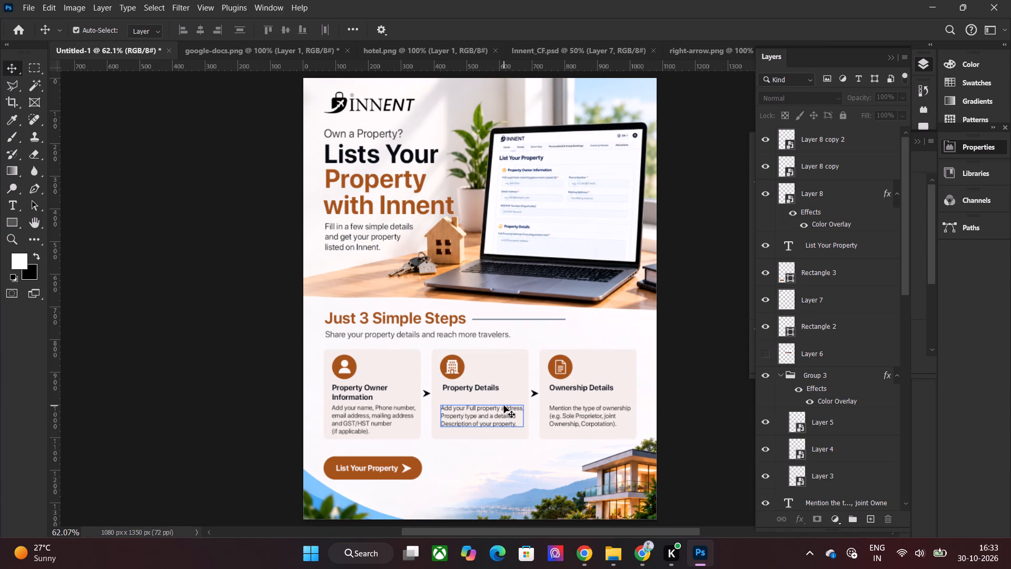
pyautogui.click(247, 319)
pyautogui.scroll(1, 247, 319)
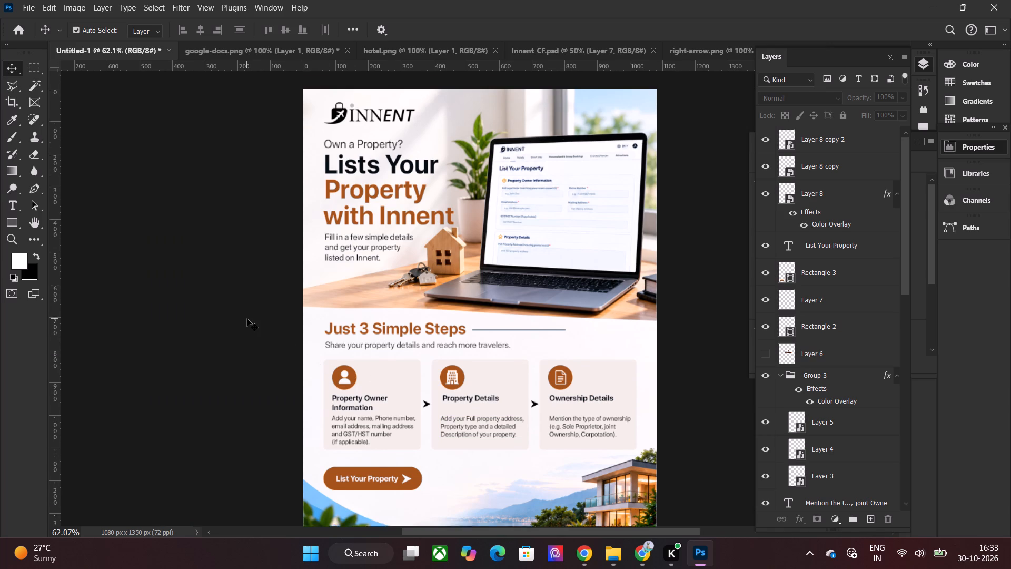
pyautogui.scroll(2, 247, 319)
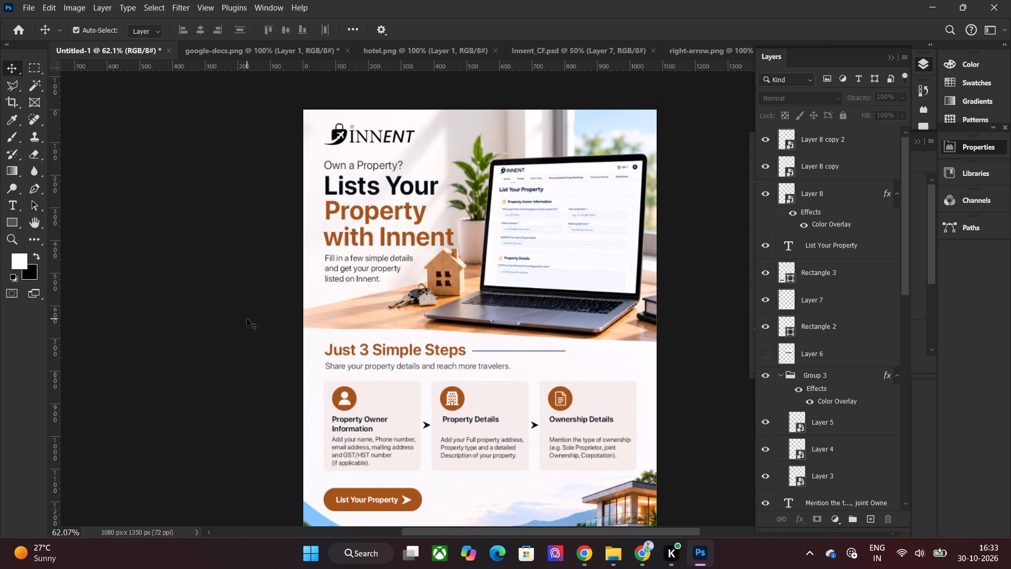
pyautogui.hotkey('ctrl', 'shift', 's')
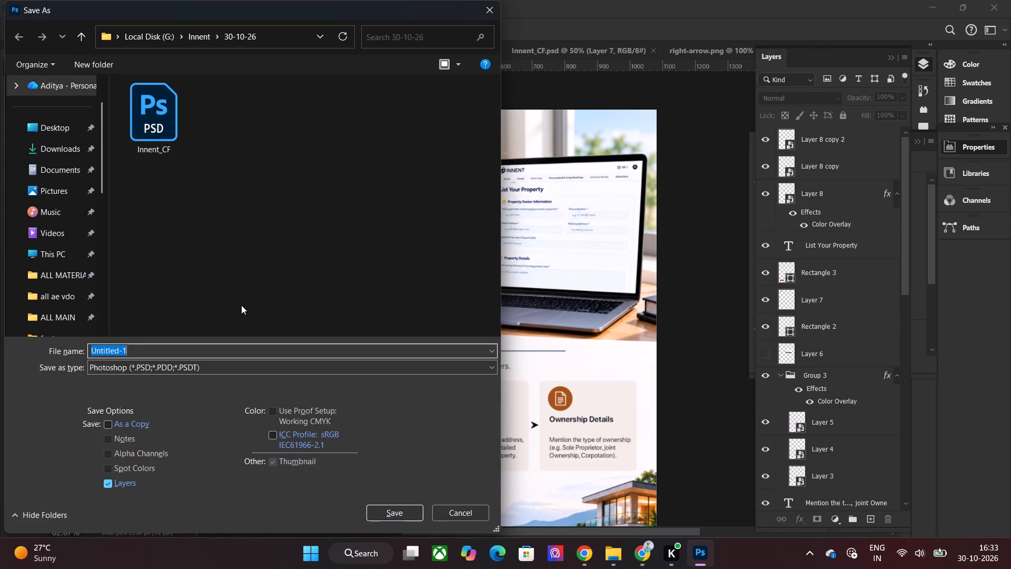
pyautogui.write('Innent')
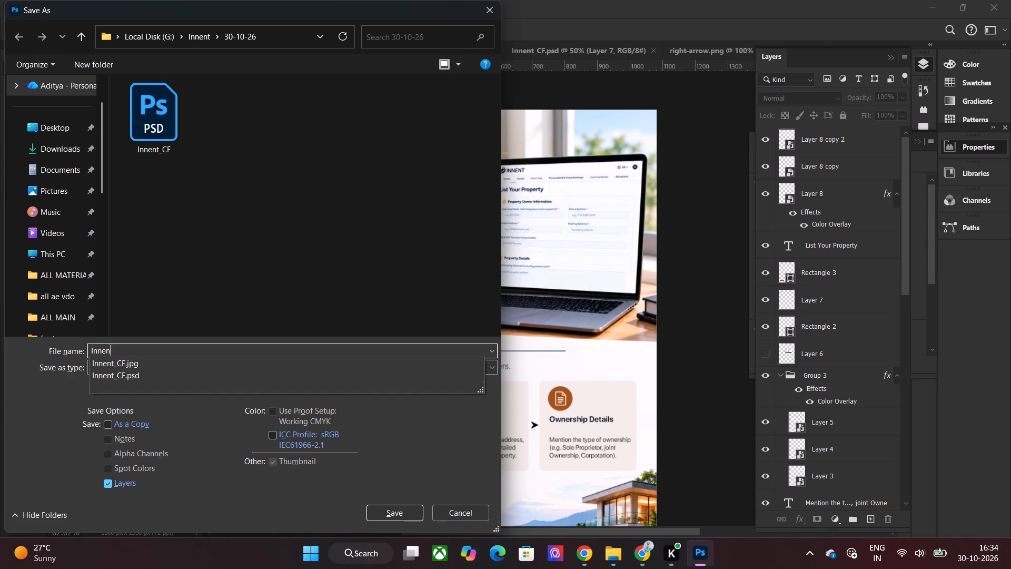
pyautogui.write('_List')
pyautogui.write('Yoiur')
pyautogui.press('BackSpace')
pyautogui.press('BackSpace')
pyautogui.press('BackSpace')
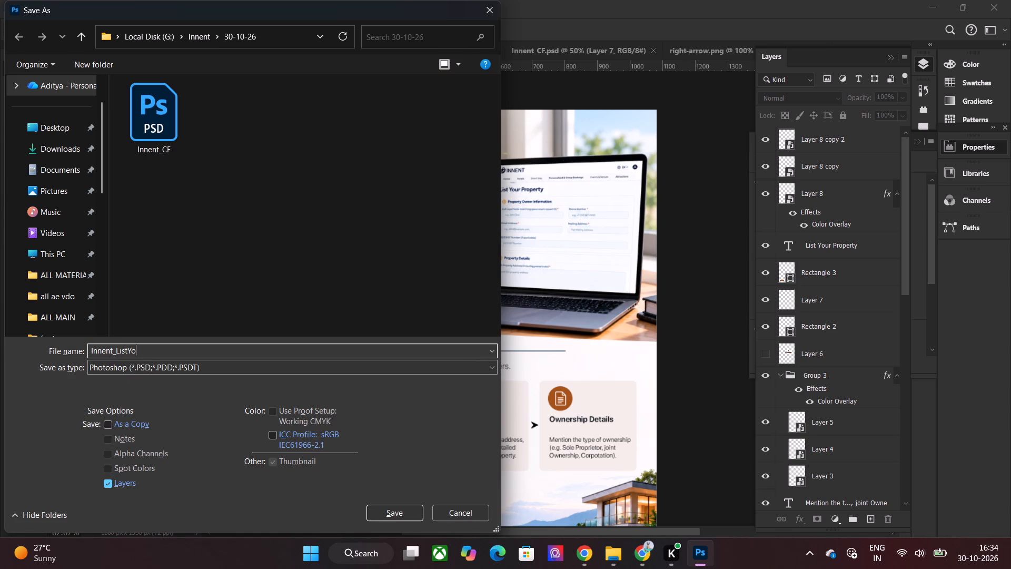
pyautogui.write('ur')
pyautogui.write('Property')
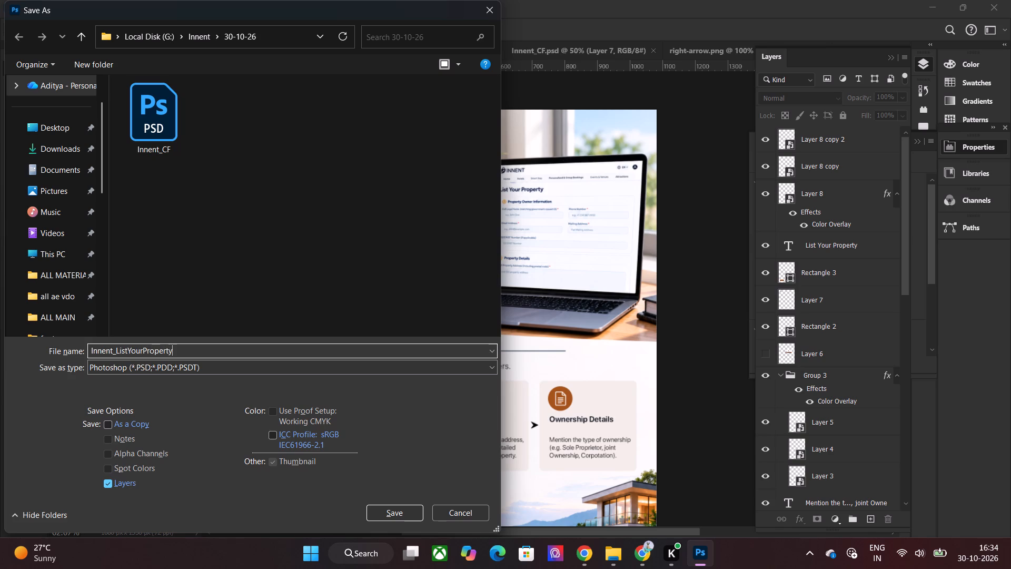
# Finish saving the layered Photoshop file Innent_ListYourProperty in the 30-10-26 folder, accepting the offered format options.
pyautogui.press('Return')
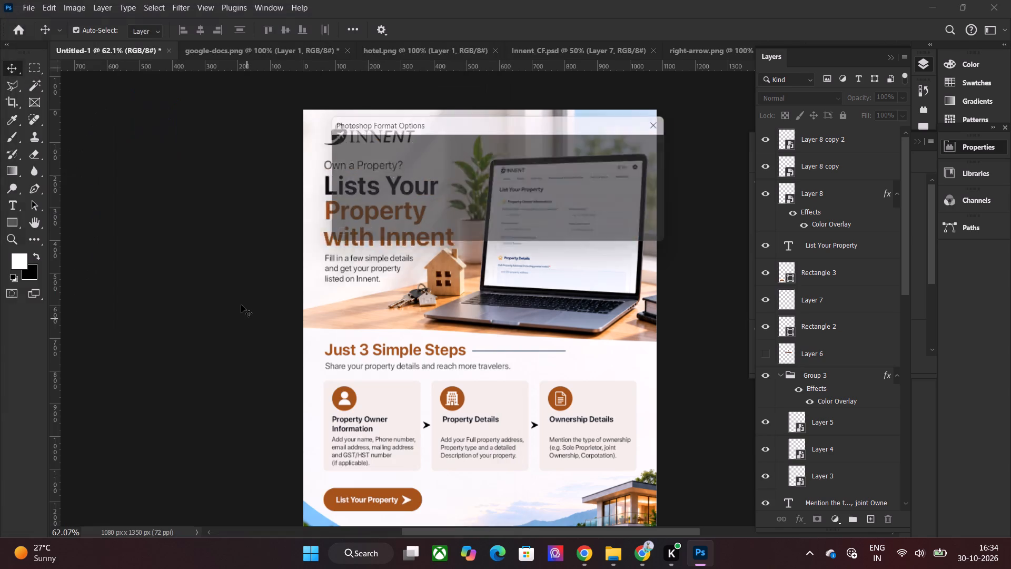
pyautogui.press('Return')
# Save a JPEG version of the poster as Innent_ListYourProperty in the 30-10-26 folder at maximum quality 12.
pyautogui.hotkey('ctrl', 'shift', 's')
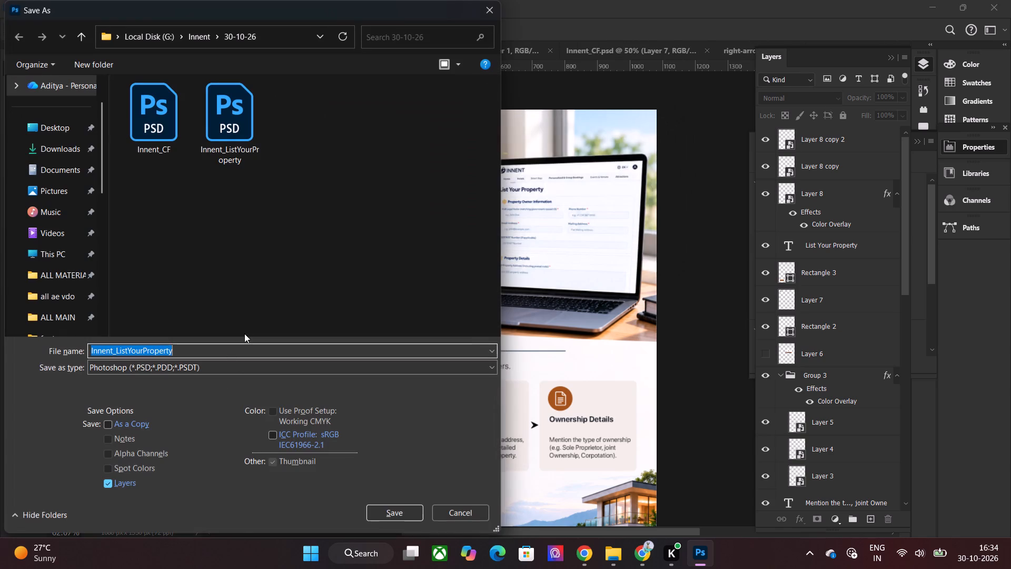
pyautogui.click(243, 369)
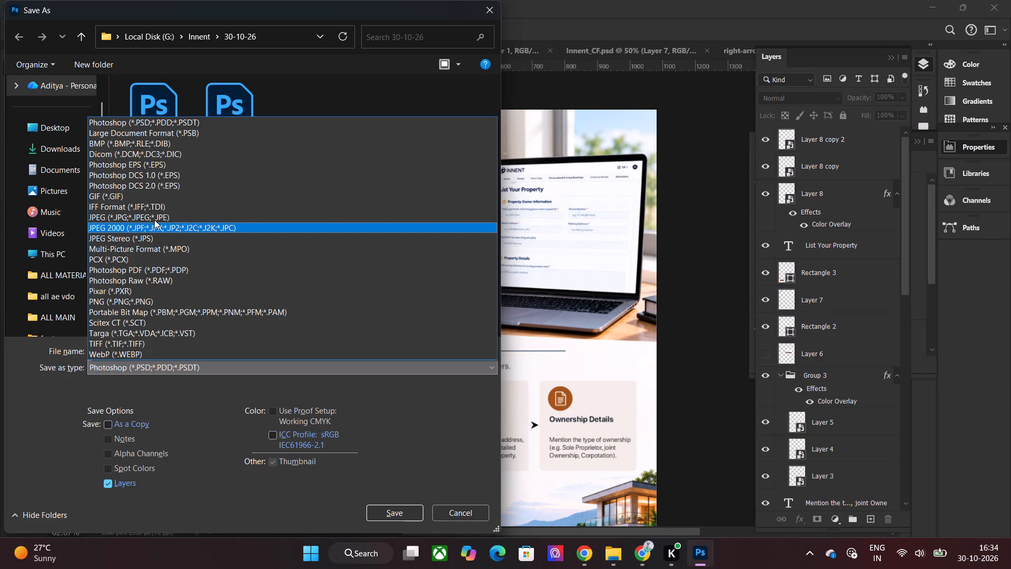
pyautogui.click(154, 220)
pyautogui.click(395, 517)
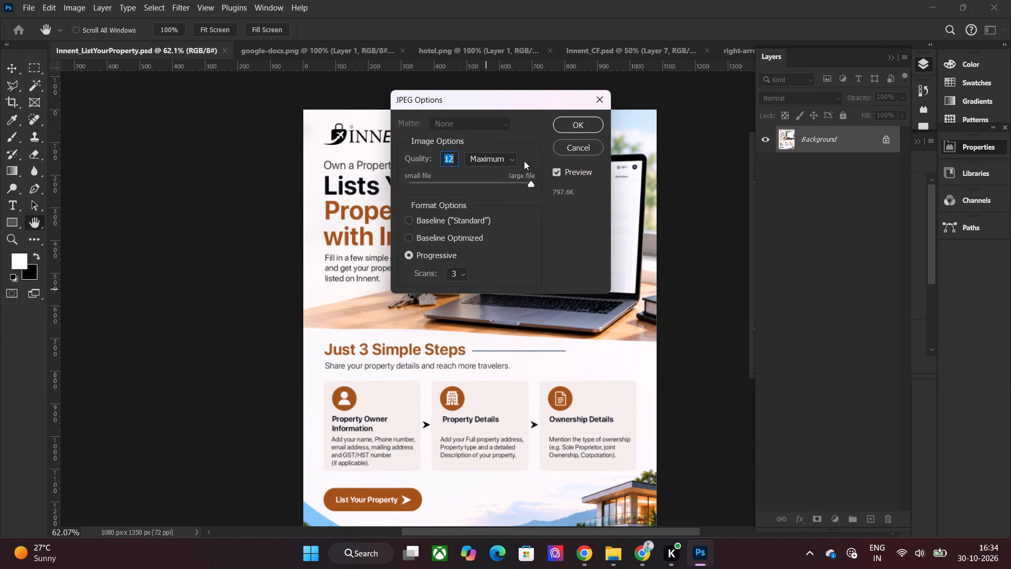
pyautogui.click(579, 129)
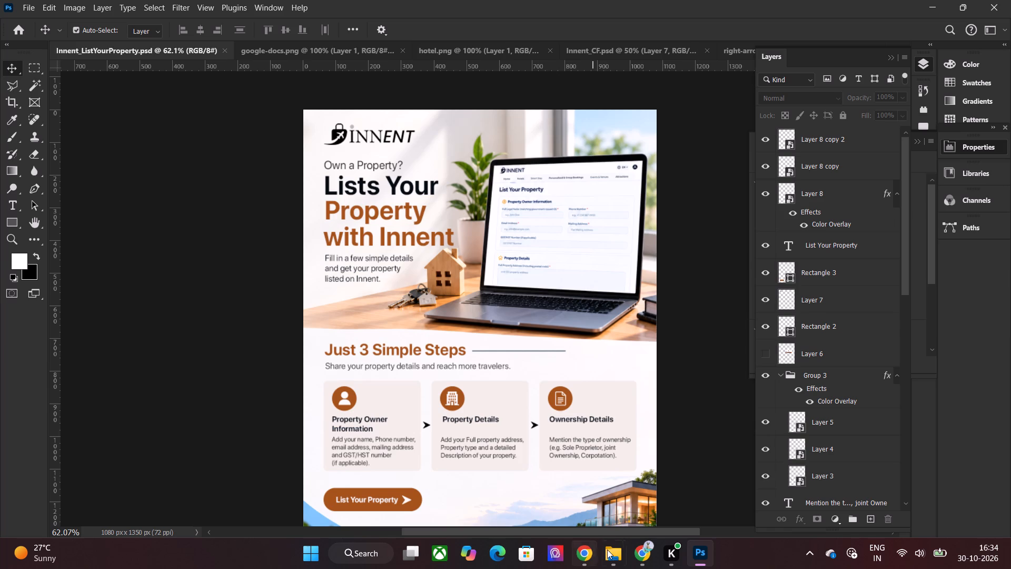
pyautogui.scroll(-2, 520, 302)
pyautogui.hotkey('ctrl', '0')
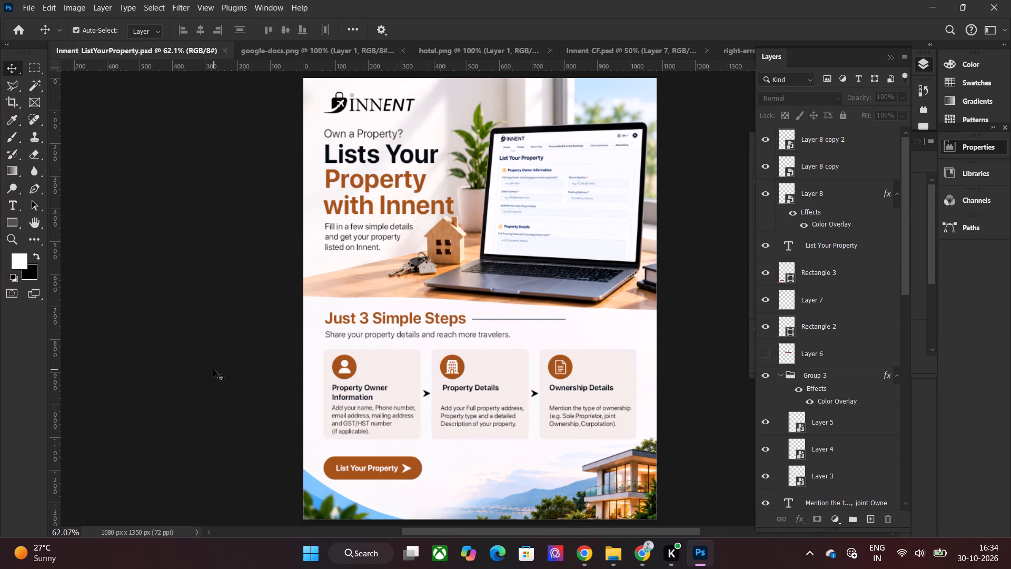
# Search the computer for the WhatsApp application.
pyautogui.click(372, 552)
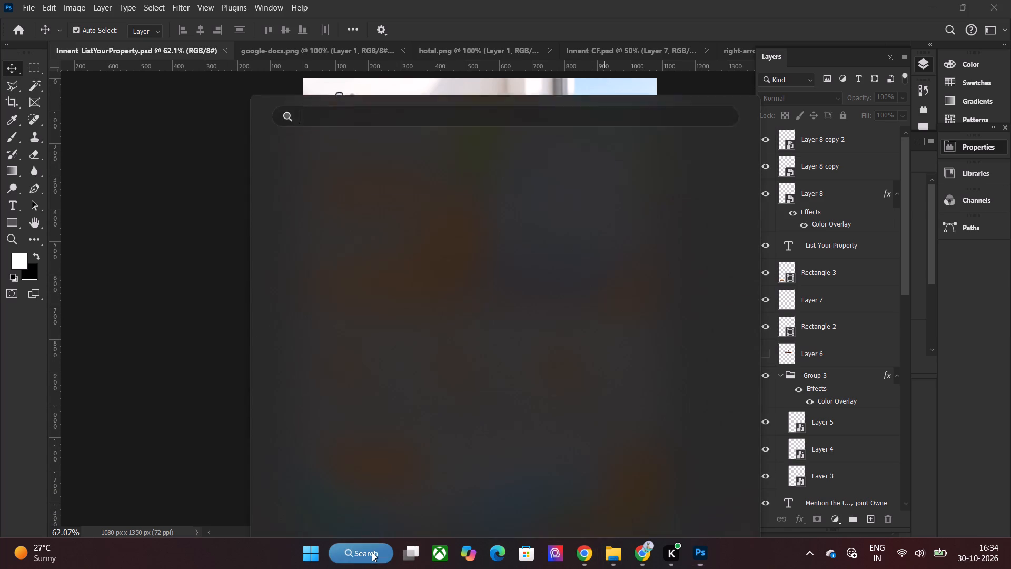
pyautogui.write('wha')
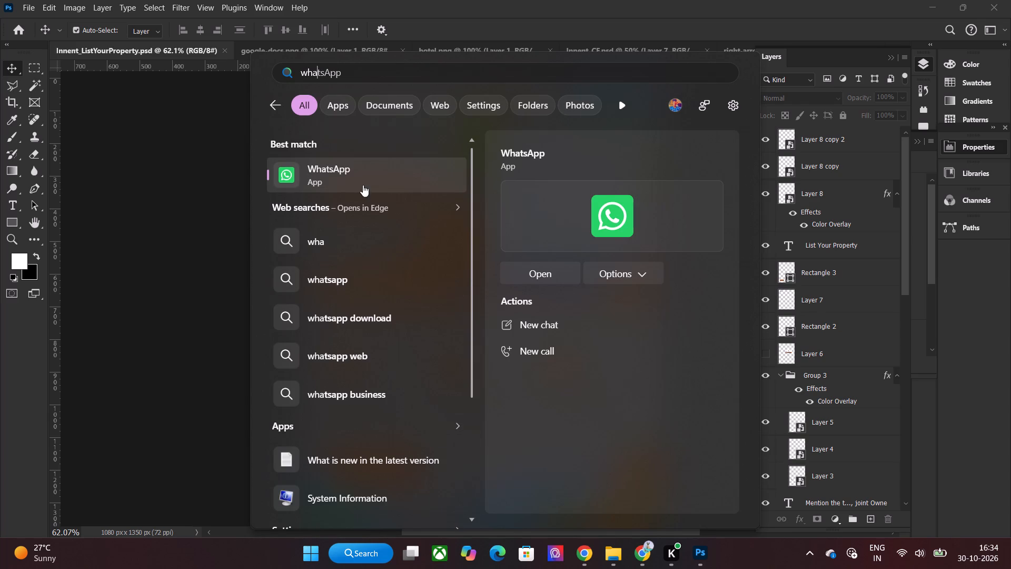